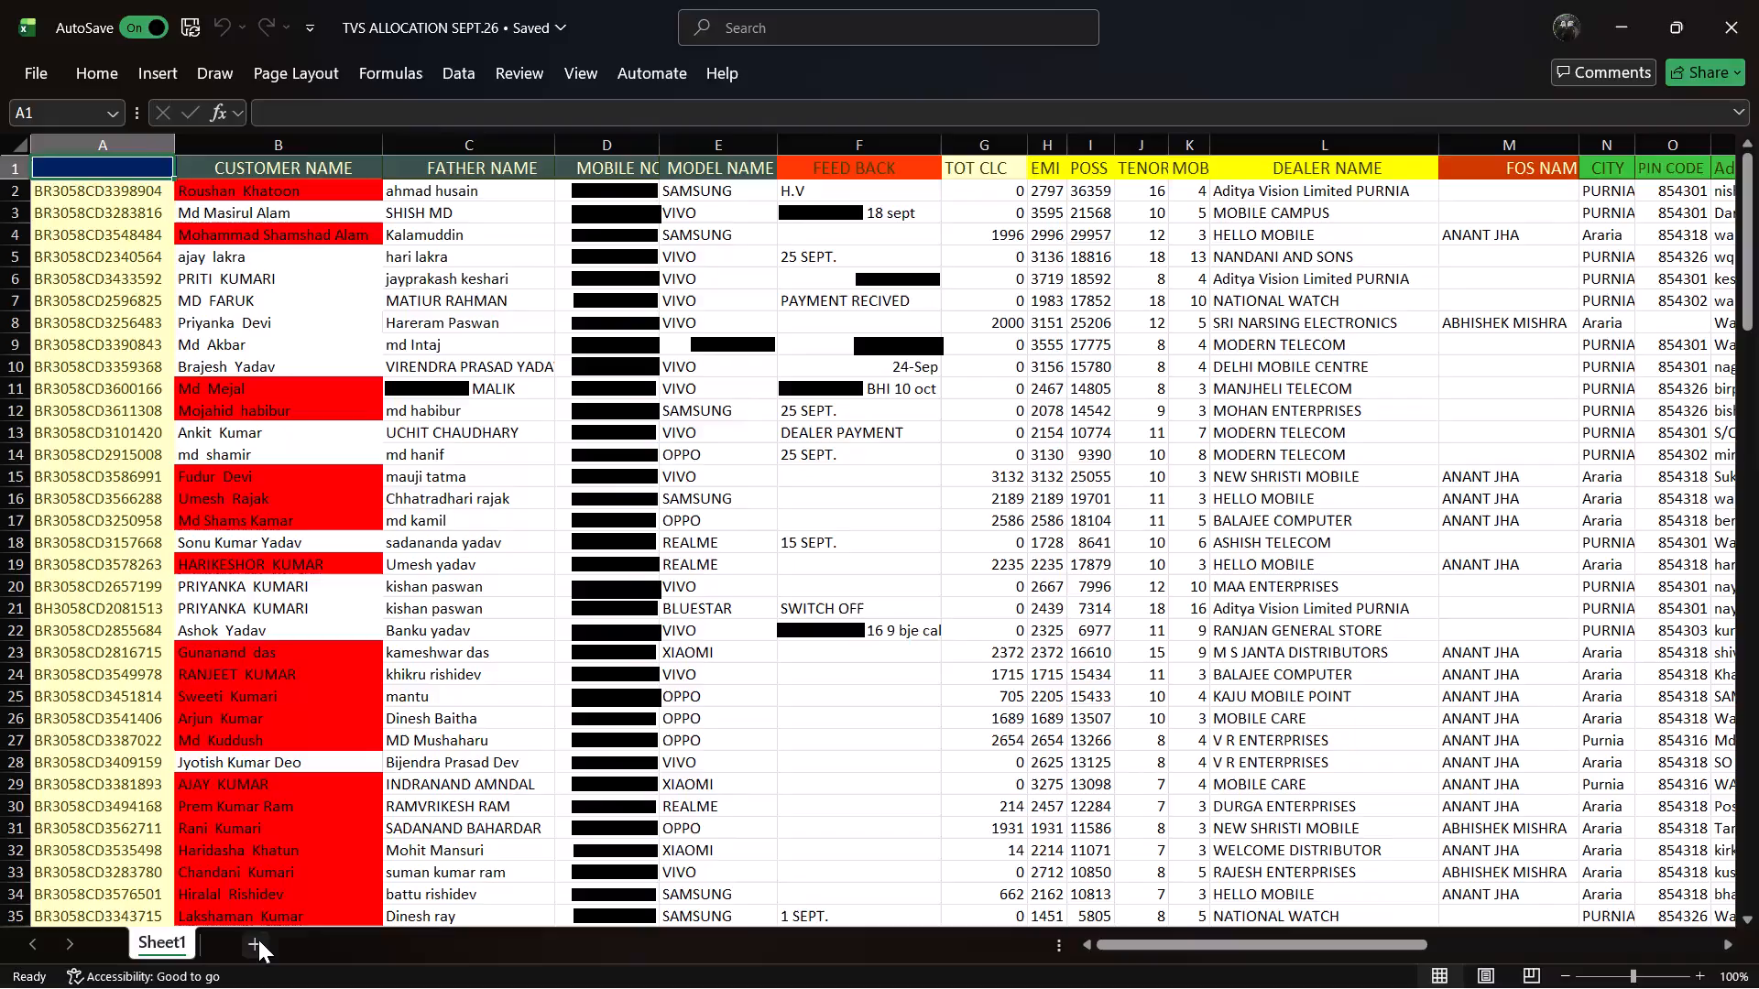
Look through the open workbooks TVS ALLOCATION SEPT.26, Book2 and Book1, ending on TVS ALLOCATION SEPT.26.
{"action": "key", "text": "super+Tab"}
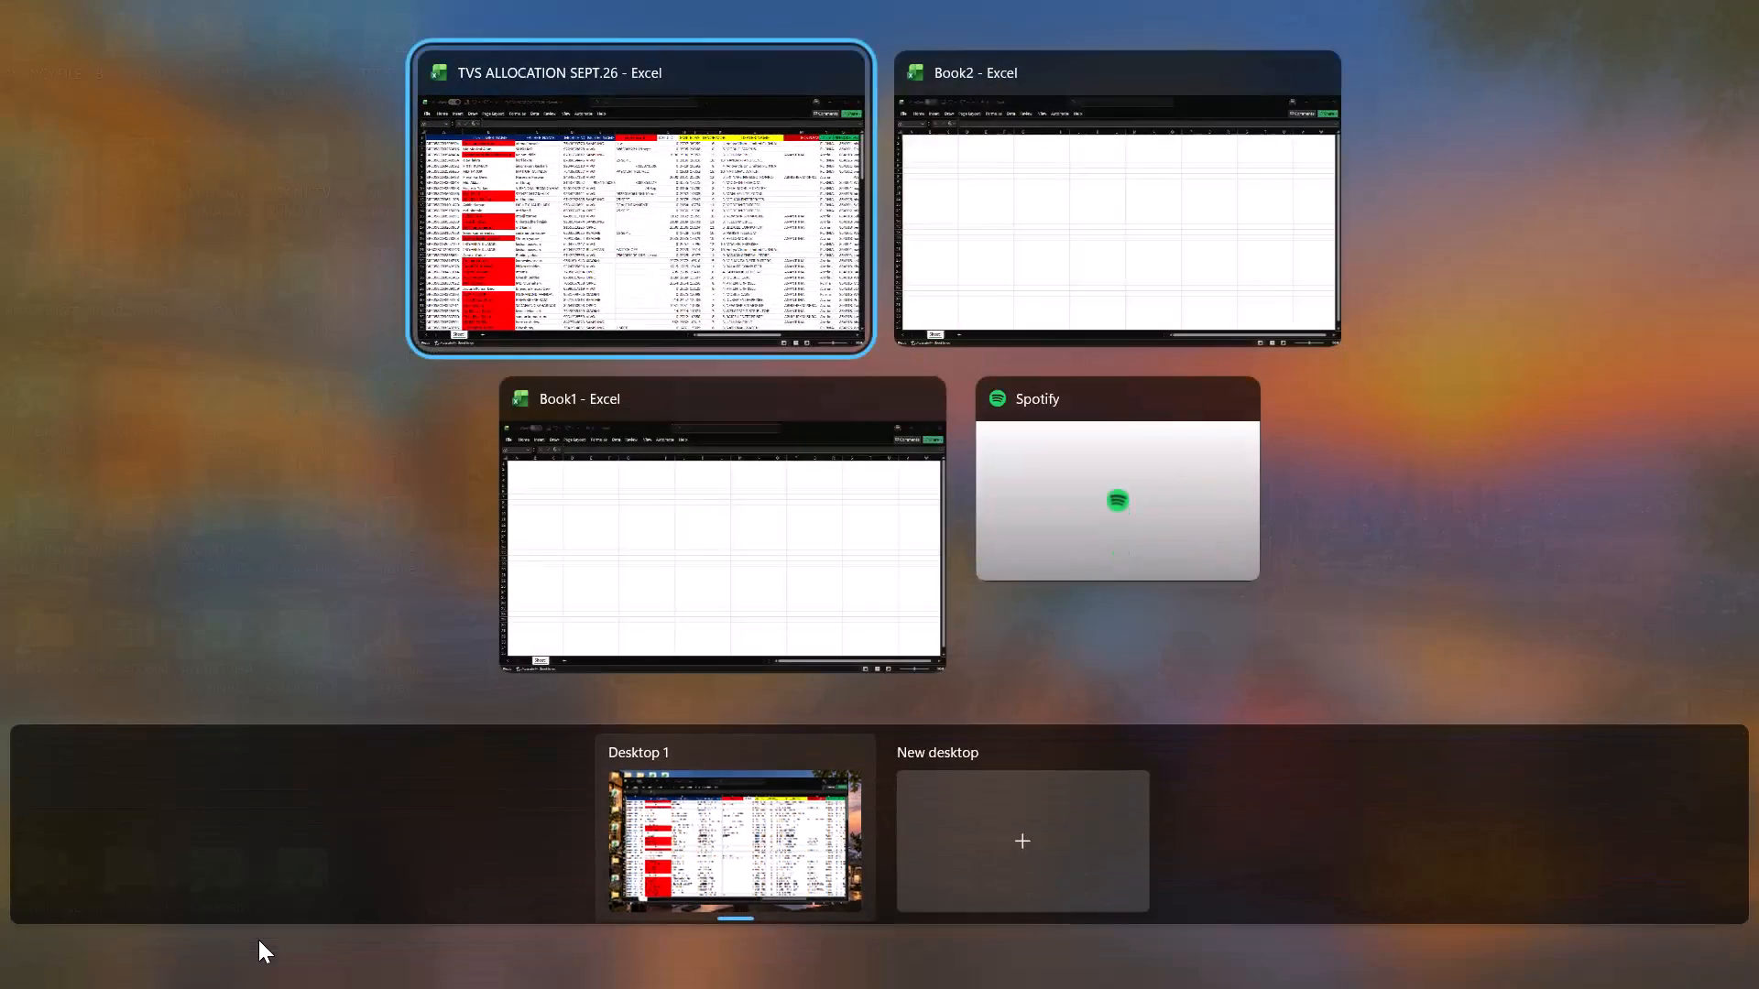
{"action": "key", "text": "Right"}
{"action": "left_click", "coordinate": [258, 940]}
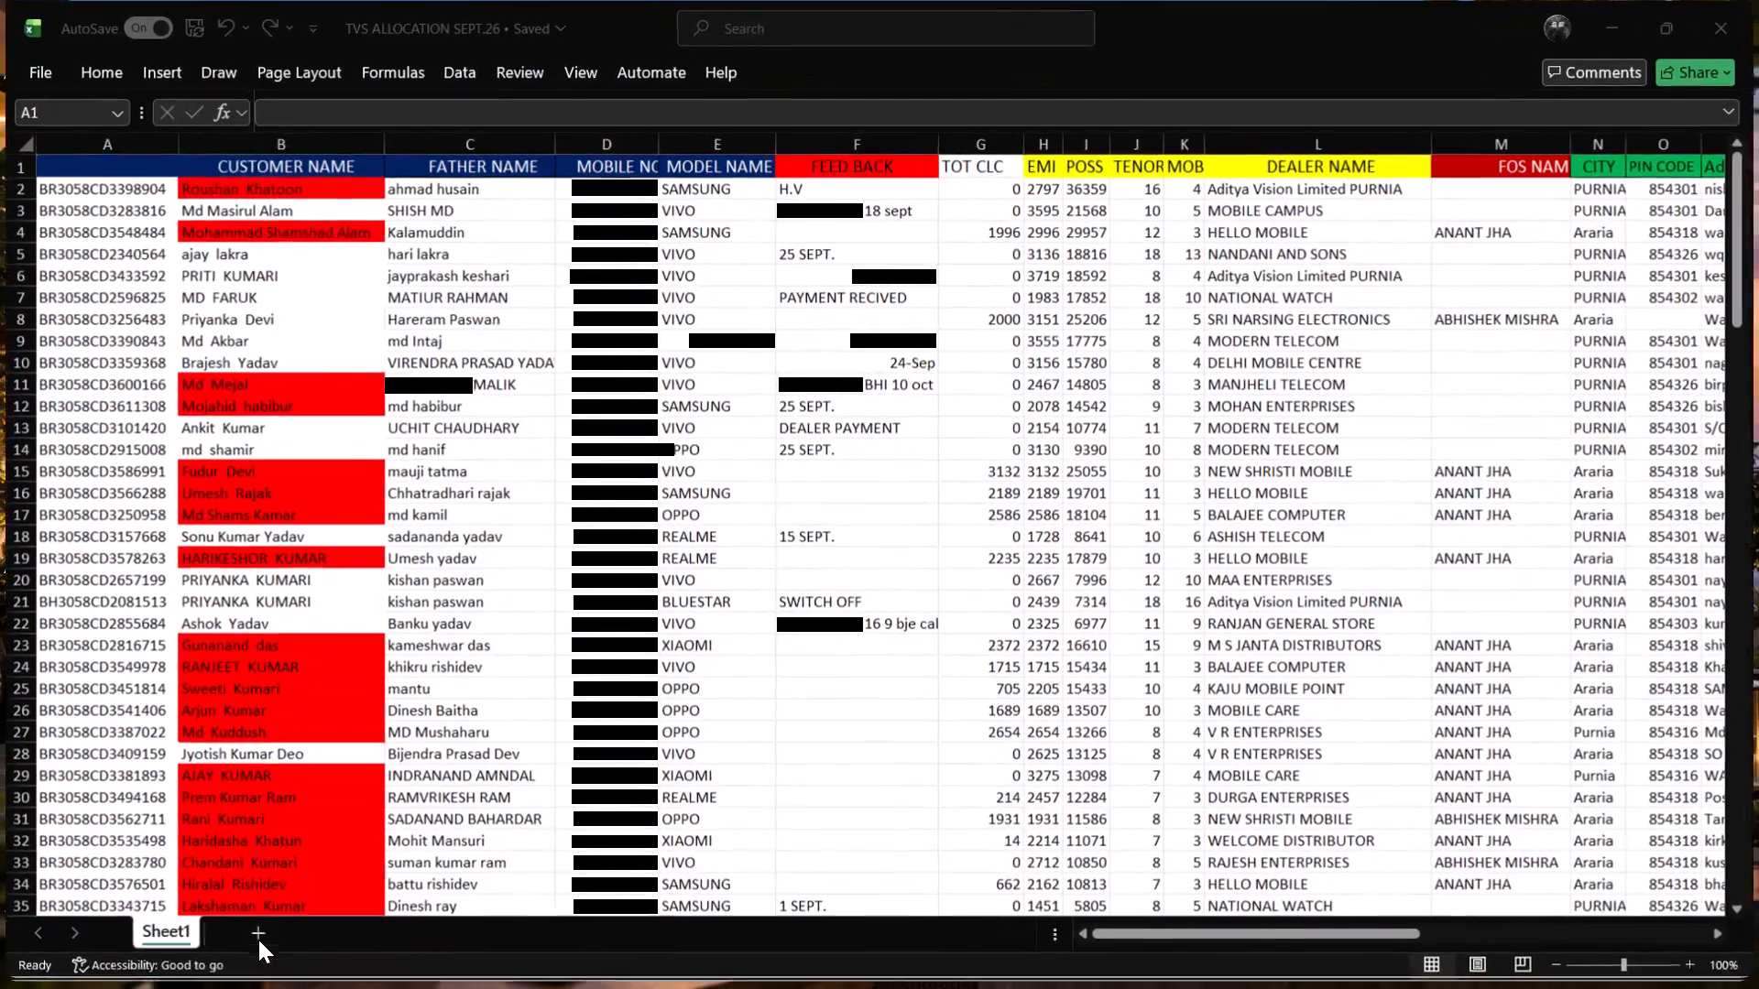
{"action": "key", "text": "super+Tab"}
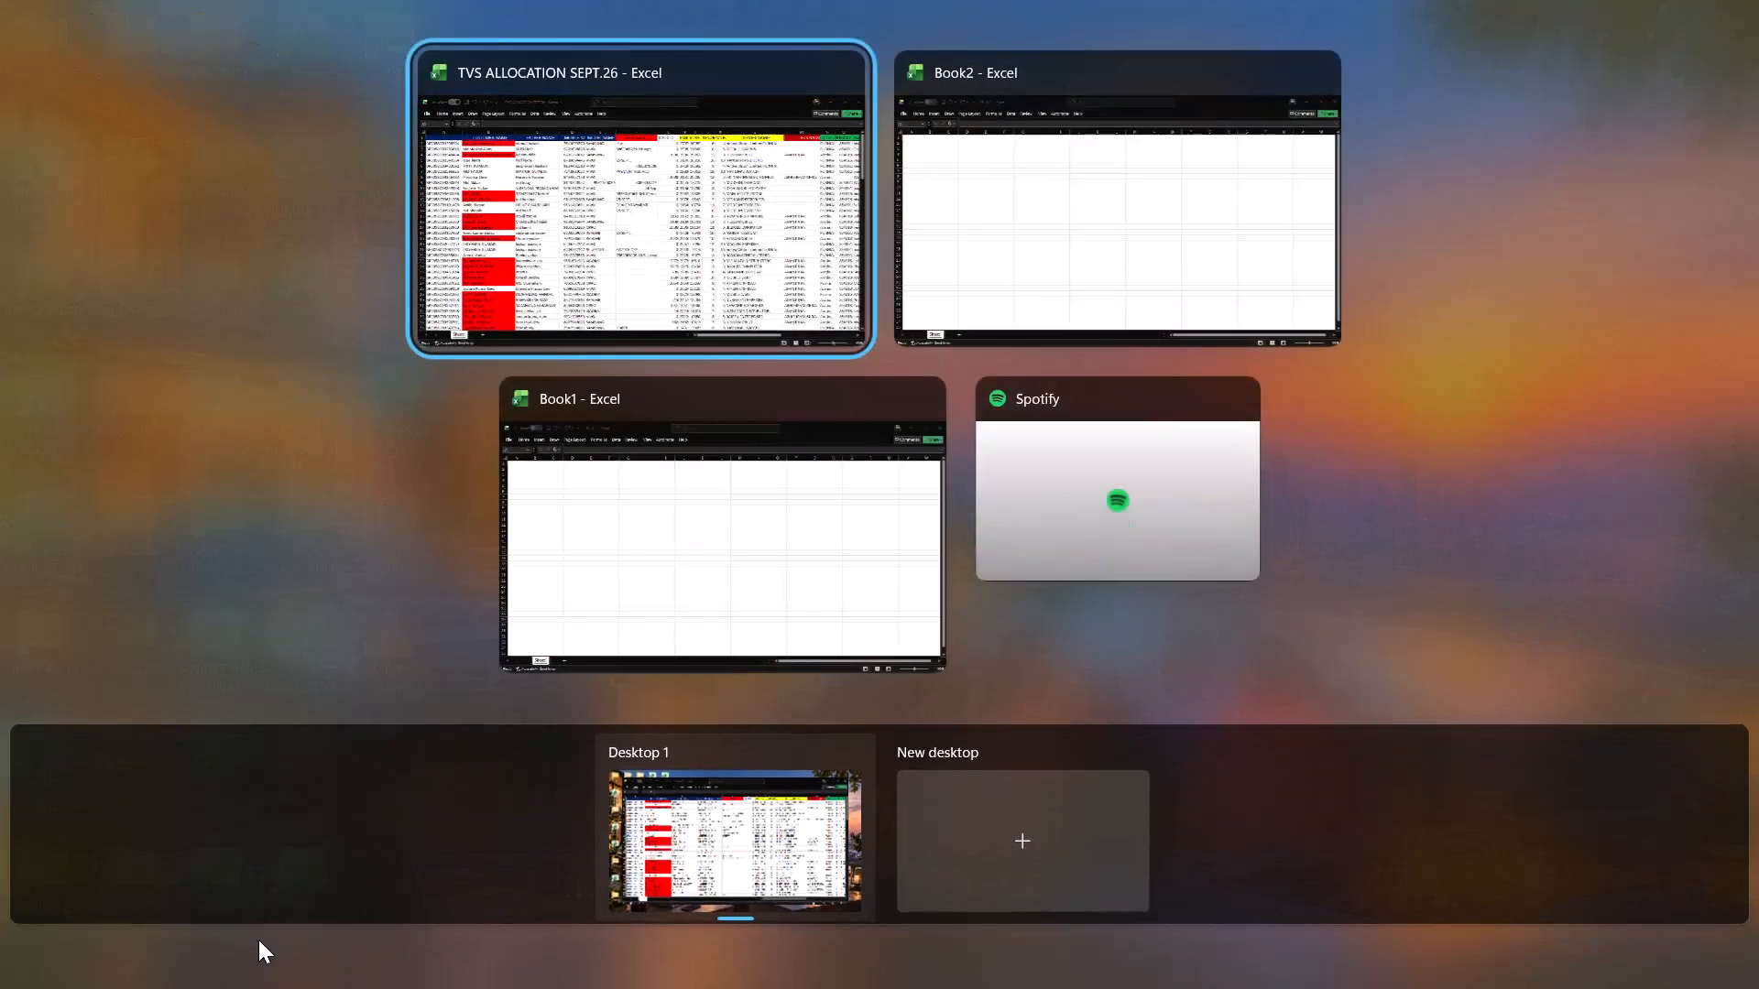
{"action": "key", "text": "Right"}
{"action": "key", "text": "space"}
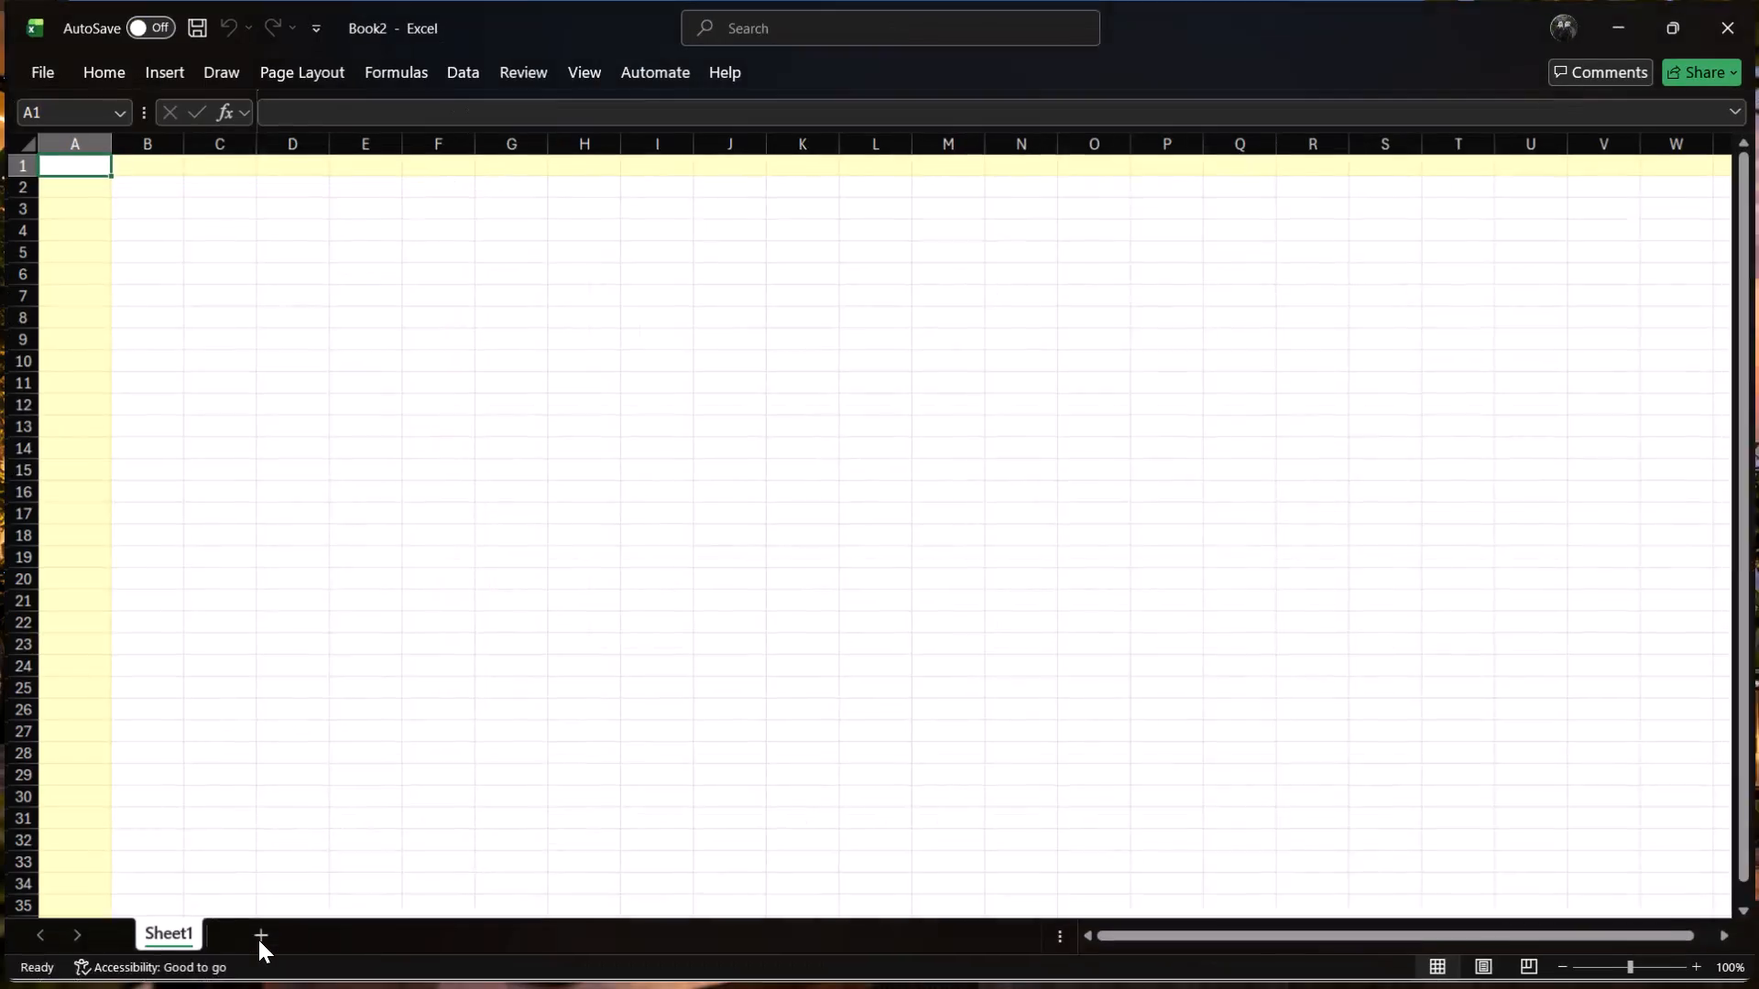
{"action": "key", "text": "Tab"}
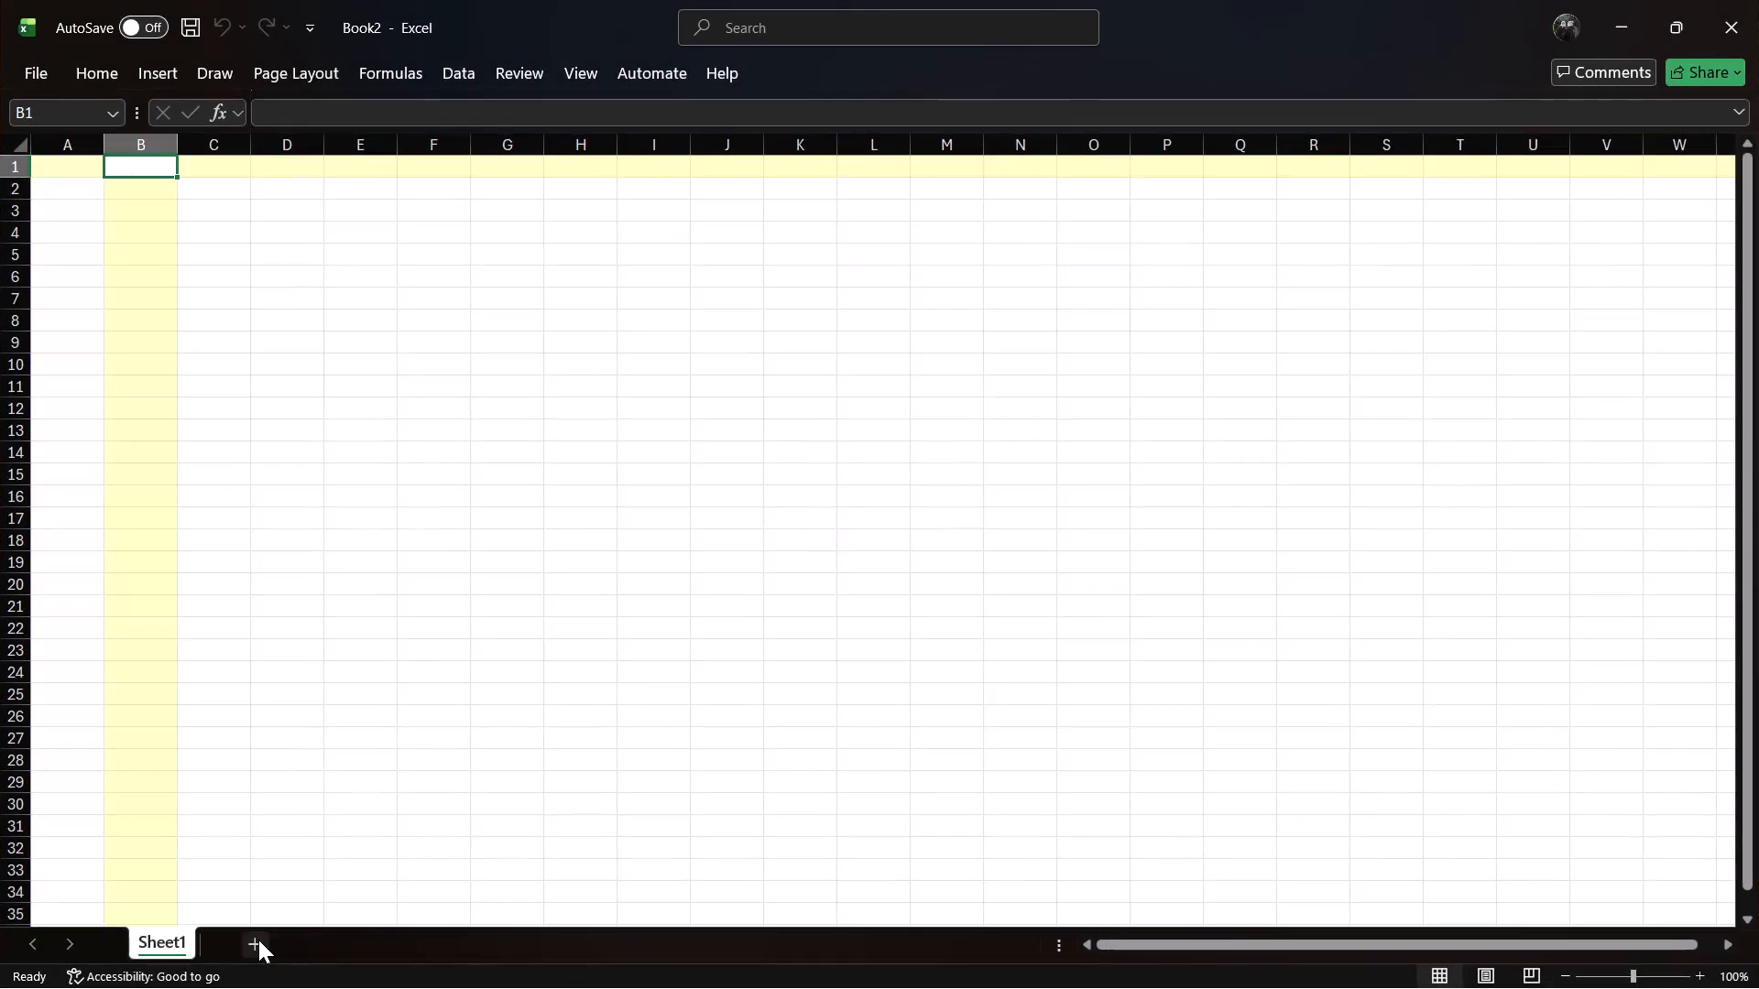
{"action": "key", "text": "super+Tab"}
{"action": "key", "text": "Right"}
{"action": "key", "text": "space"}
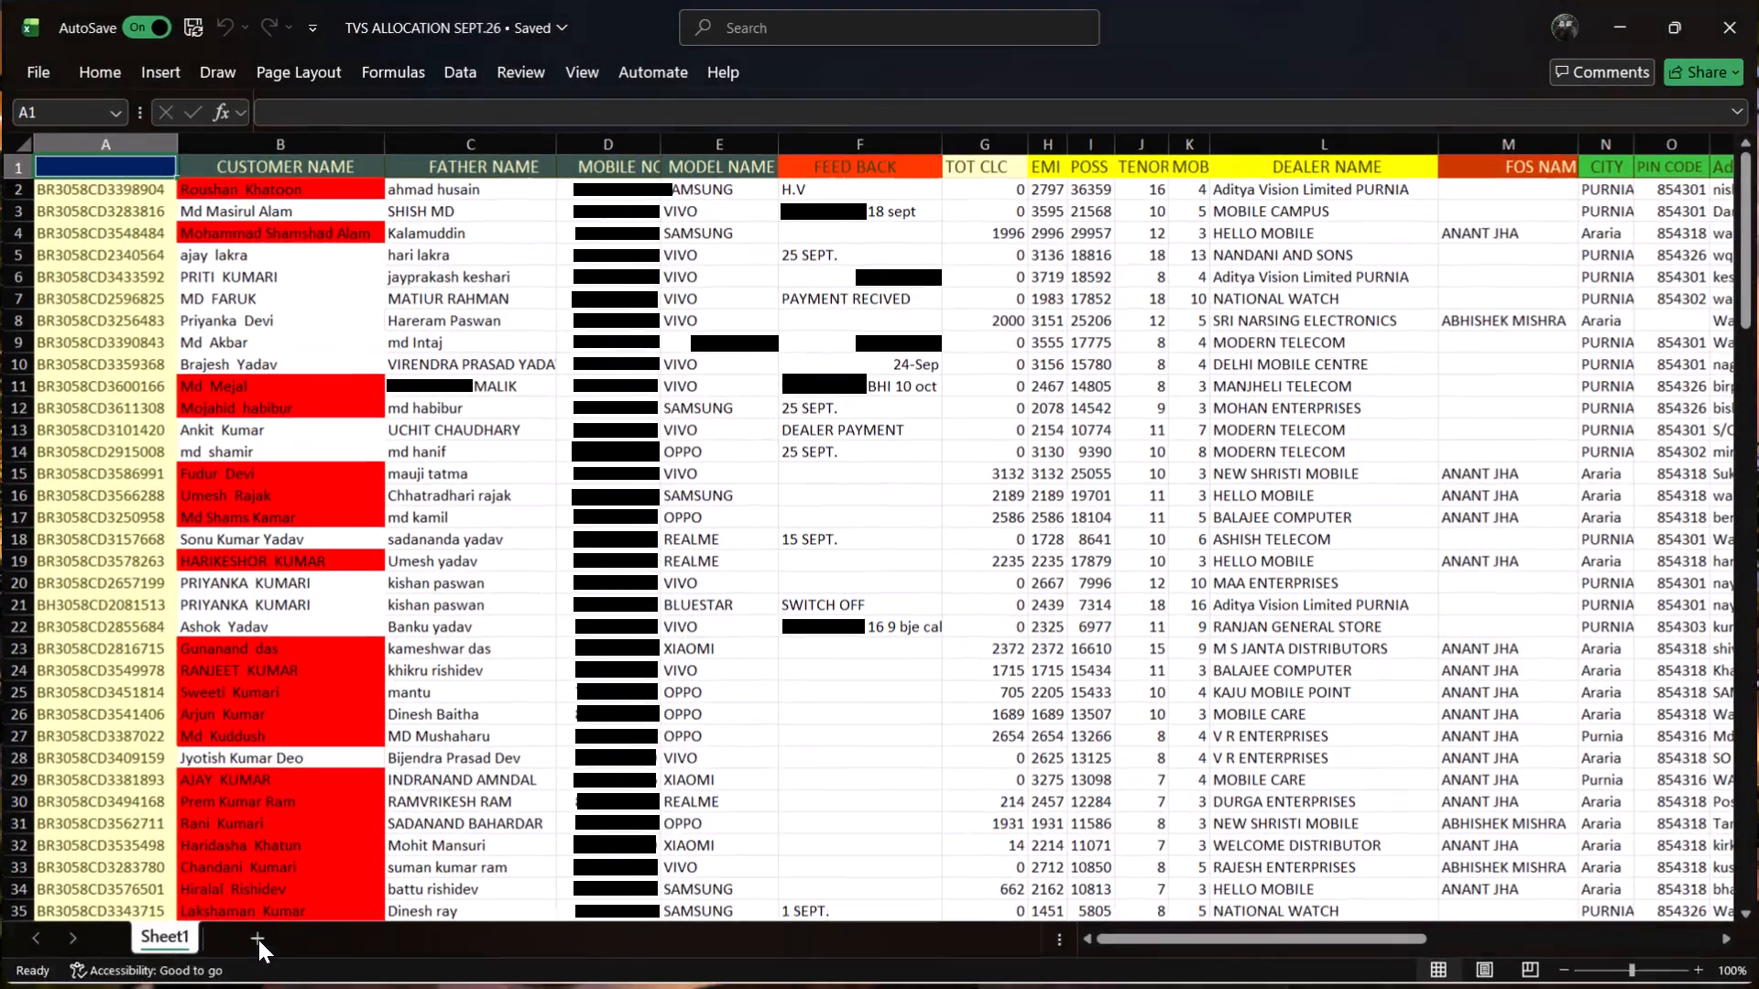
{"action": "key", "text": "super+Tab"}
{"action": "key", "text": "Down"}
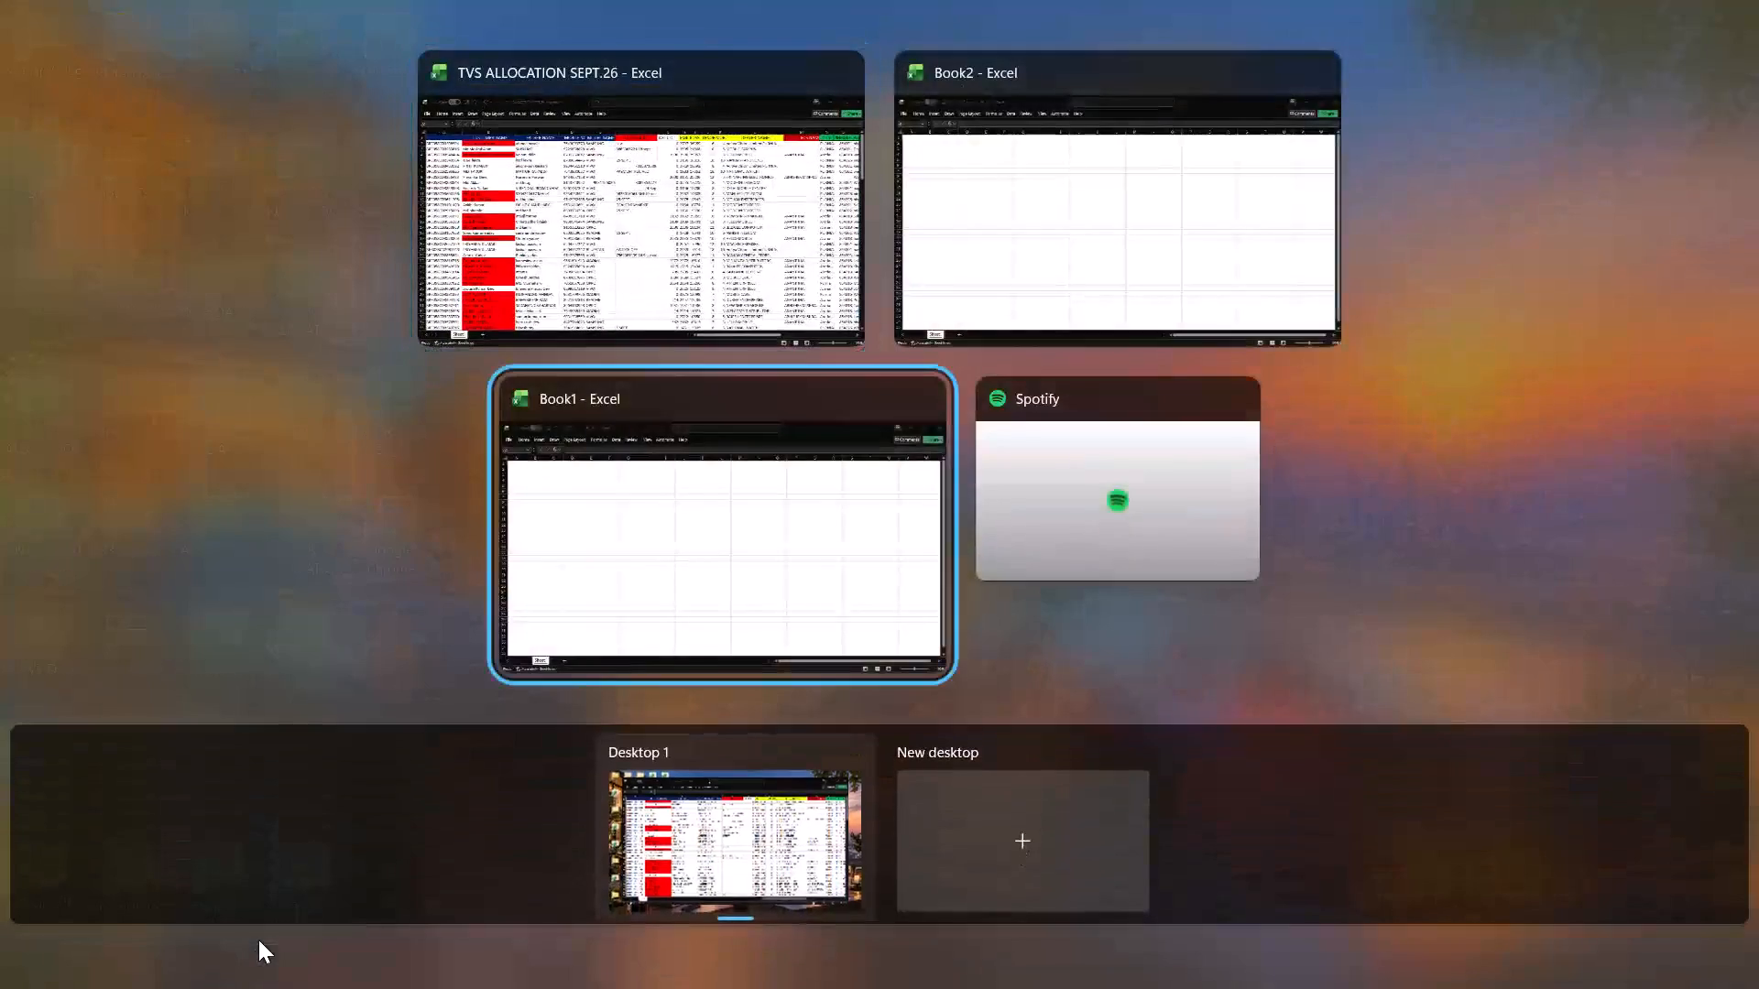
{"action": "key", "text": "space"}
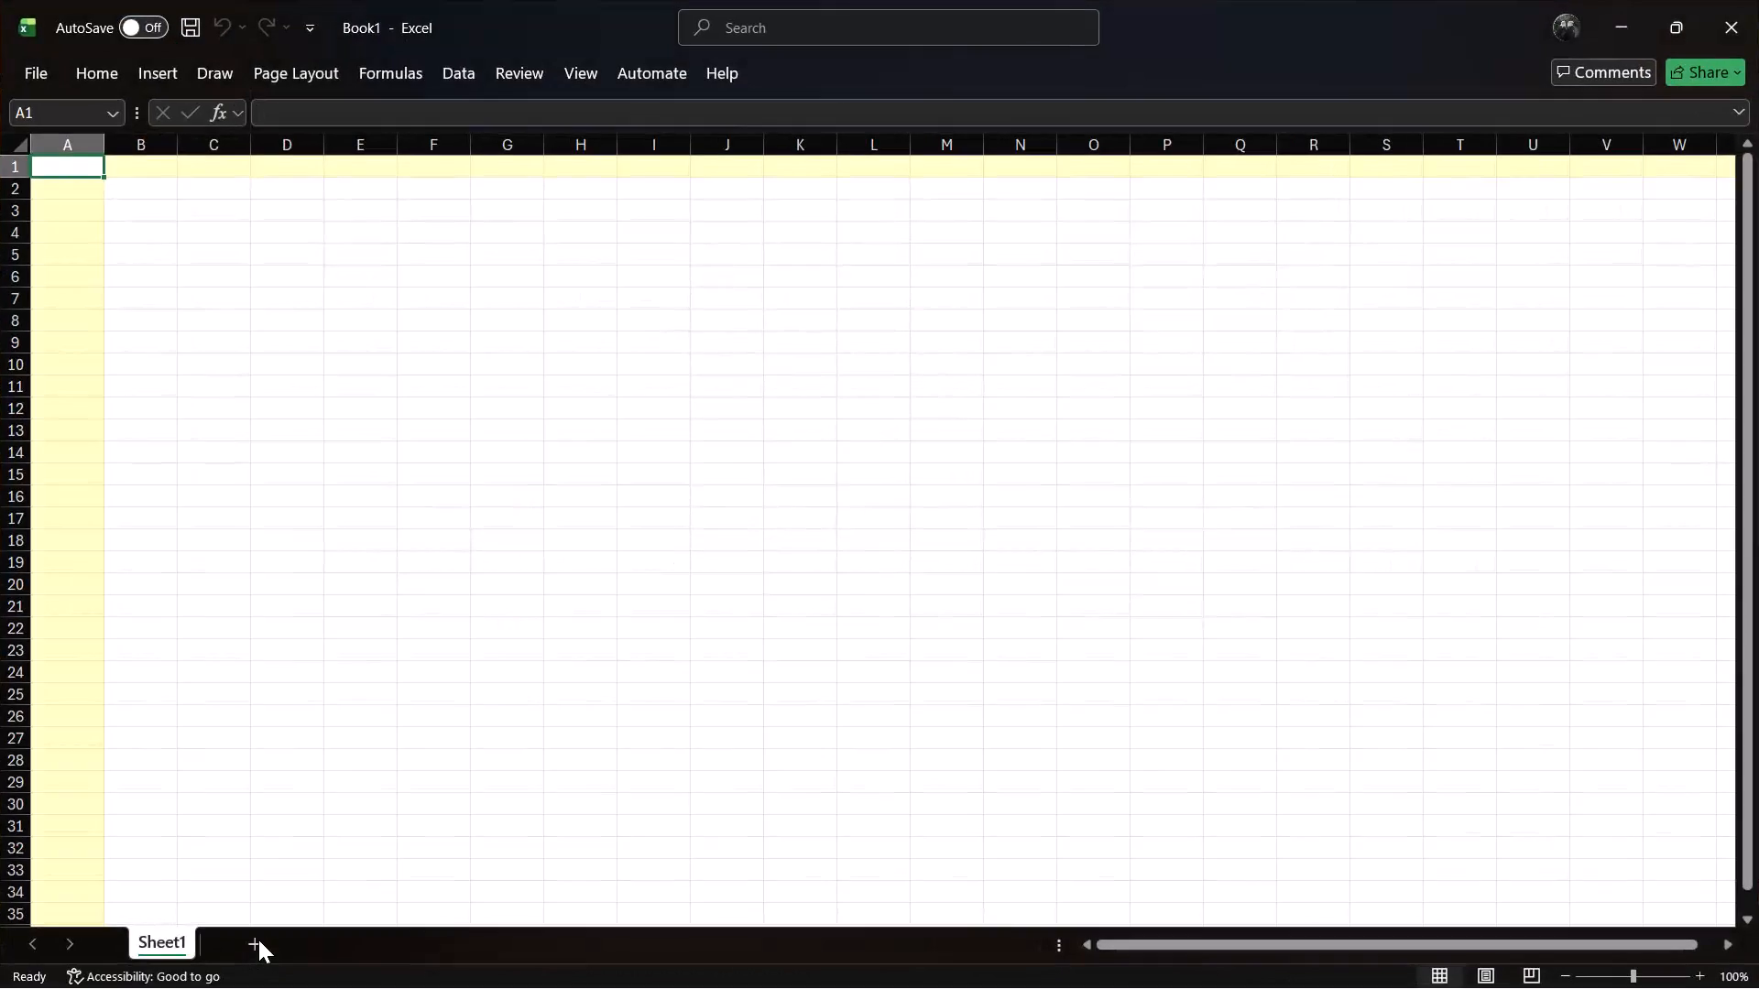
{"action": "key", "text": "Tab"}
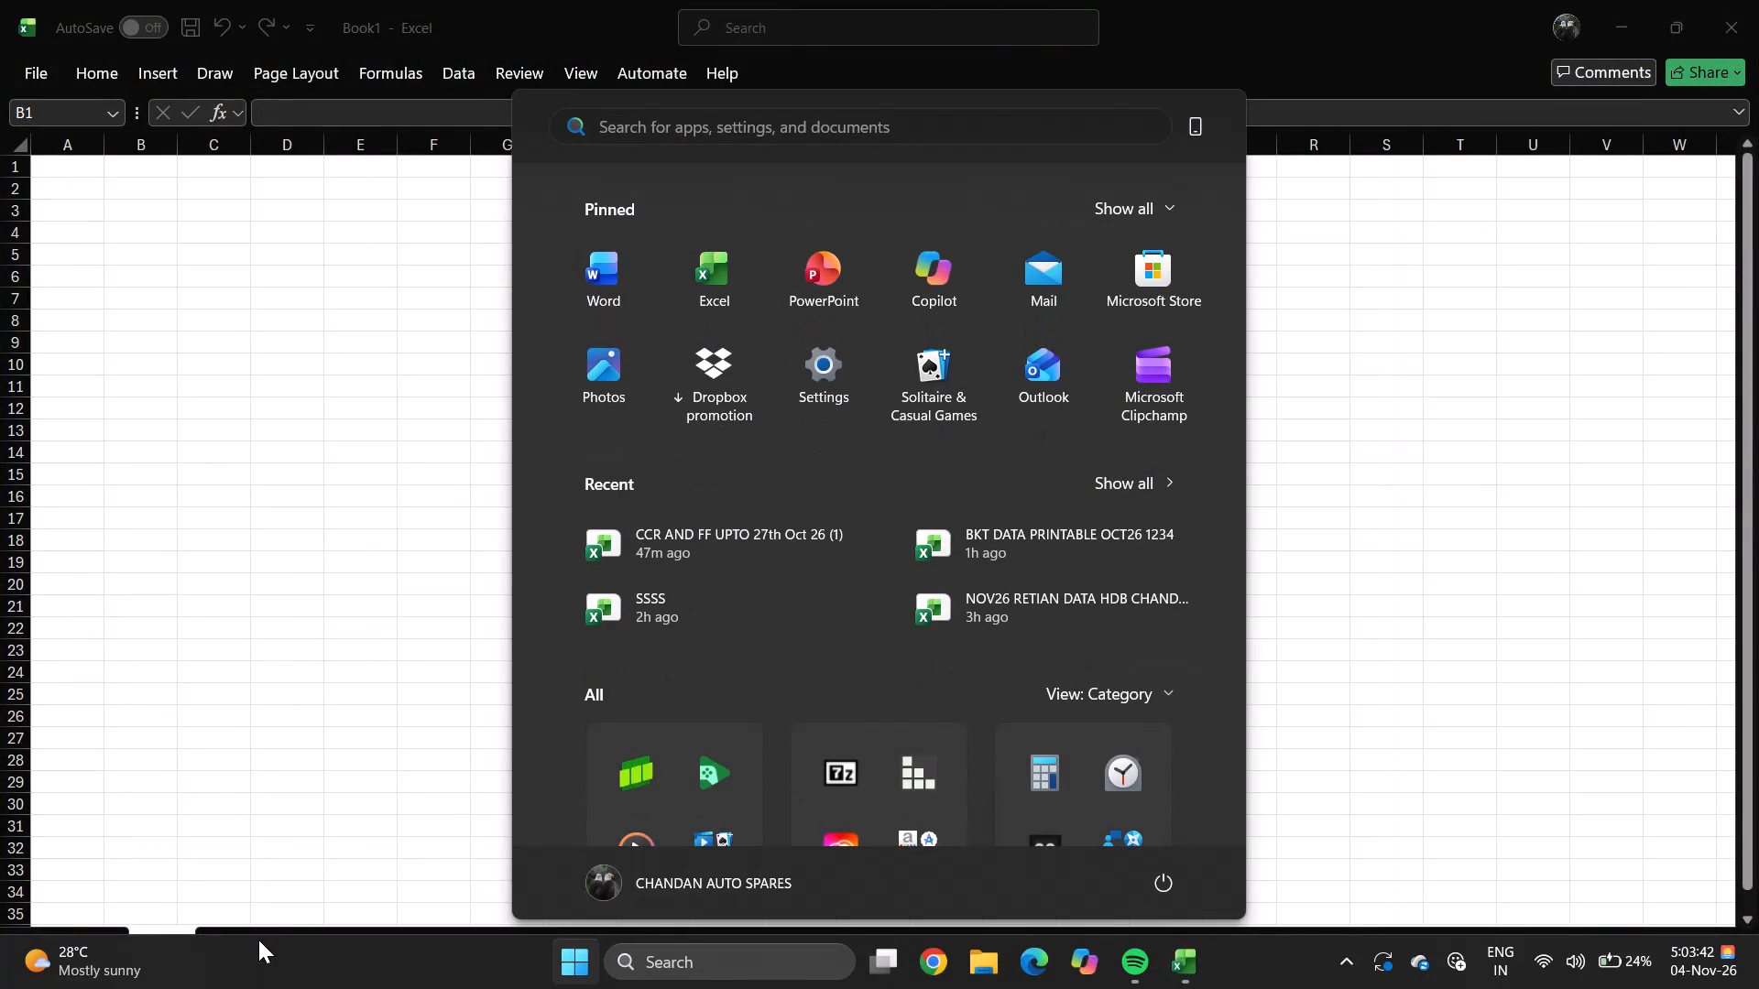
{"action": "left_click", "coordinate": [1655, 386]}
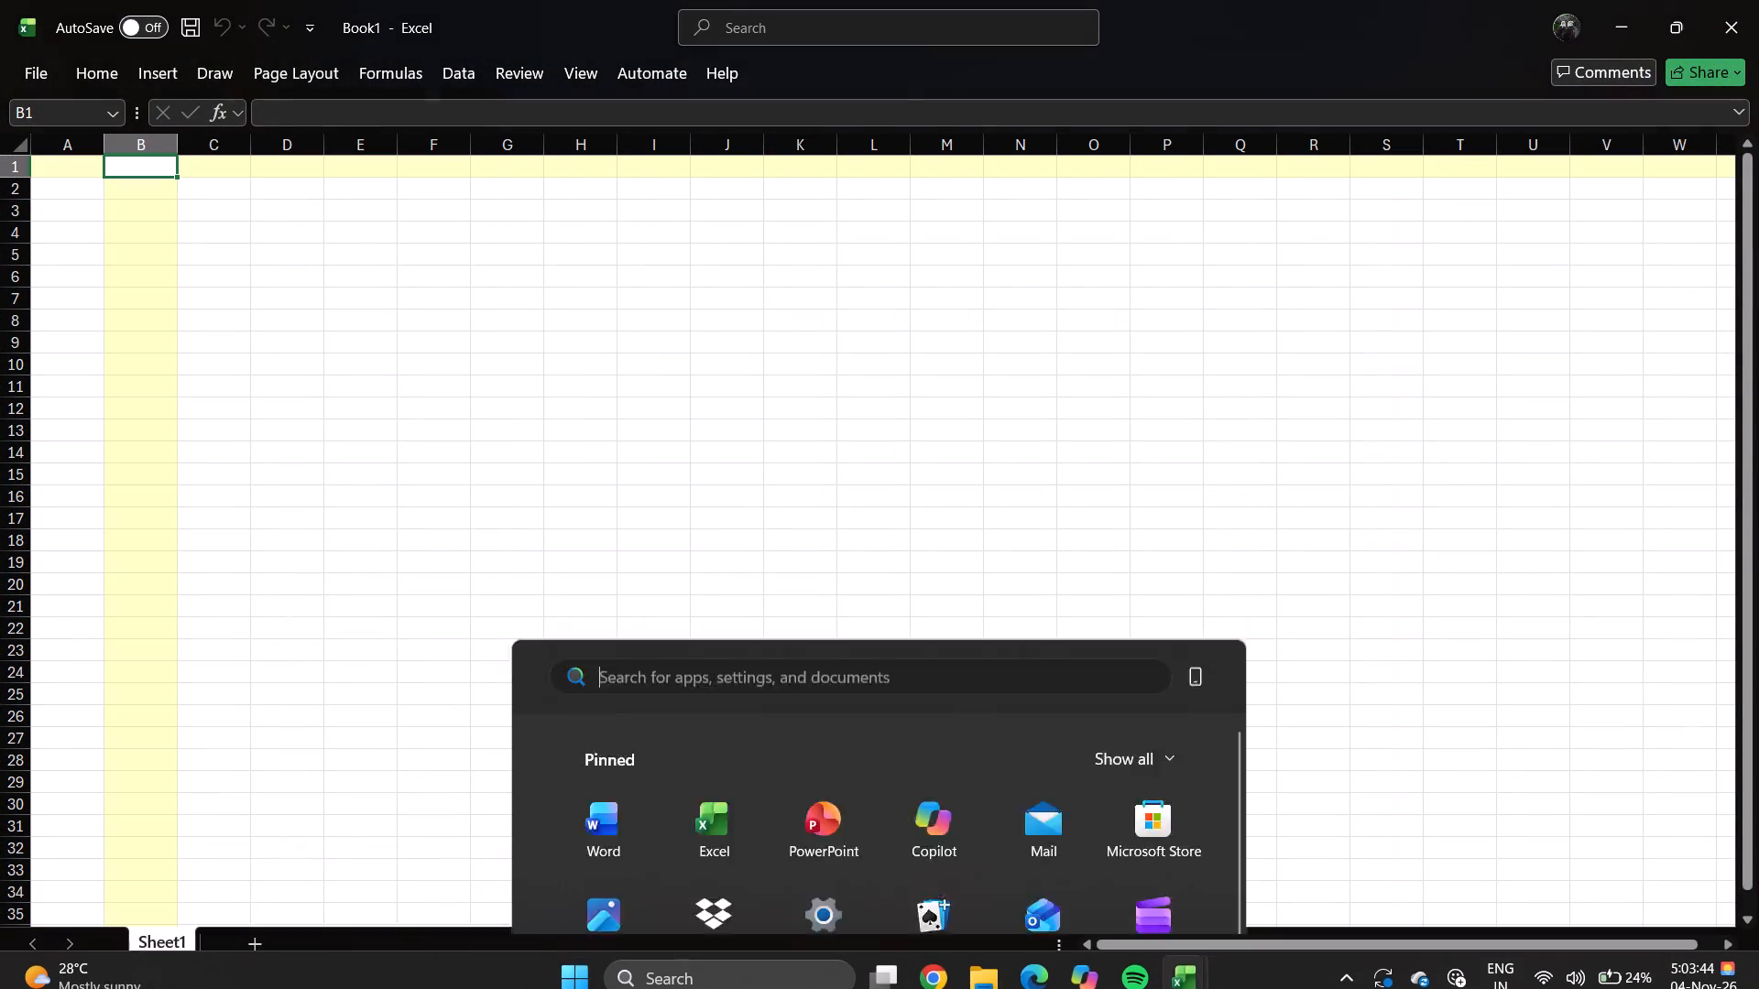
{"action": "key", "text": "super+Tab"}
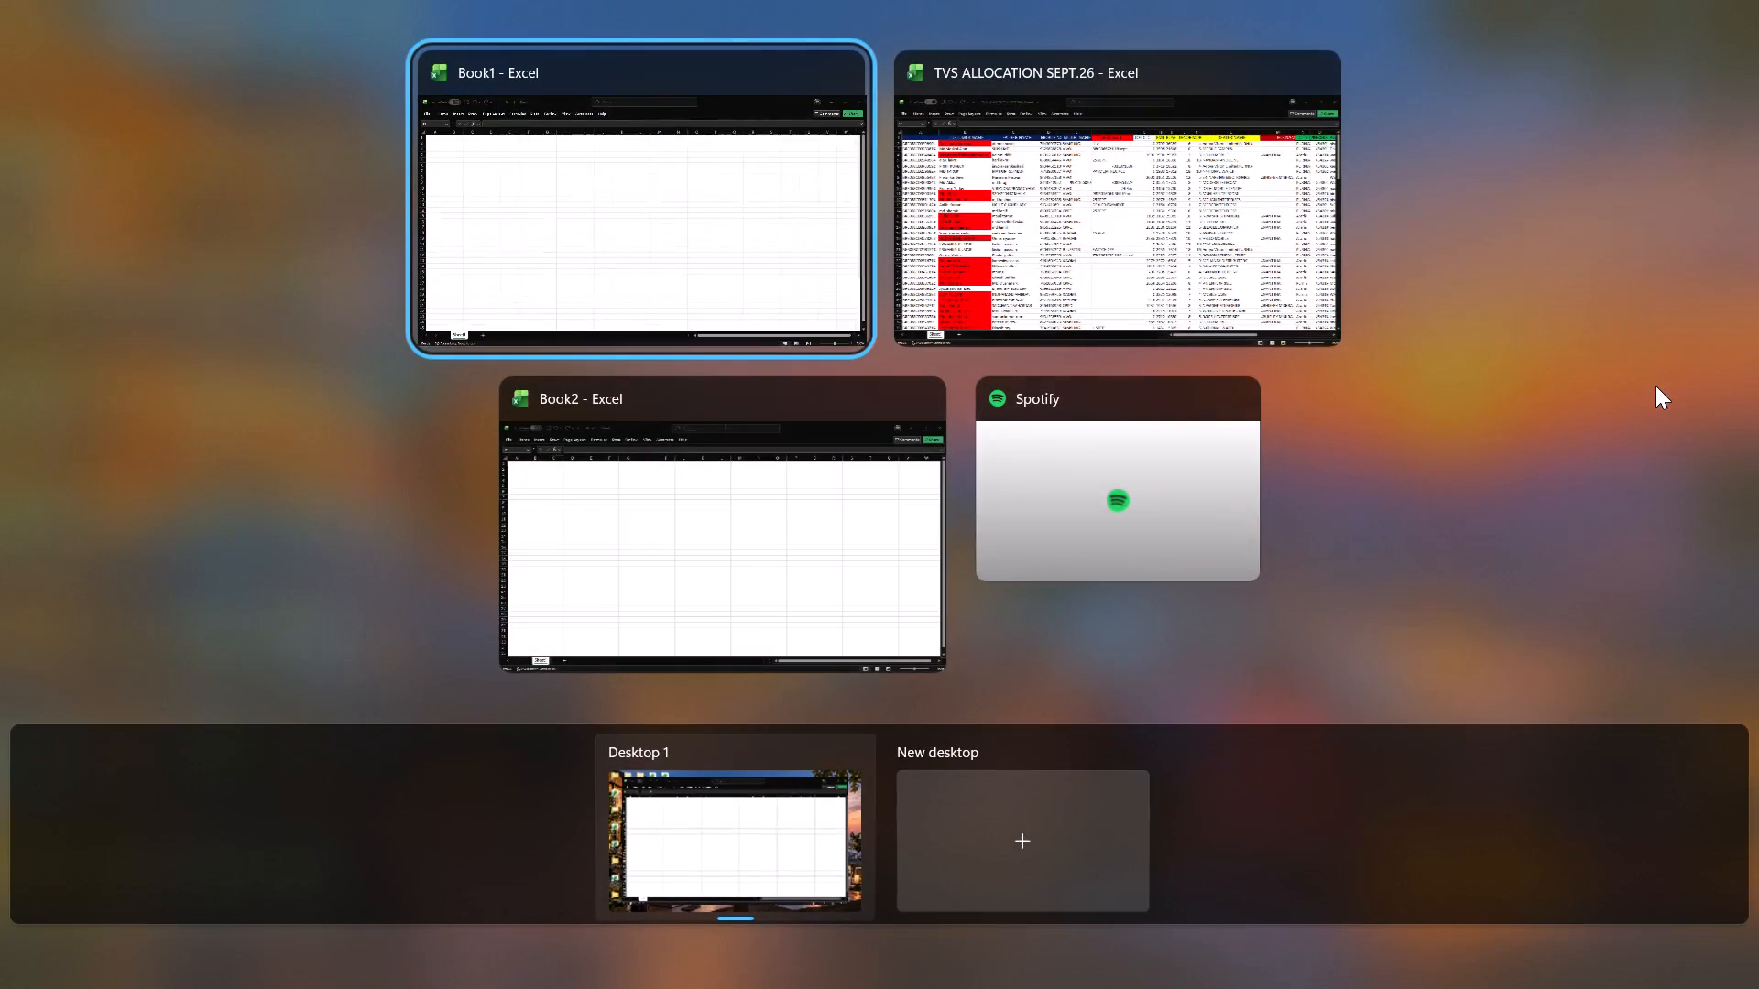
{"action": "left_click", "coordinate": [989, 337]}
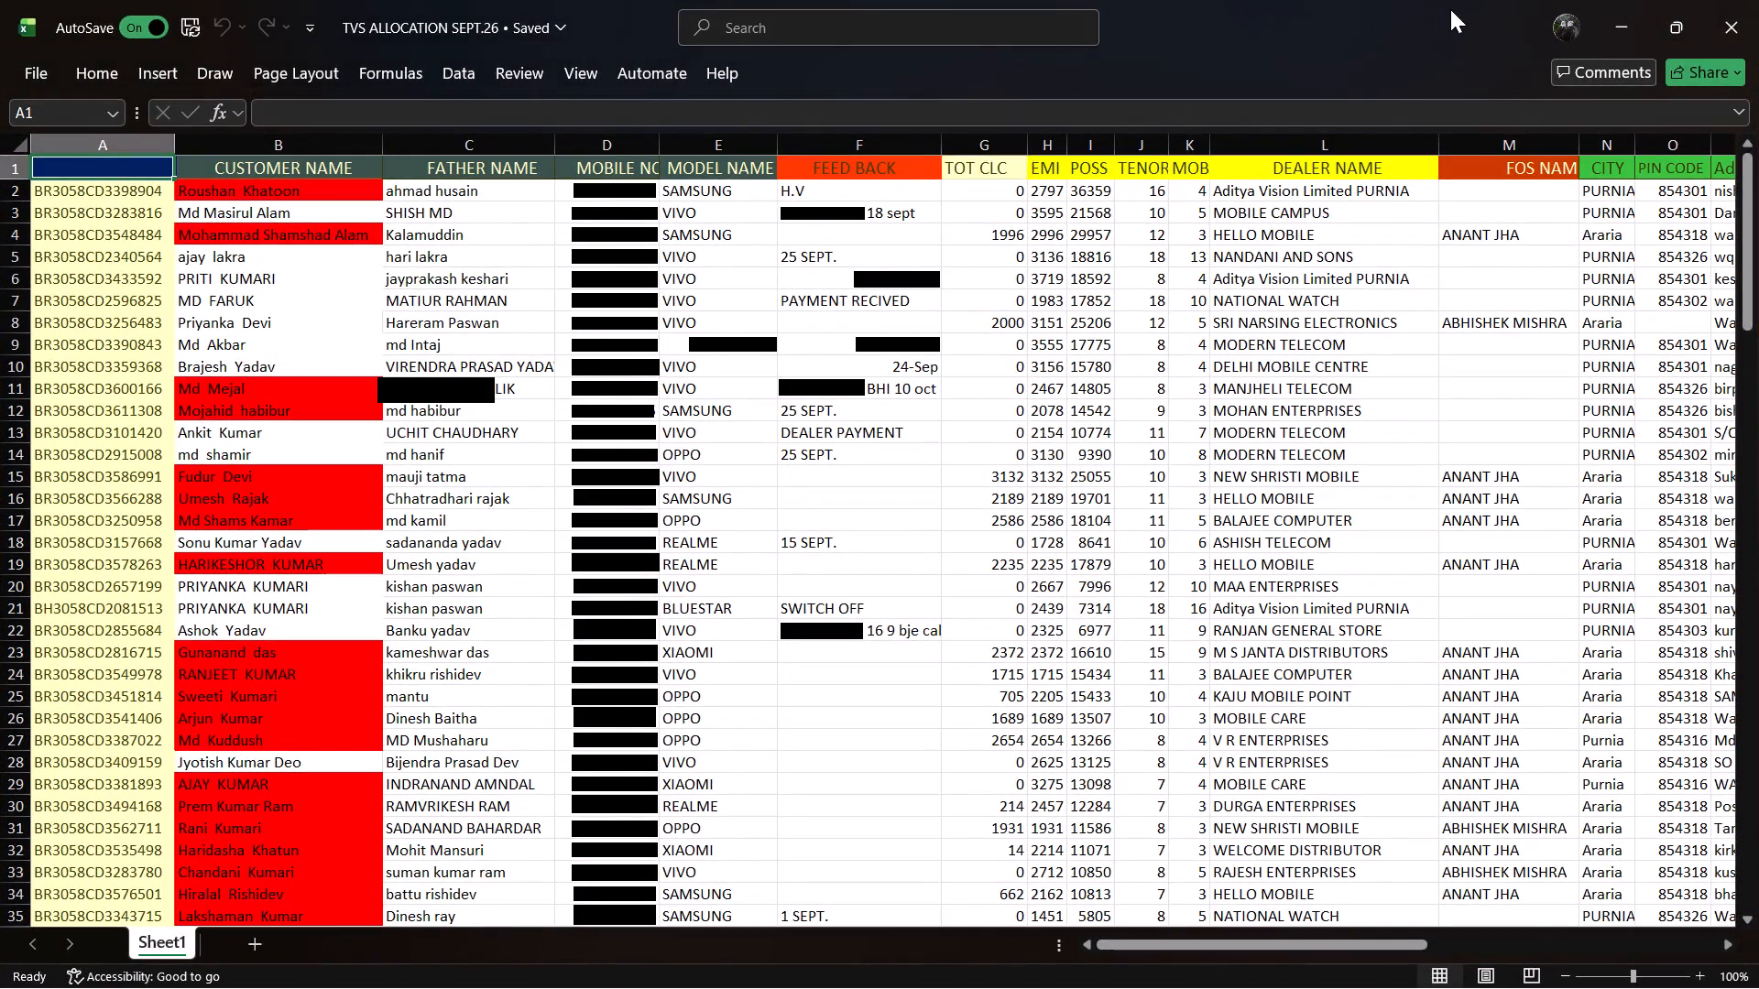
{"action": "key", "text": "super+Tab"}
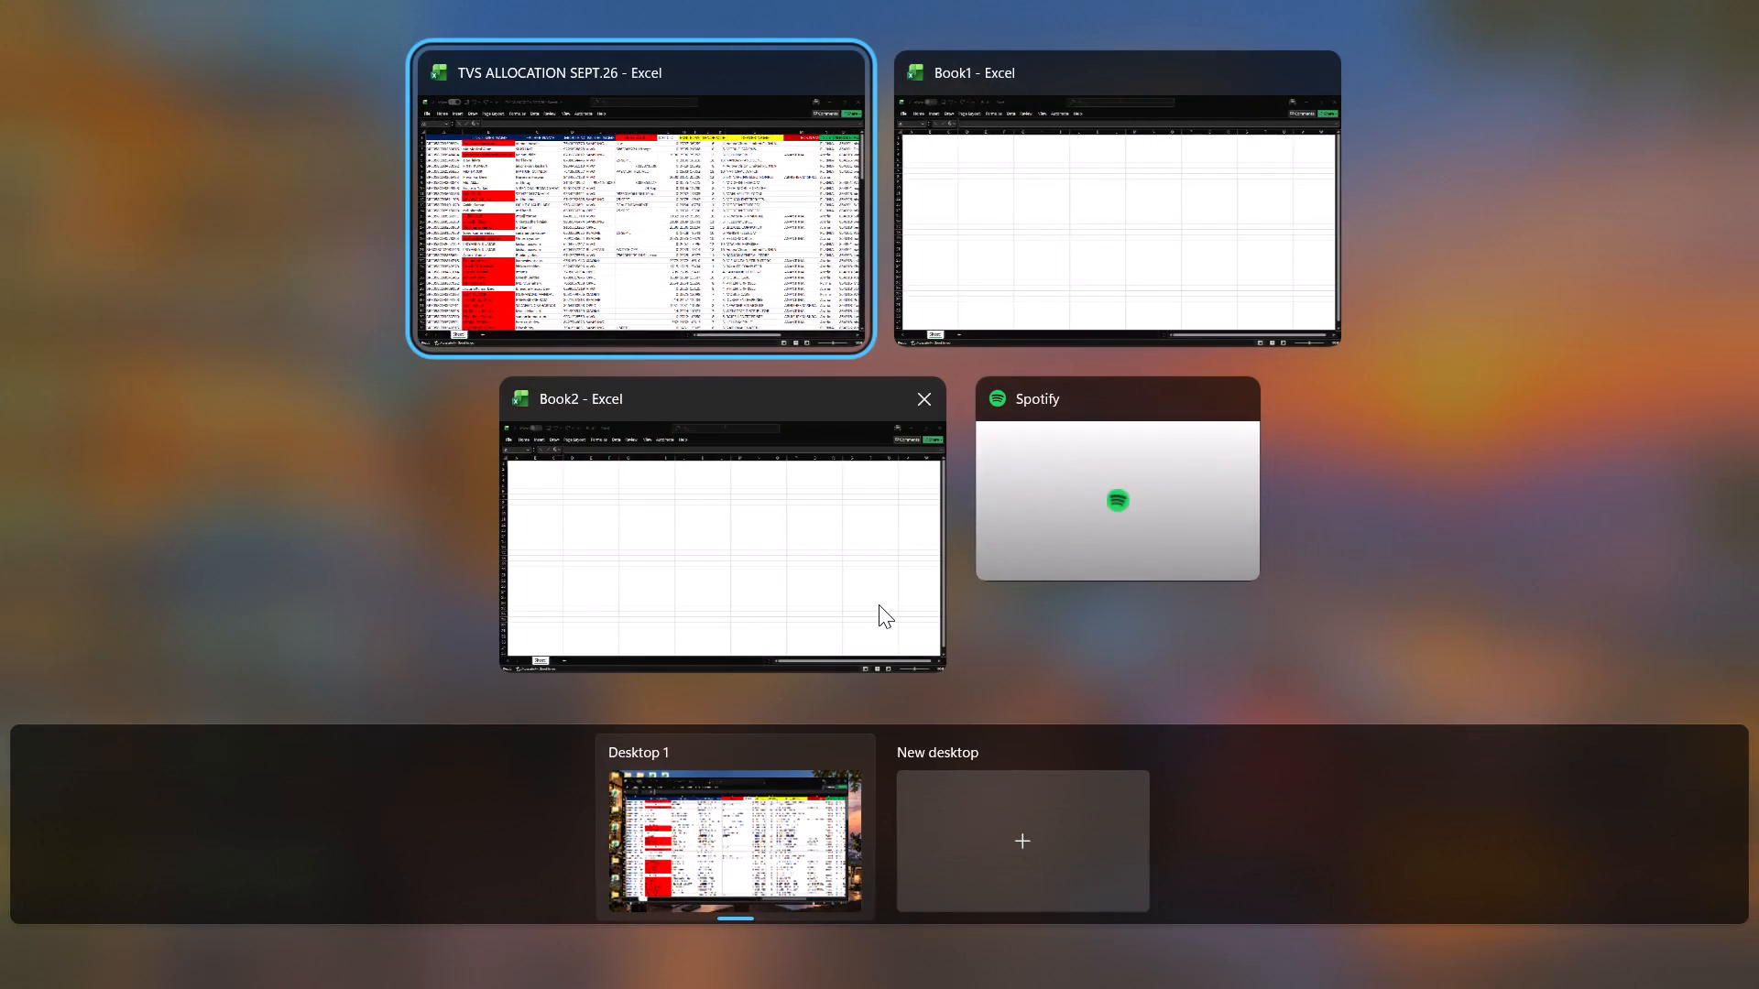
{"action": "left_click", "coordinate": [705, 310]}
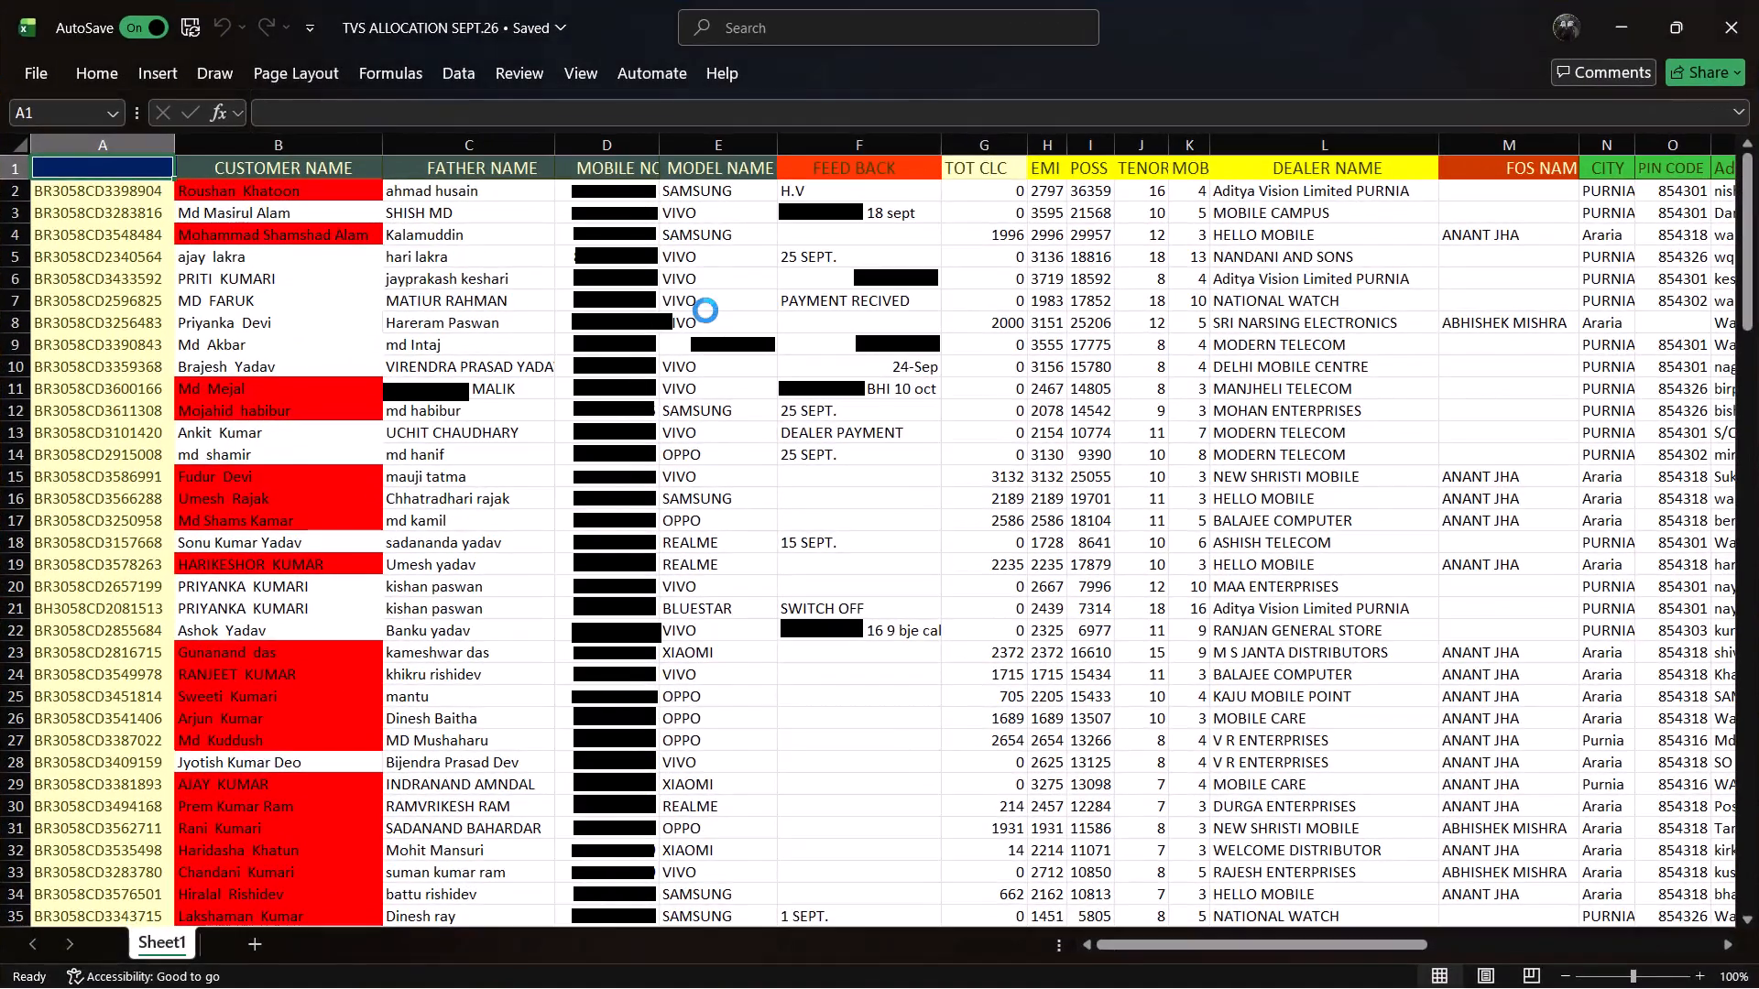
Open the recent workbook BKT DATA PRINTABLE OCT26 1234.
{"action": "key", "text": "ctrl+o"}
{"action": "left_click", "coordinate": [705, 310], "text": "ctrl"}
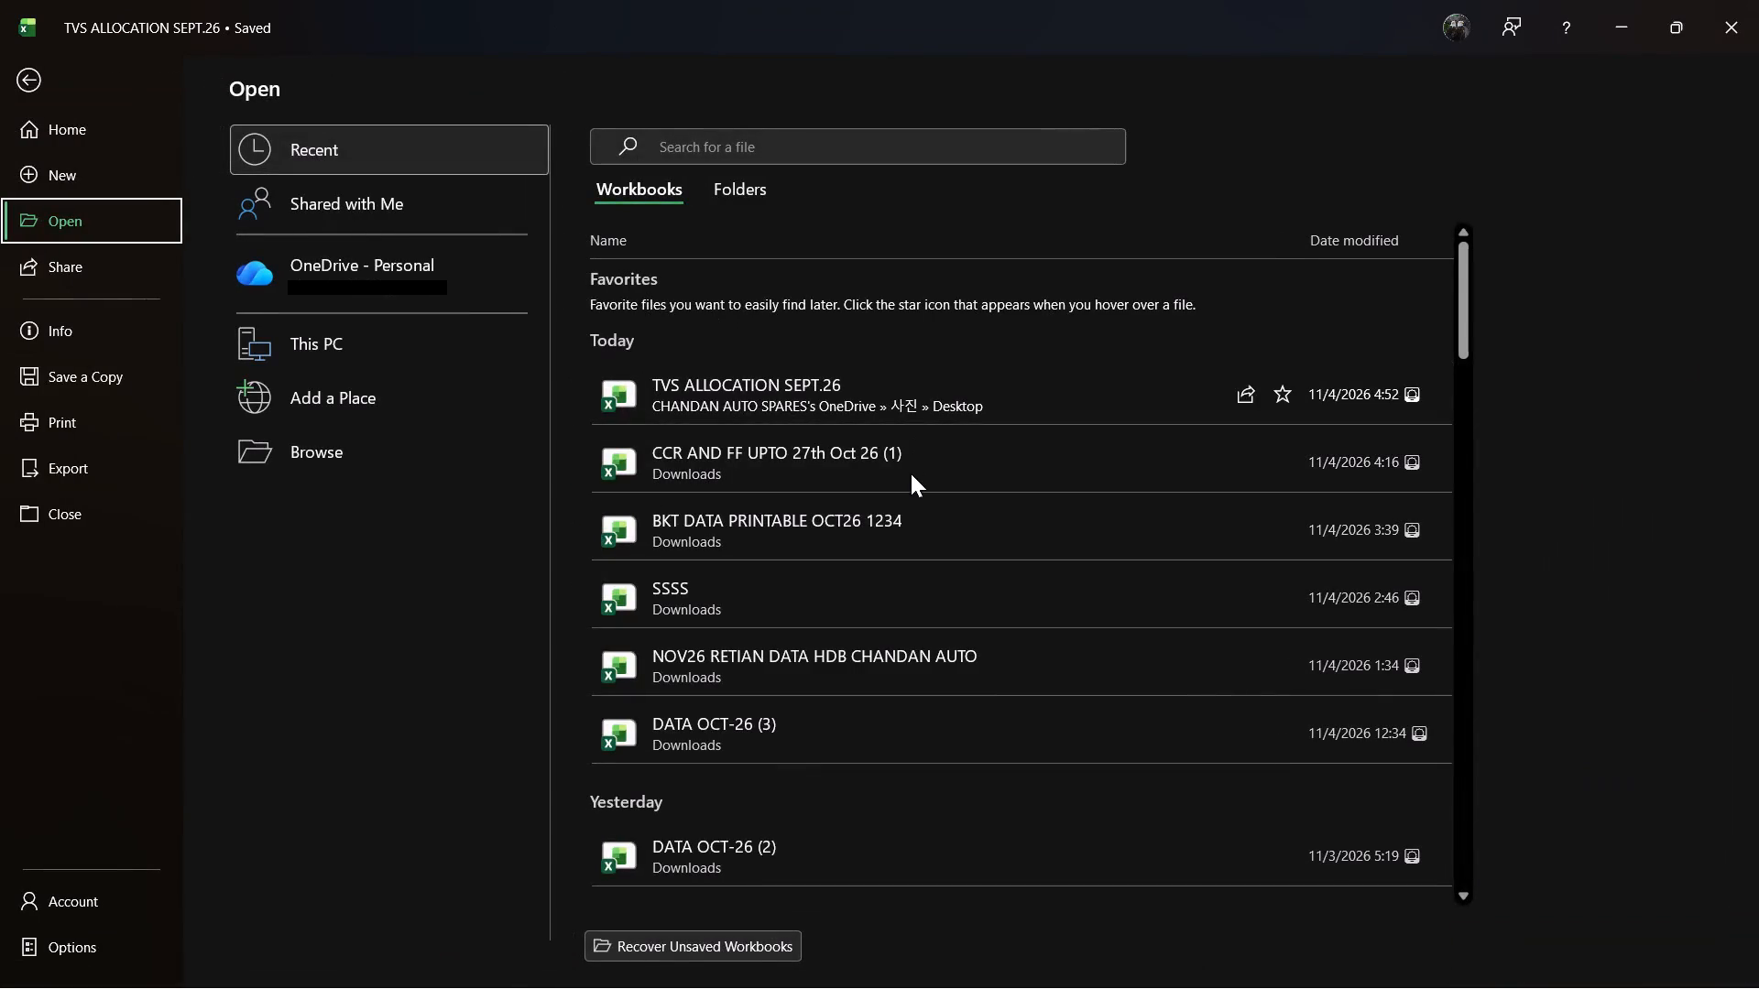
{"action": "left_click", "coordinate": [911, 516]}
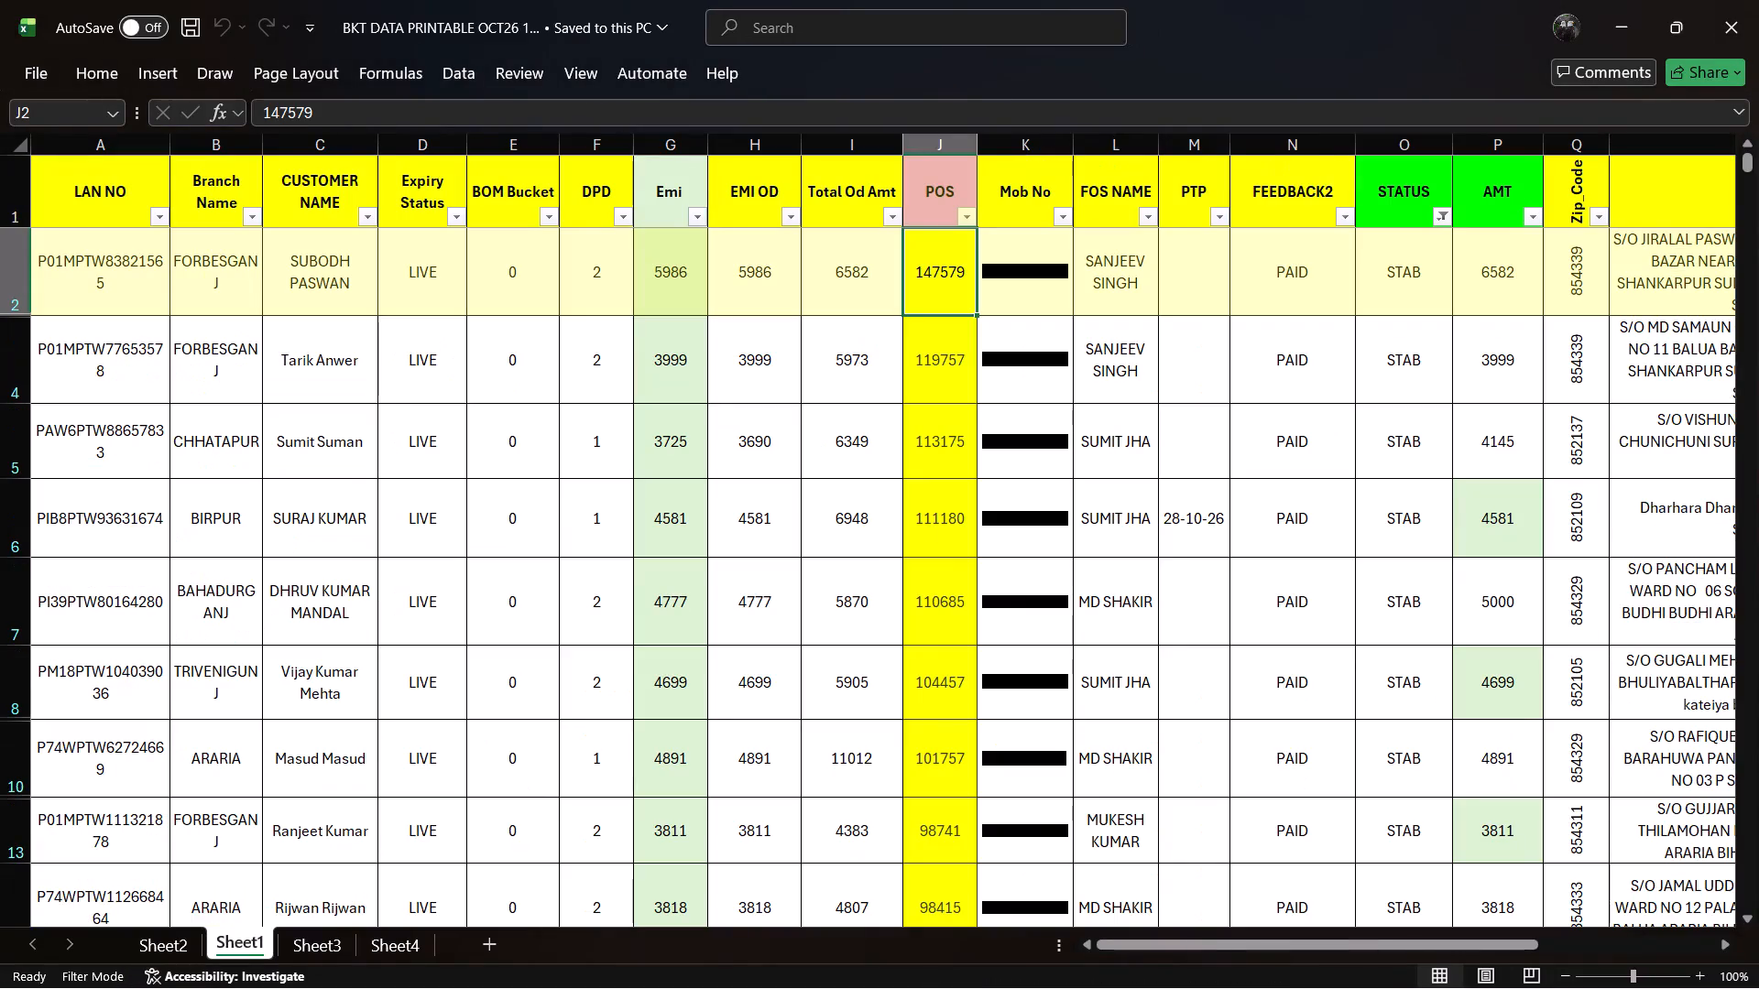
Close the TVS ALLOCATION SEPT.26, Book1, Book2 and Spotify windows and return to the BKT DATA PRINTABLE OCT26 1234 workbook.
{"action": "key", "text": "super+Tab"}
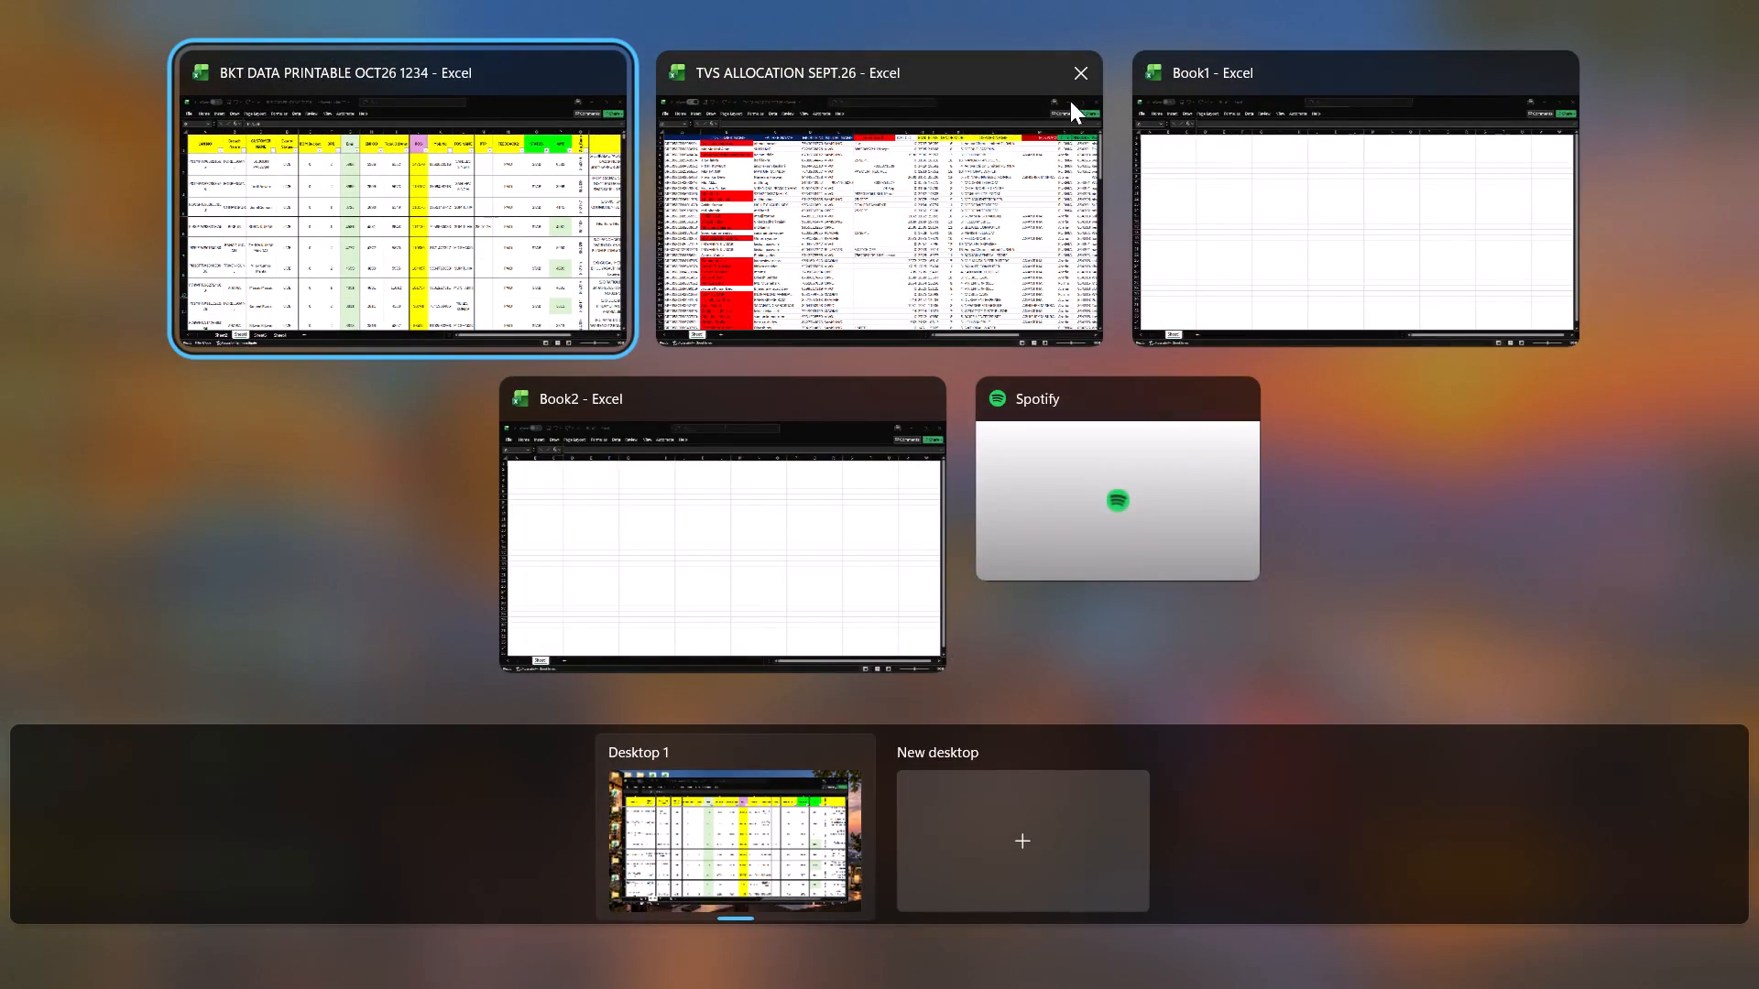
{"action": "left_click", "coordinate": [1082, 67]}
{"action": "left_click", "coordinate": [1082, 67]}
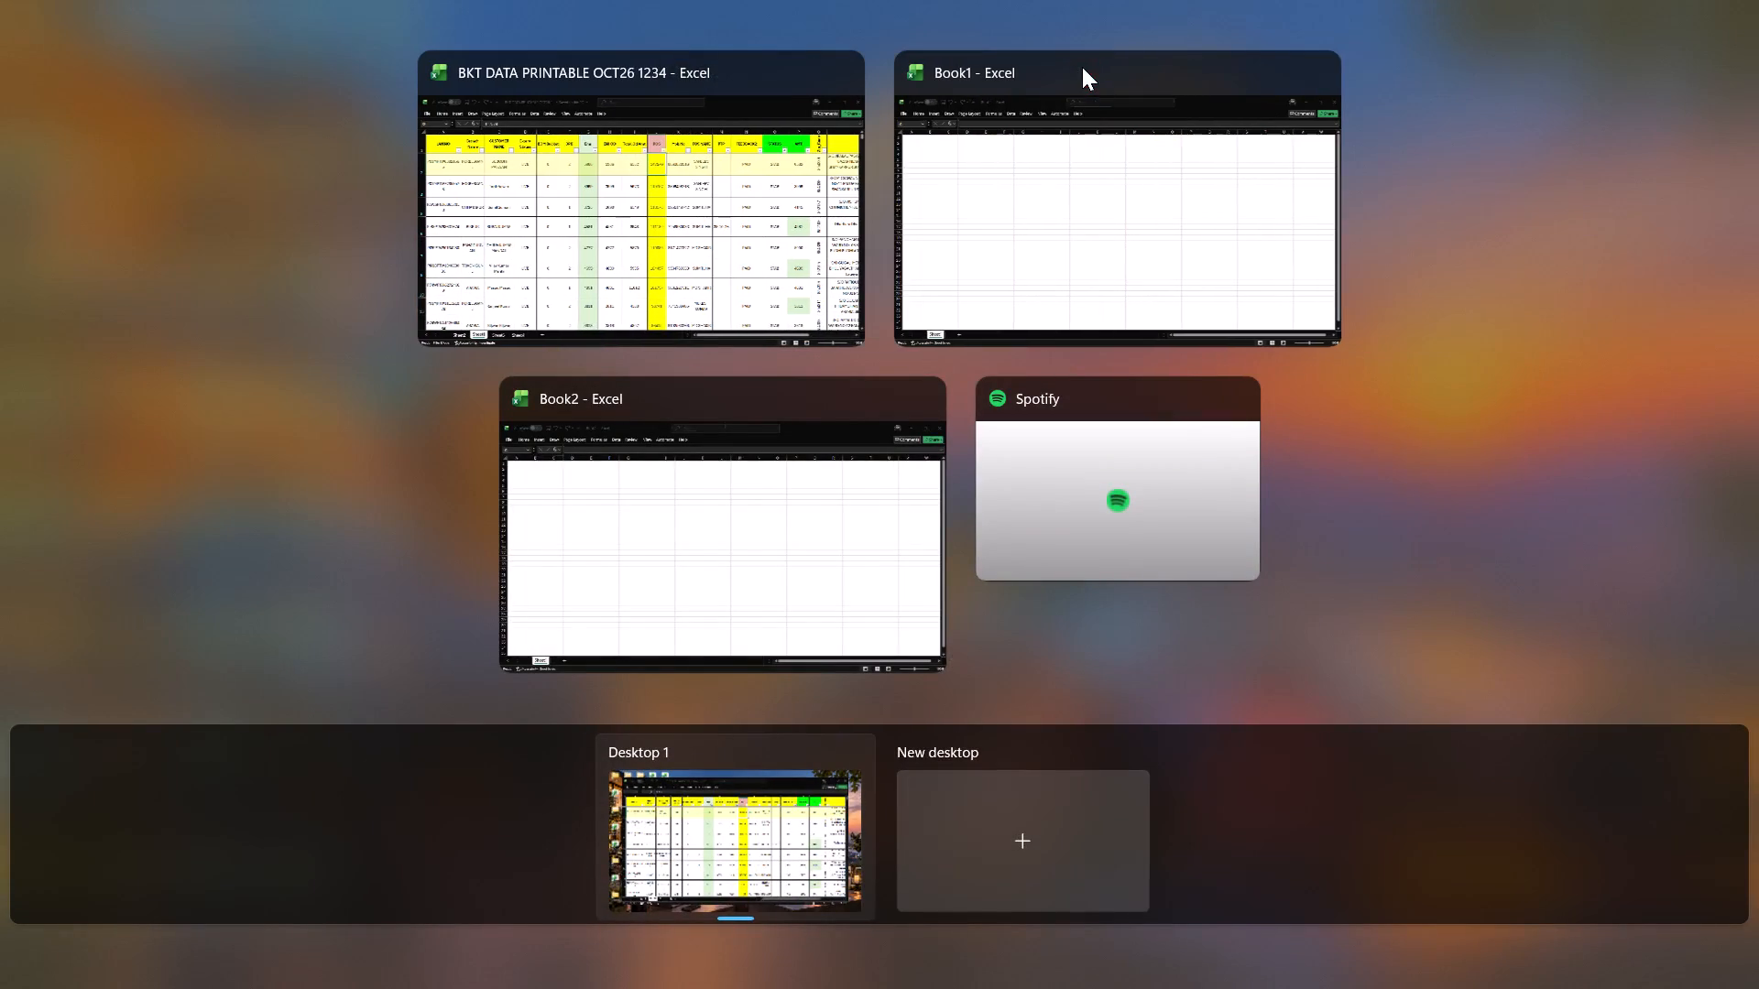
{"action": "left_click", "coordinate": [1316, 89]}
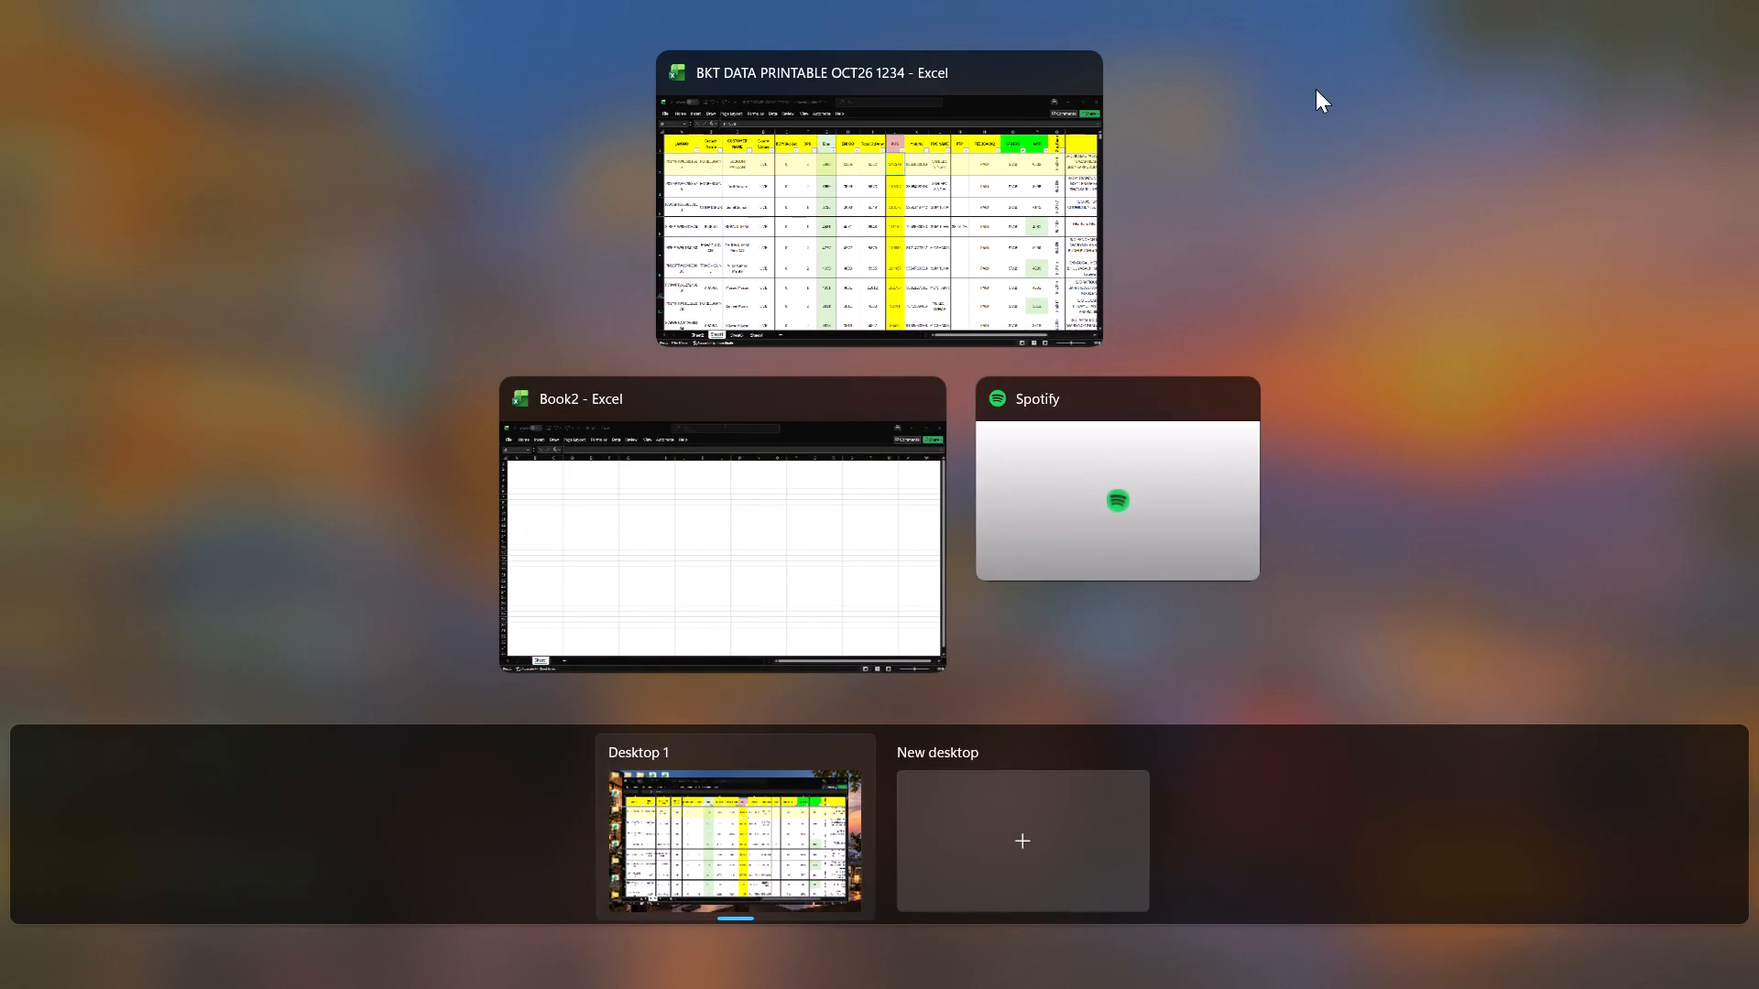
{"action": "left_click", "coordinate": [936, 399]}
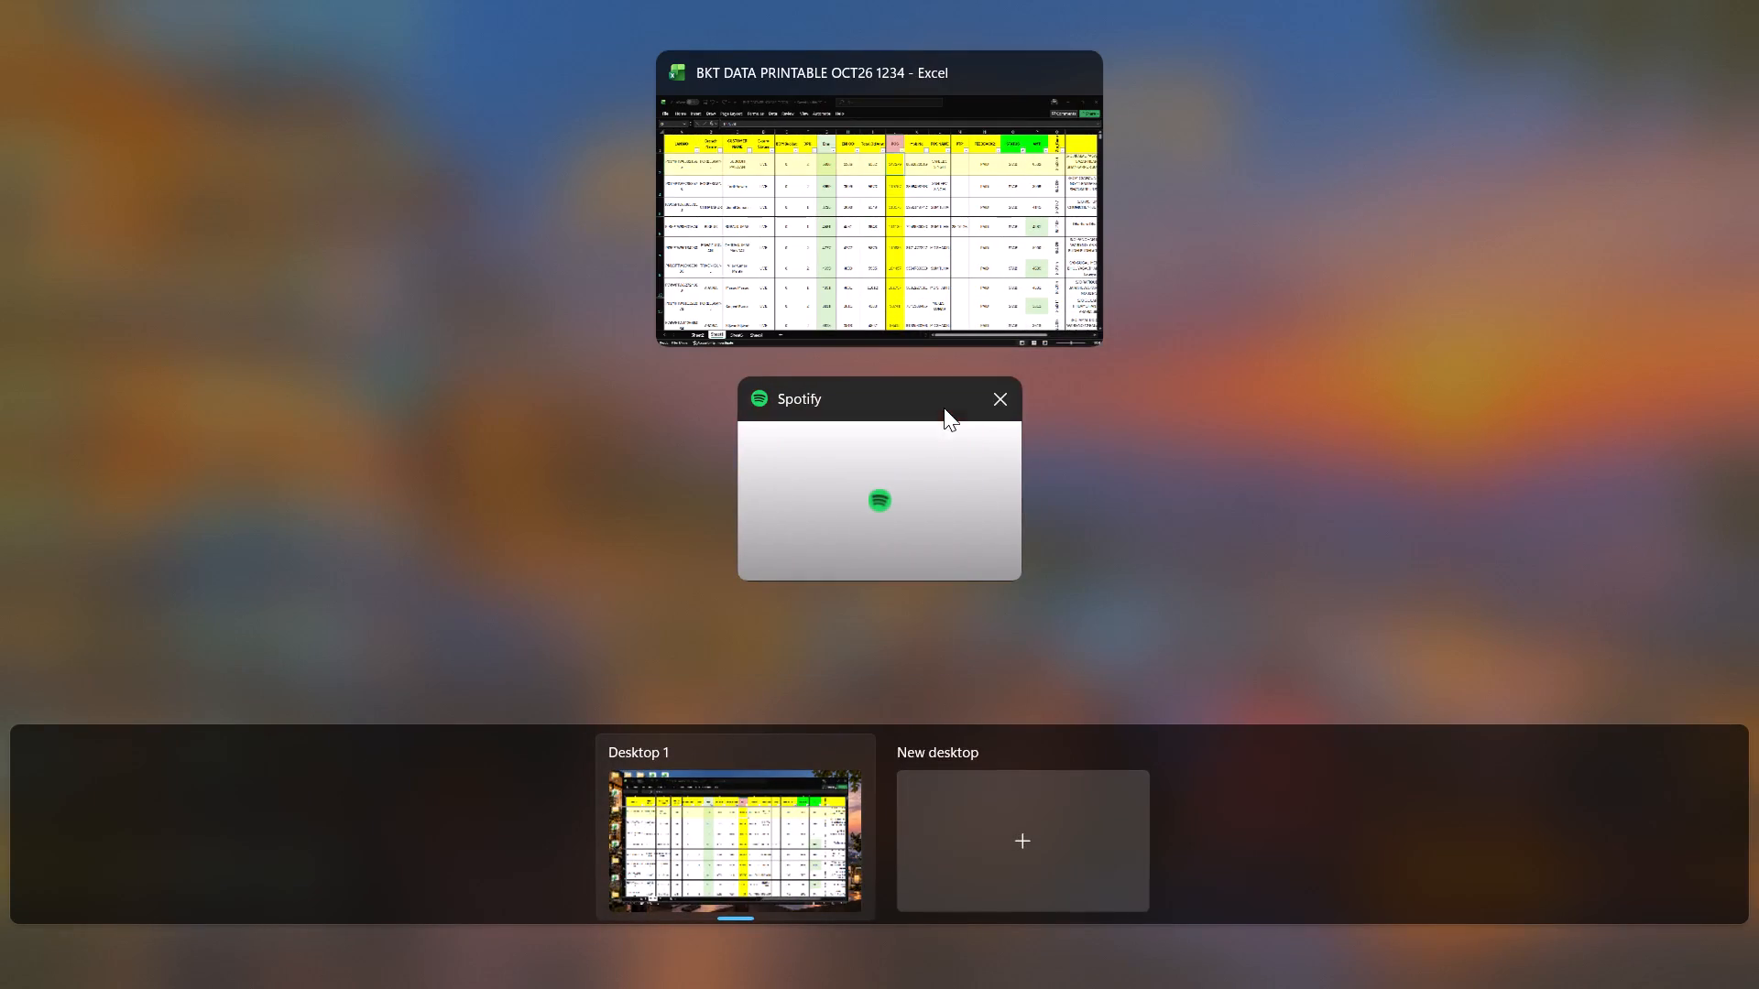
{"action": "left_click", "coordinate": [1006, 402]}
{"action": "left_click", "coordinate": [874, 326]}
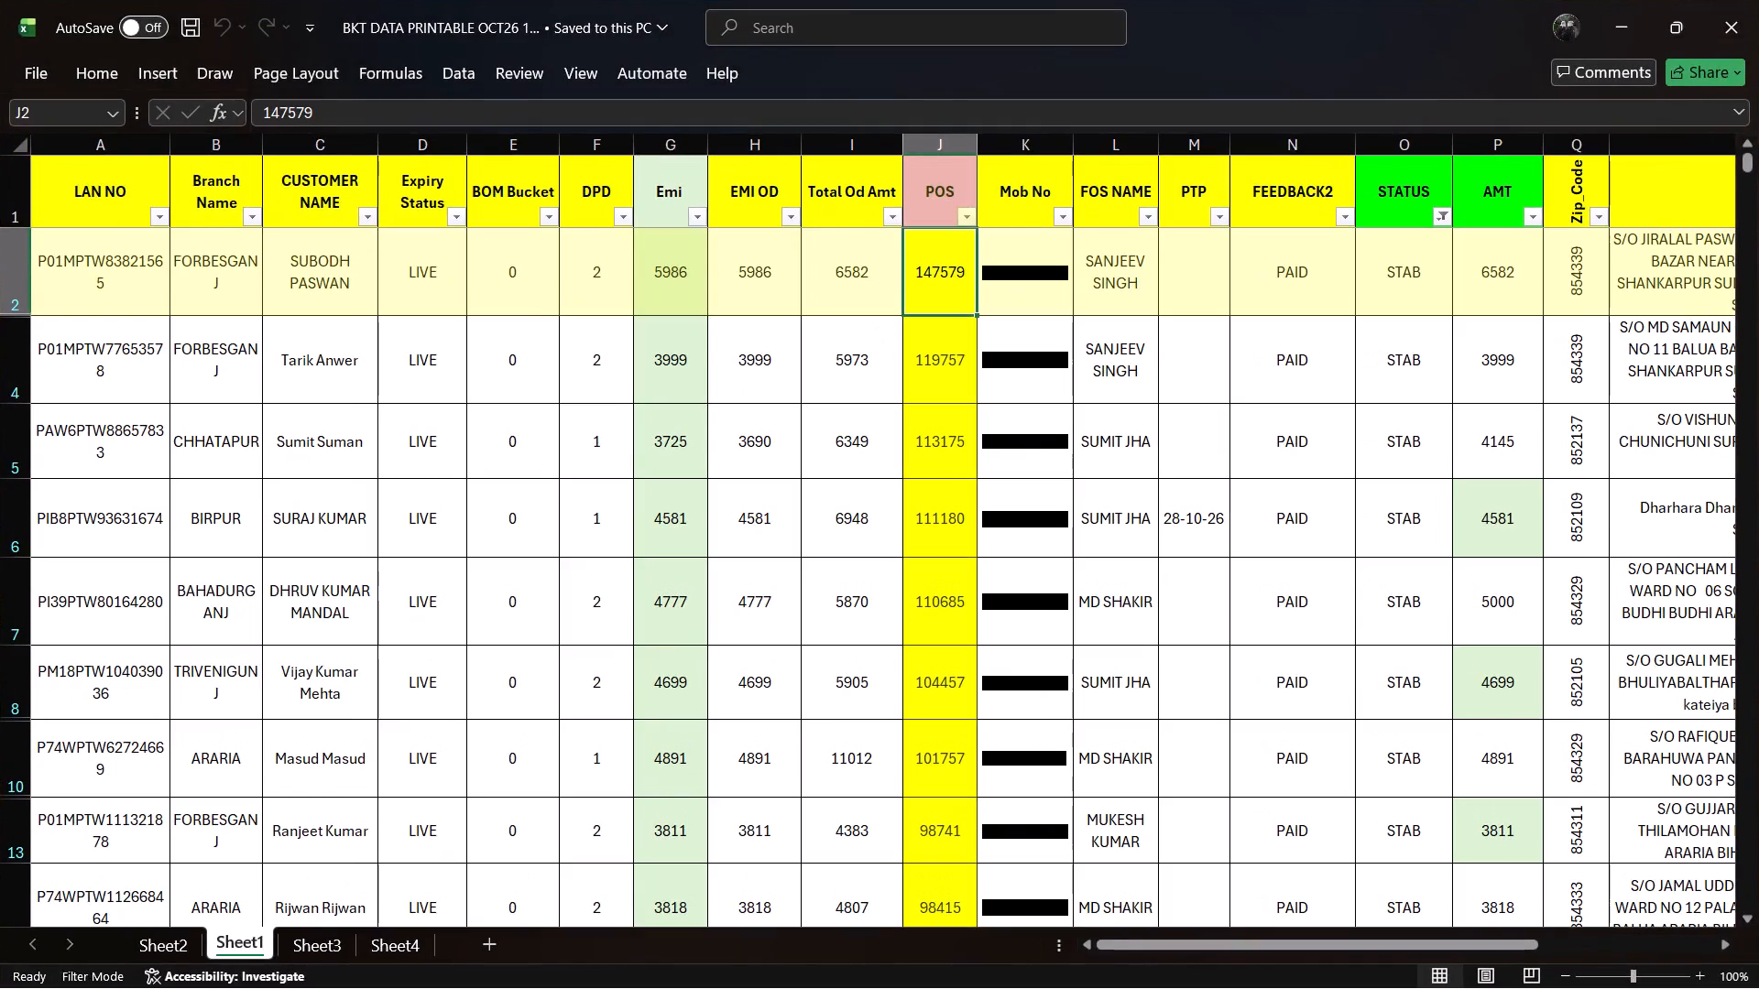
Examine the columns of Sheet1 along row 2, from BOM Bucket to past Asset Description.
{"action": "key", "text": "Left"}
{"action": "key", "text": "Left"}
{"action": "key", "text": "Left"}
{"action": "key", "text": "Left"}
{"action": "key", "text": "Left"}
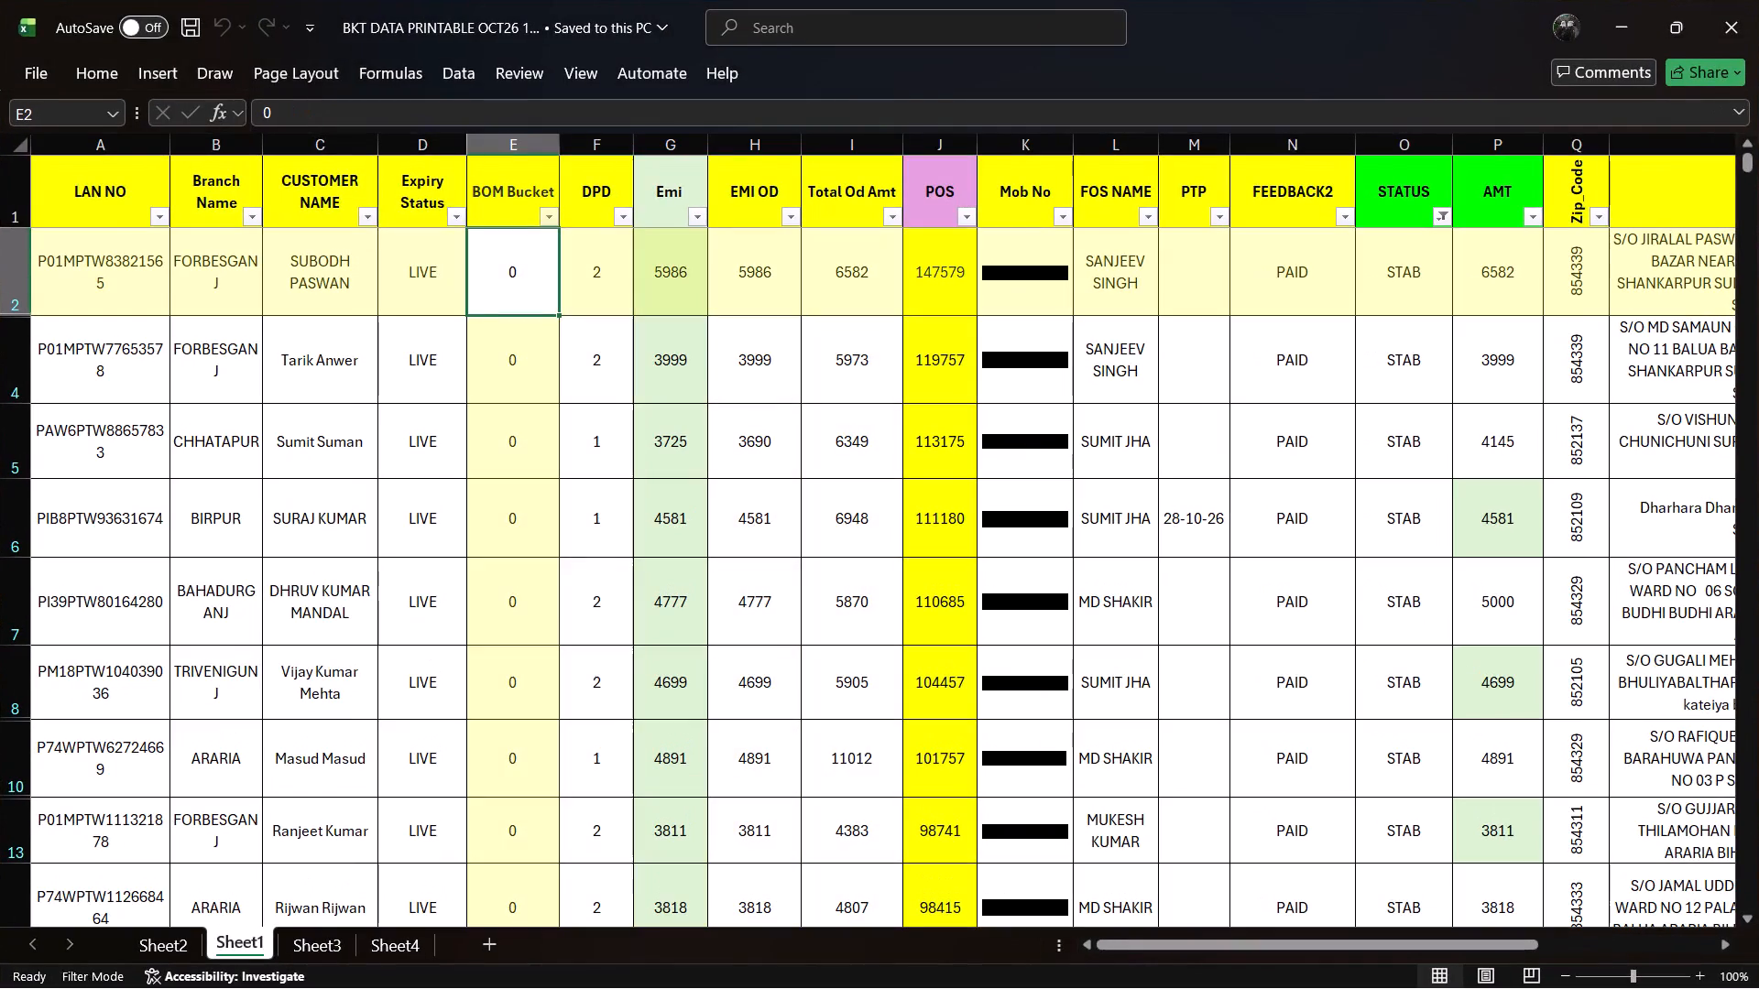
{"action": "key", "text": "Right"}
{"action": "key", "text": "Right"}
{"action": "key", "text": "Right"}
{"action": "key", "text": "Right"}
{"action": "key", "text": "Right"}
{"action": "key", "text": "Right"}
{"action": "key", "text": "Right"}
{"action": "key", "text": "Right"}
{"action": "key", "text": "Right"}
{"action": "key", "text": "Right"}
{"action": "key", "text": "Right"}
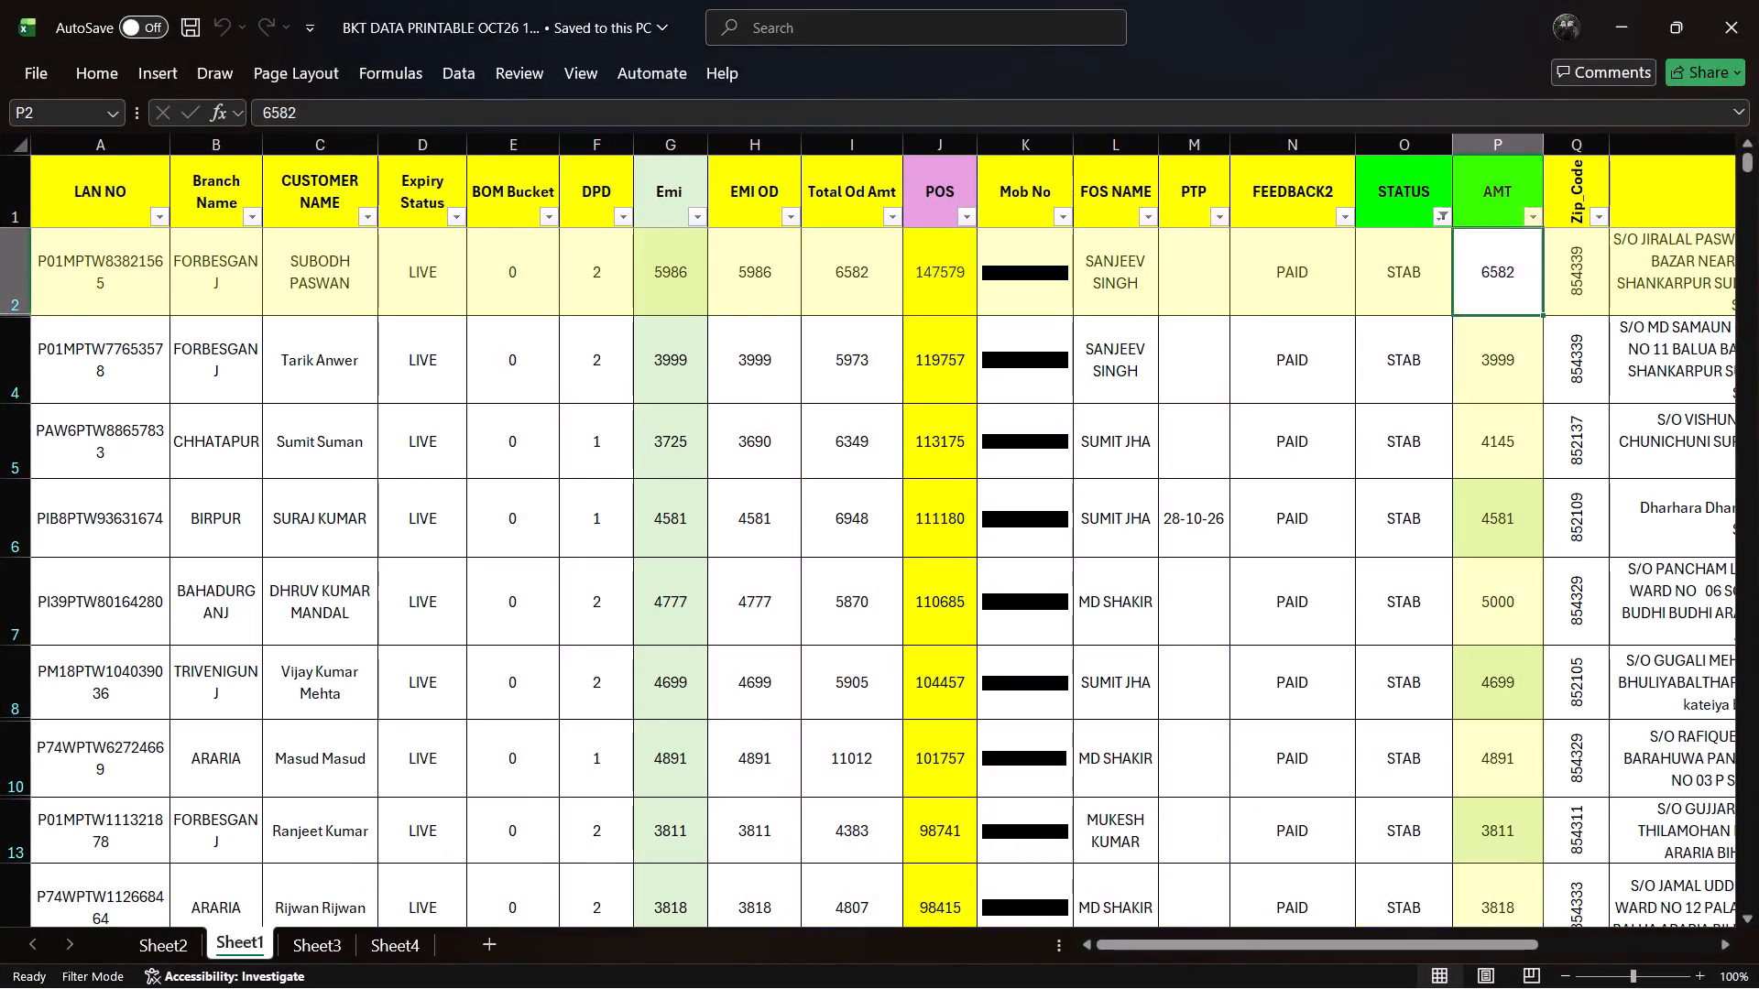
{"action": "key", "text": "Right"}
{"action": "key", "text": "Right"}
{"action": "key", "text": "Right"}
{"action": "key", "text": "Right"}
{"action": "key", "text": "Right"}
{"action": "key", "text": "Right"}
{"action": "key", "text": "Right"}
{"action": "key", "text": "Right"}
{"action": "key", "text": "Right"}
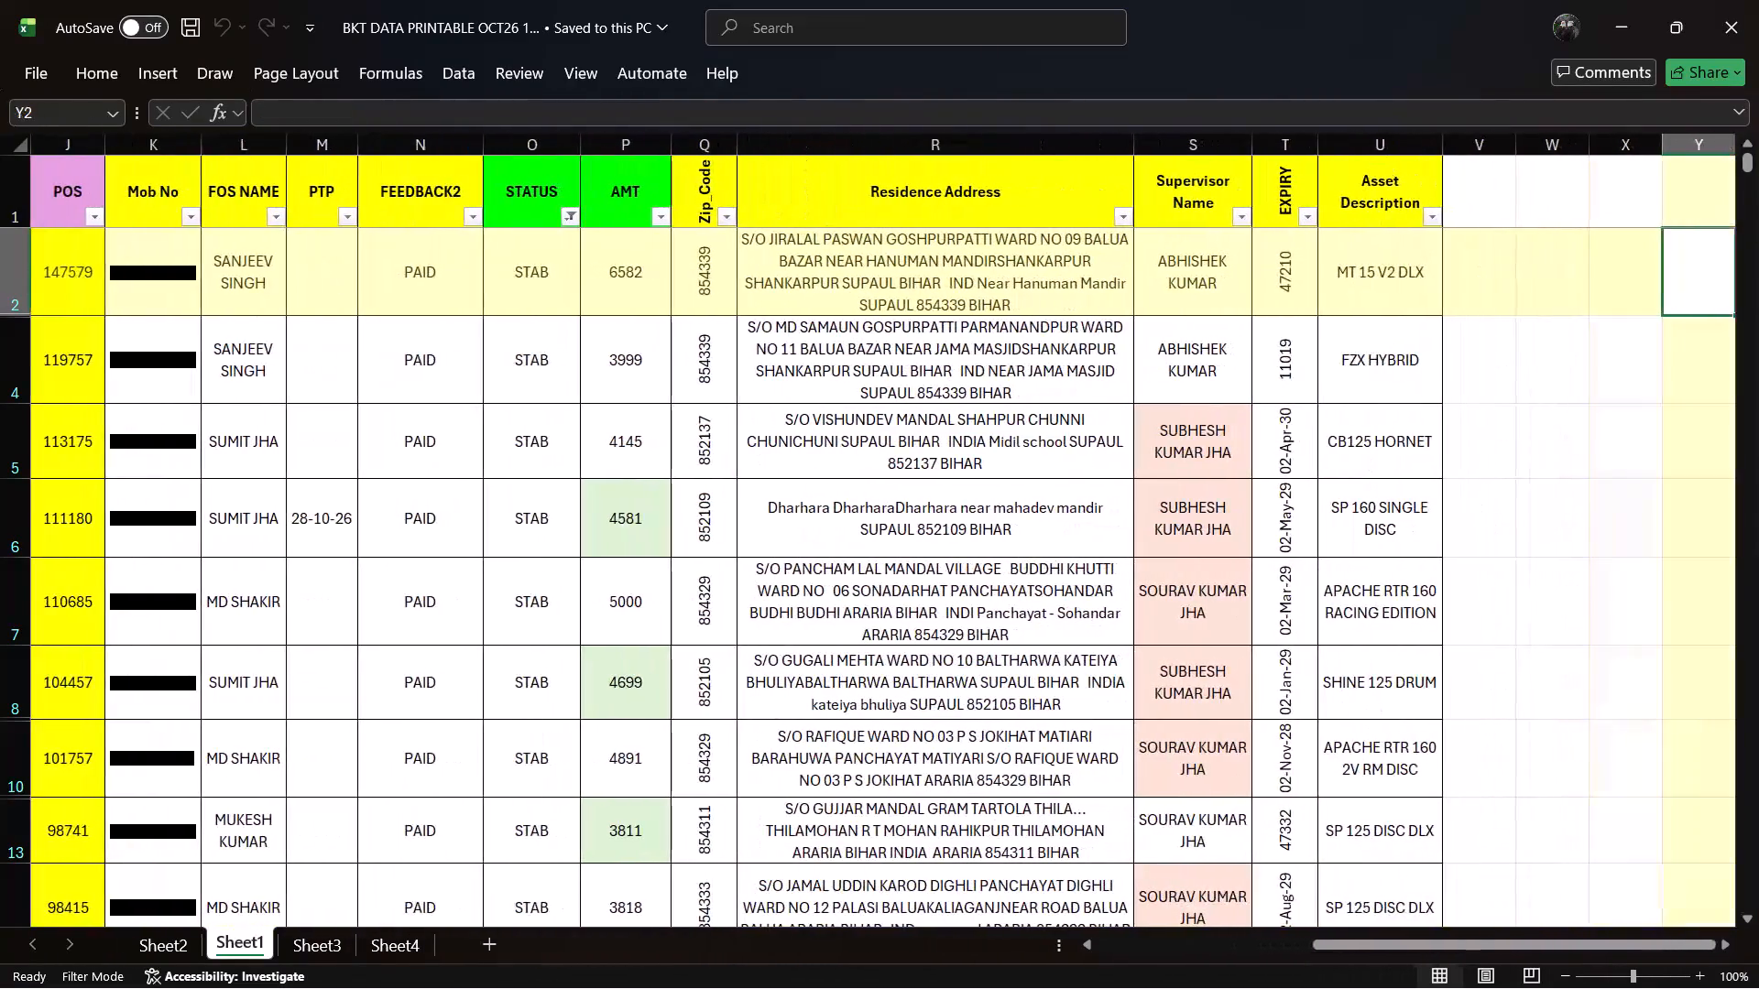
{"action": "key", "text": "Right"}
{"action": "key", "text": "Right"}
{"action": "key", "text": "Right"}
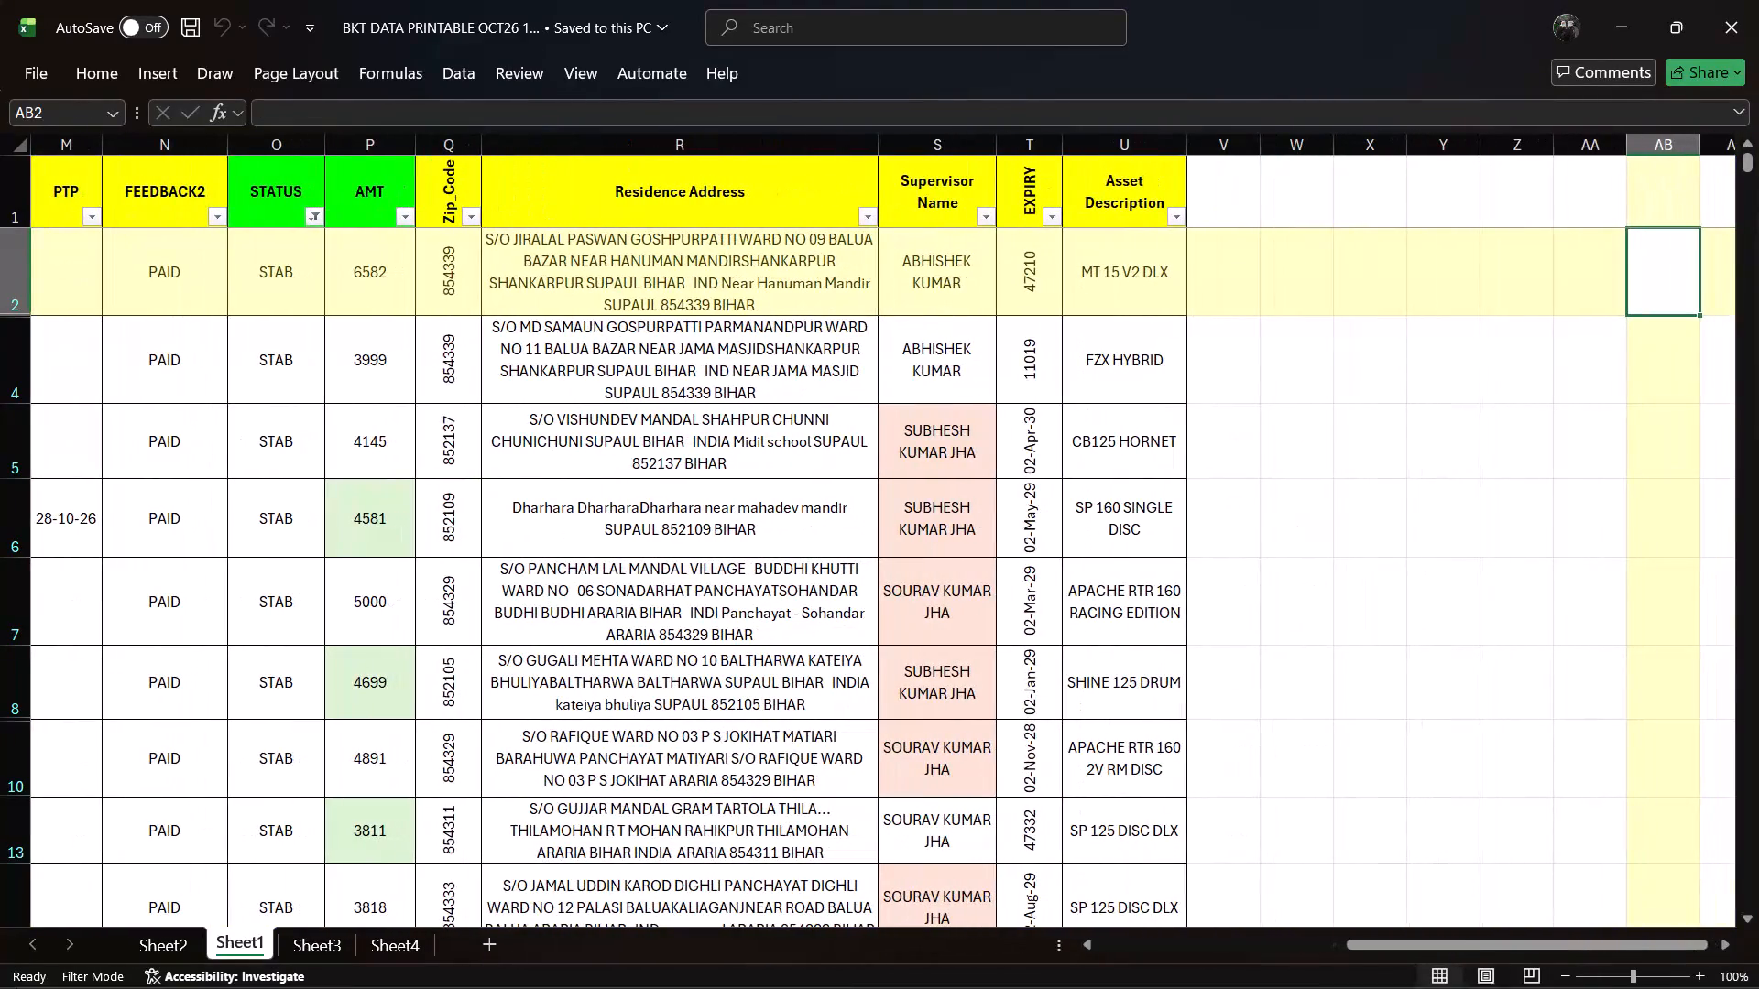
Check the contents of Sheet3 and Sheet4.
{"action": "left_click", "coordinate": [309, 956]}
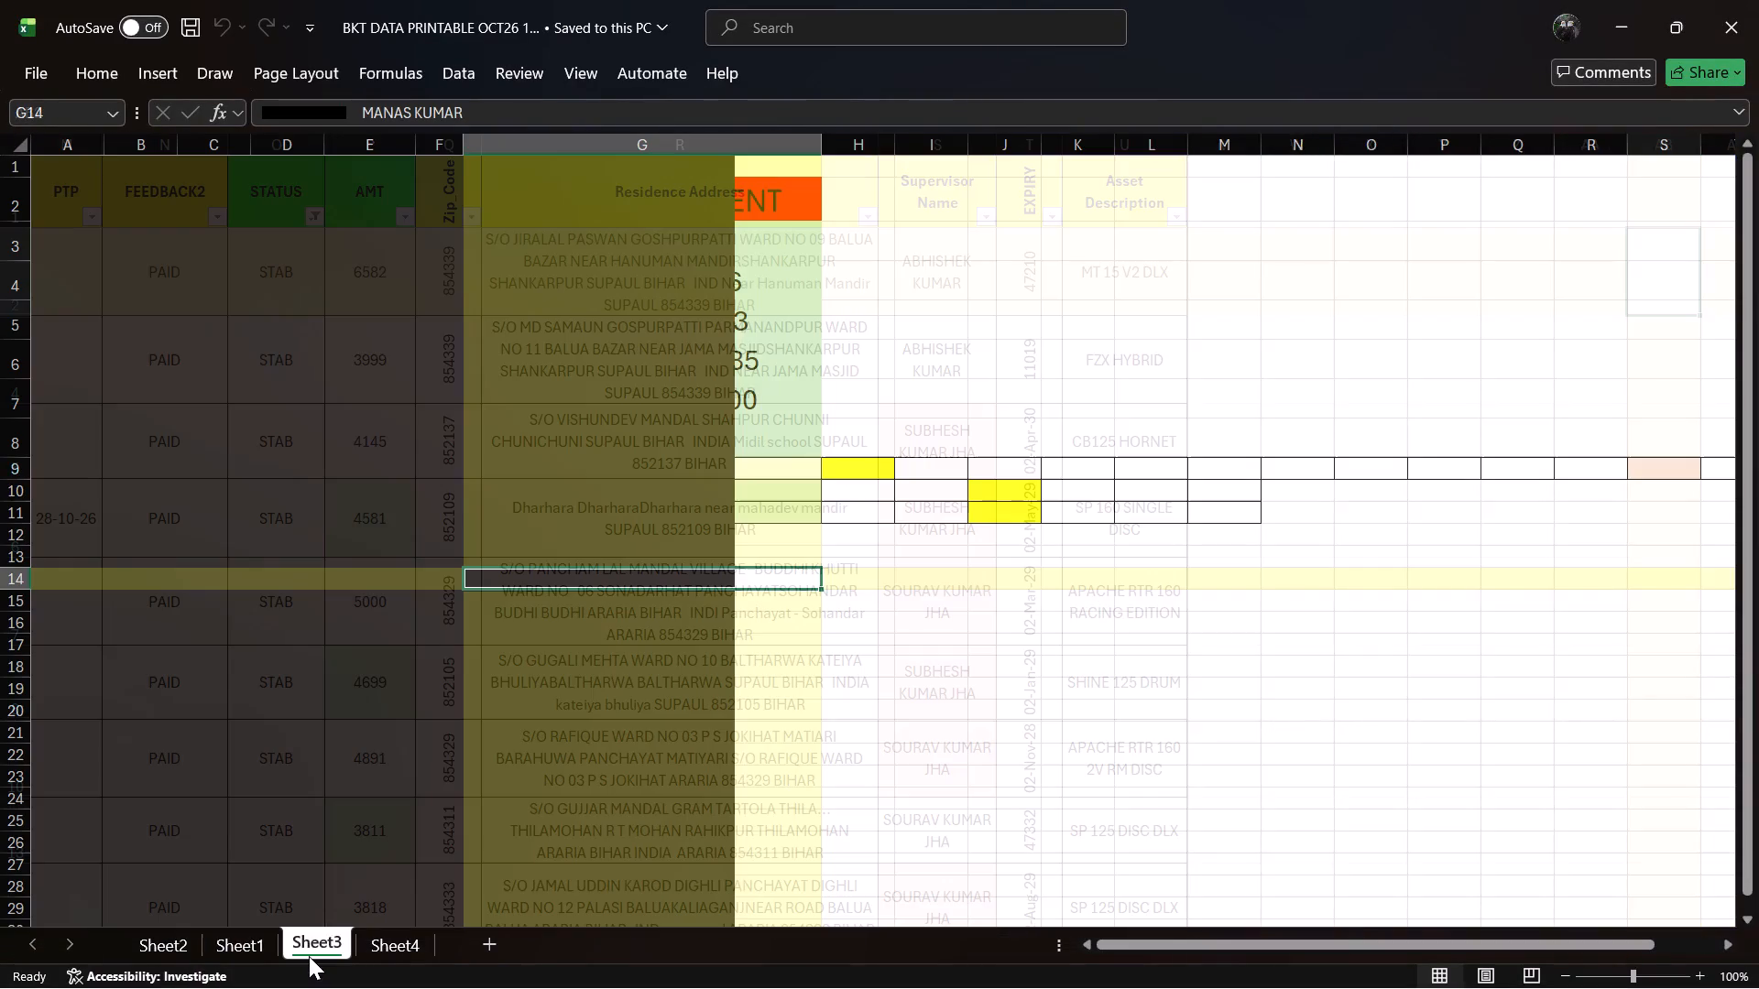
{"action": "left_click", "coordinate": [388, 949]}
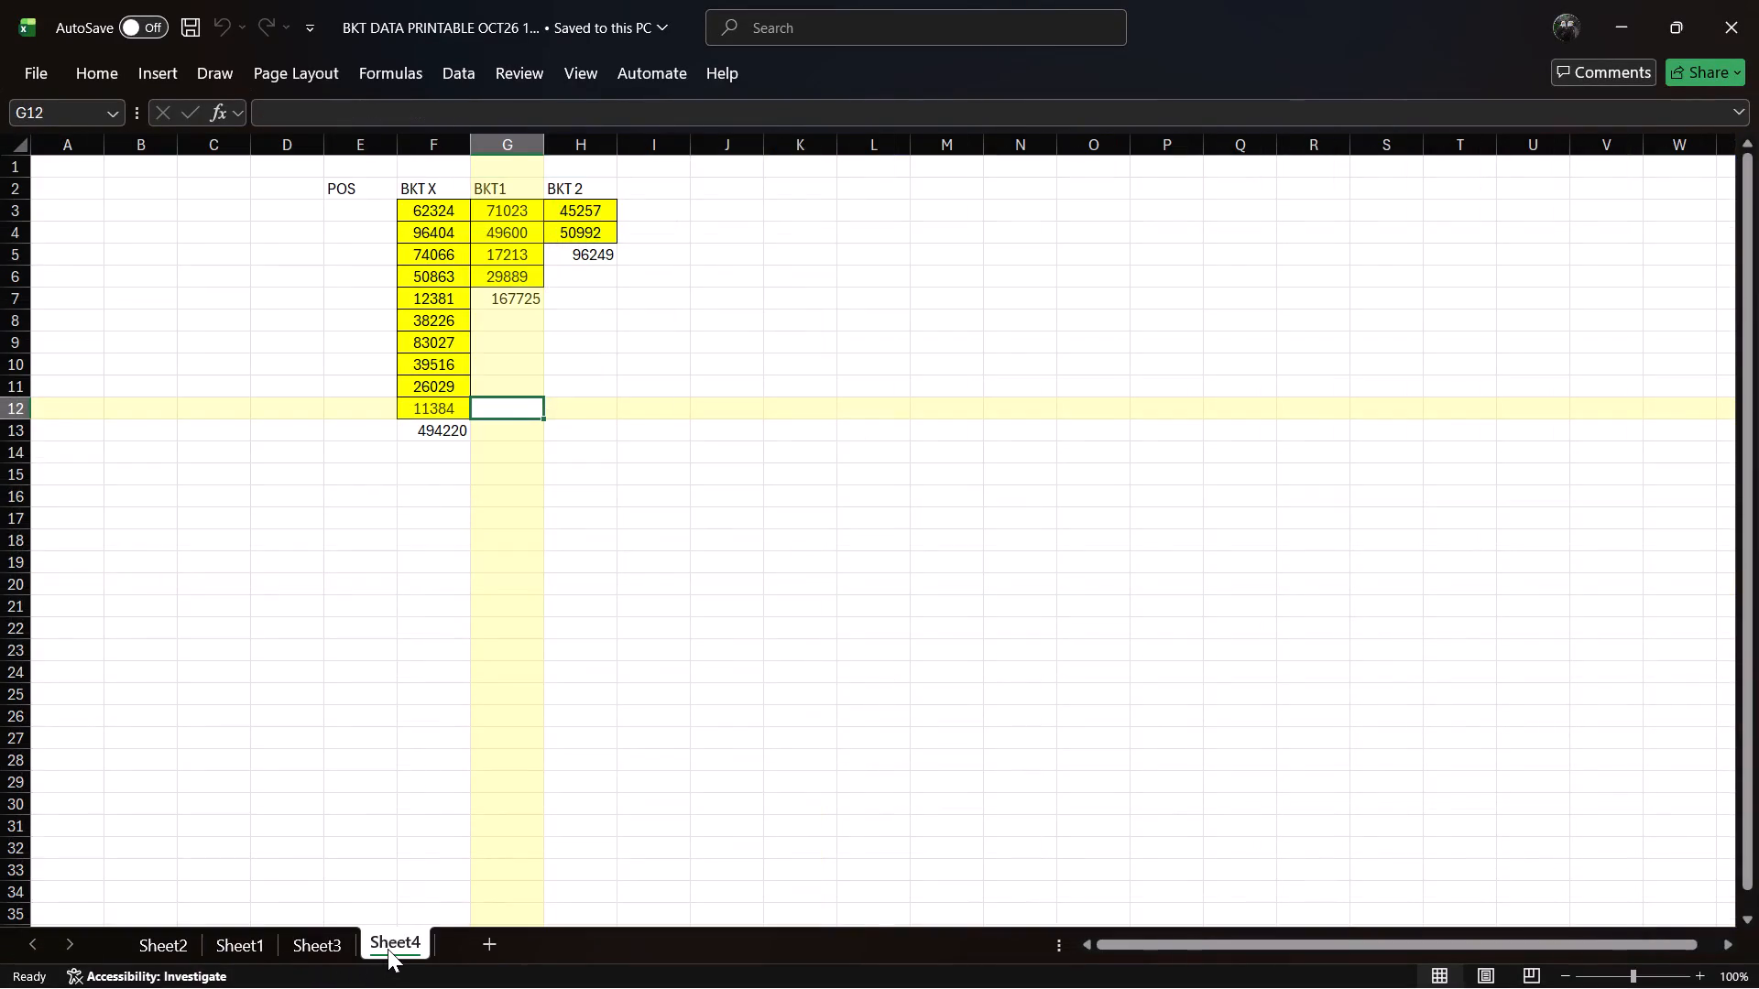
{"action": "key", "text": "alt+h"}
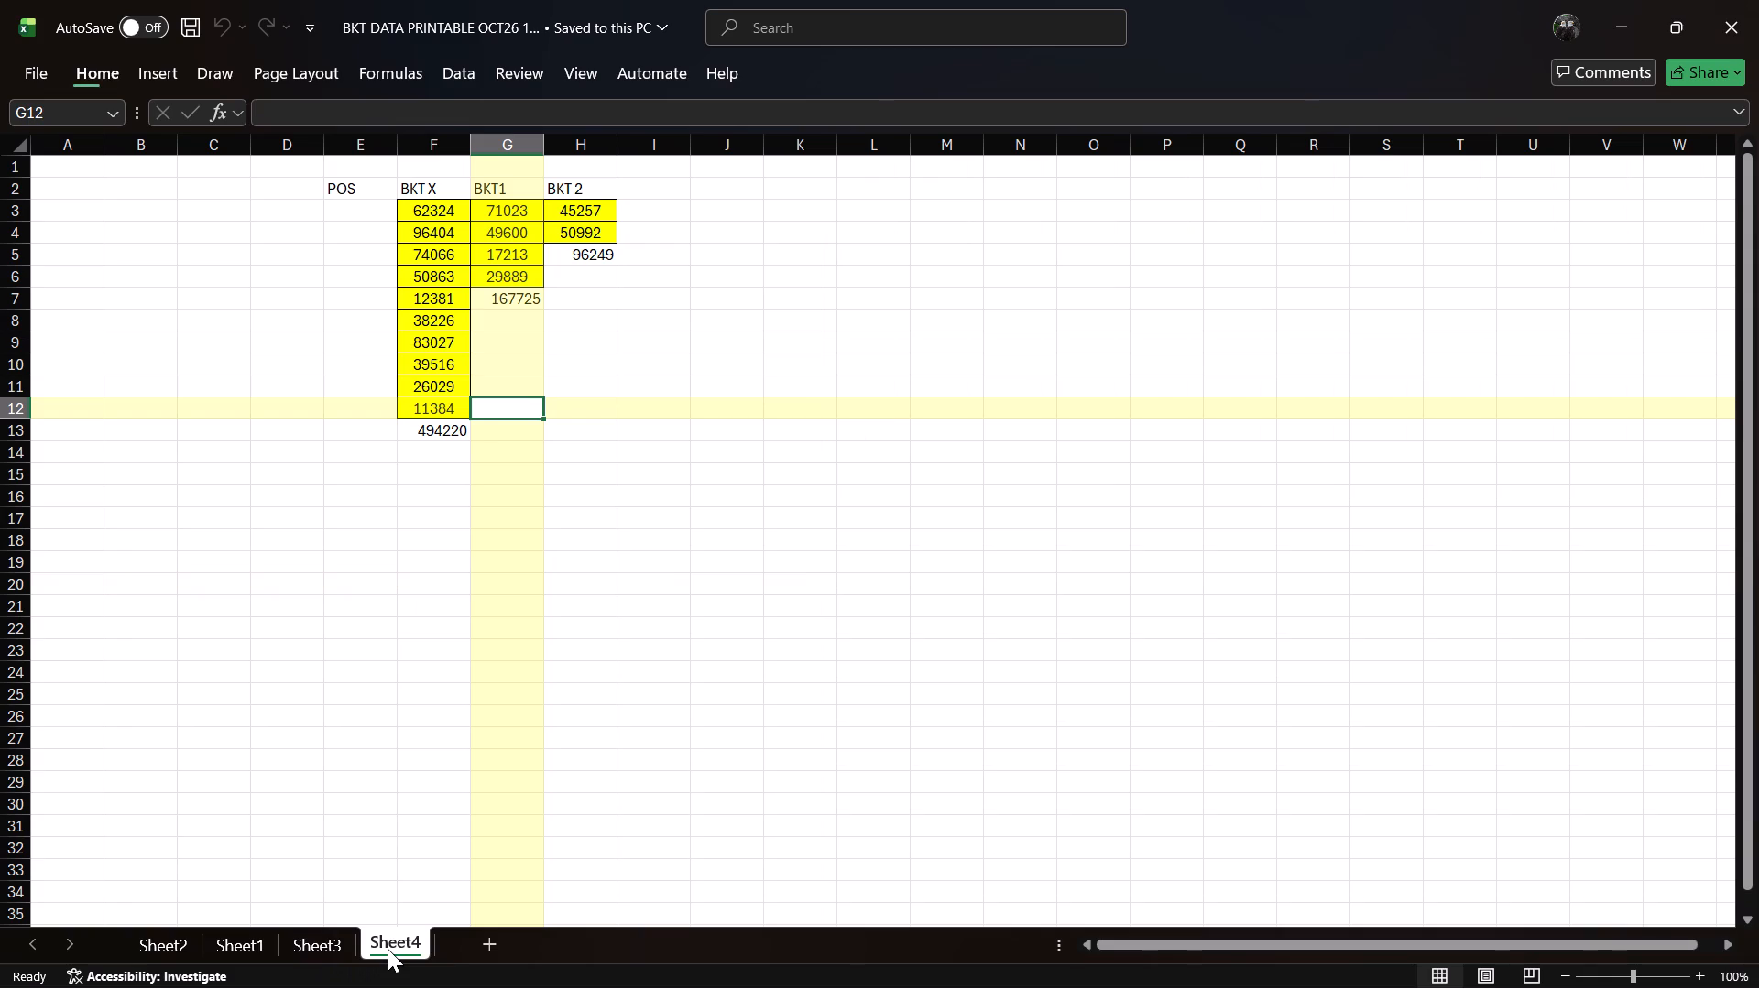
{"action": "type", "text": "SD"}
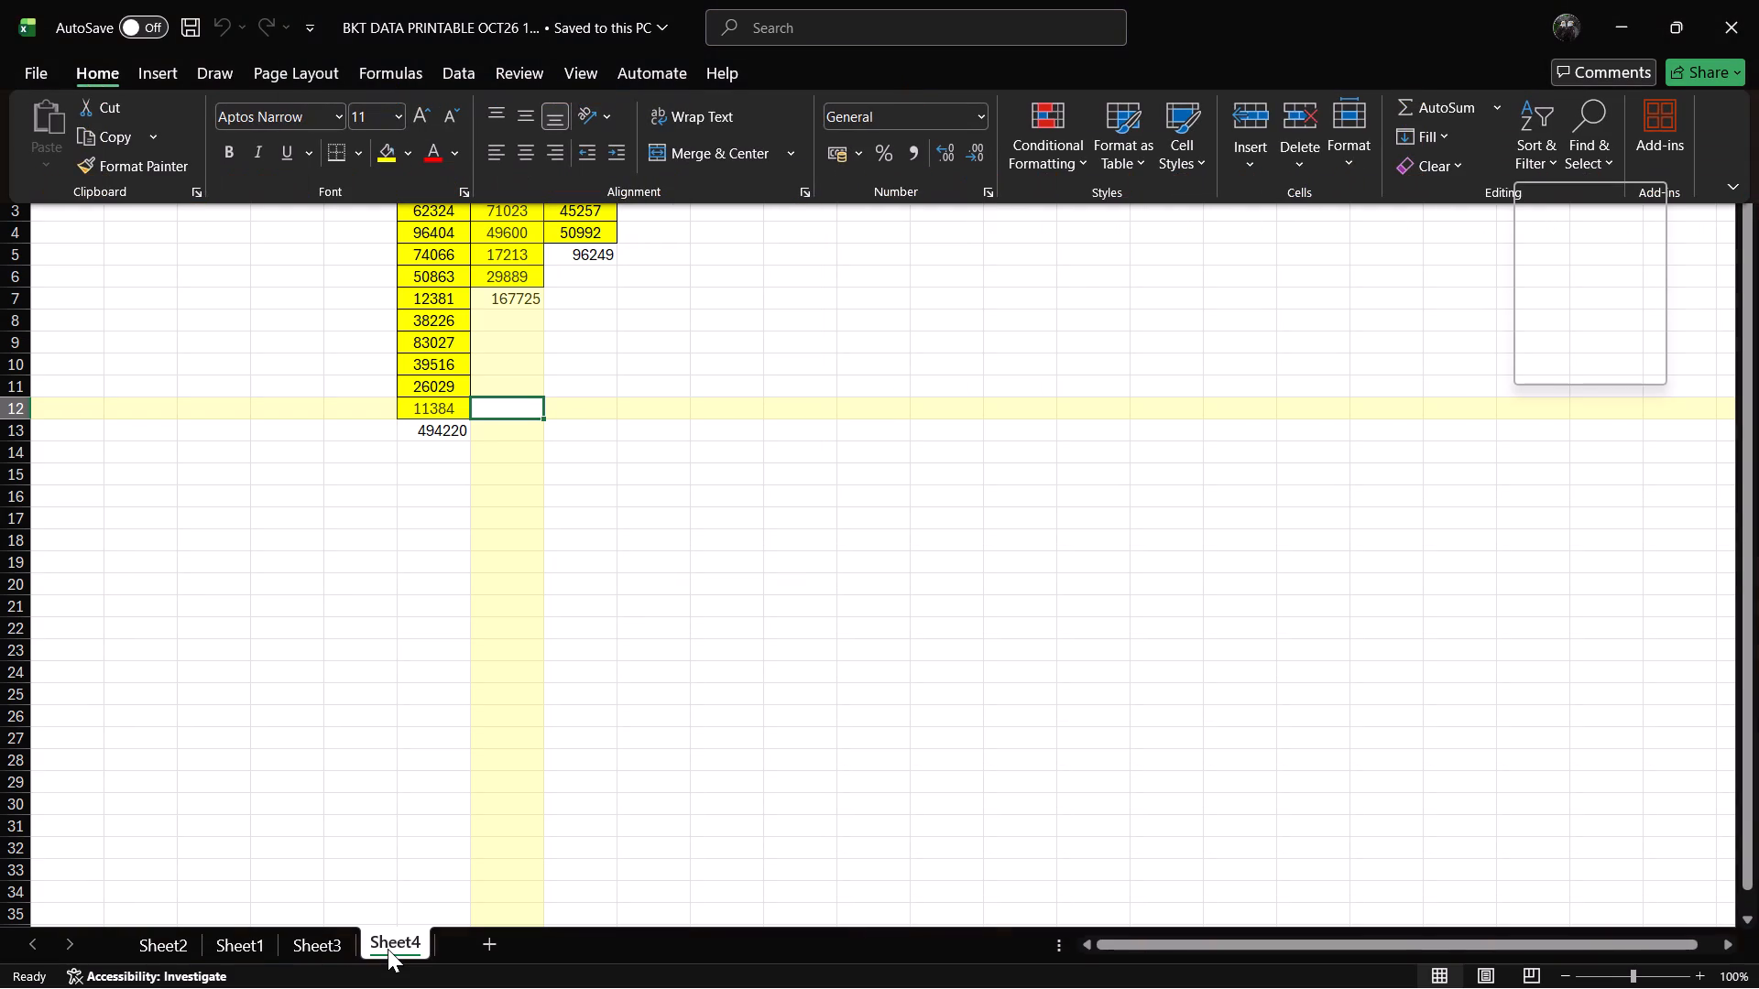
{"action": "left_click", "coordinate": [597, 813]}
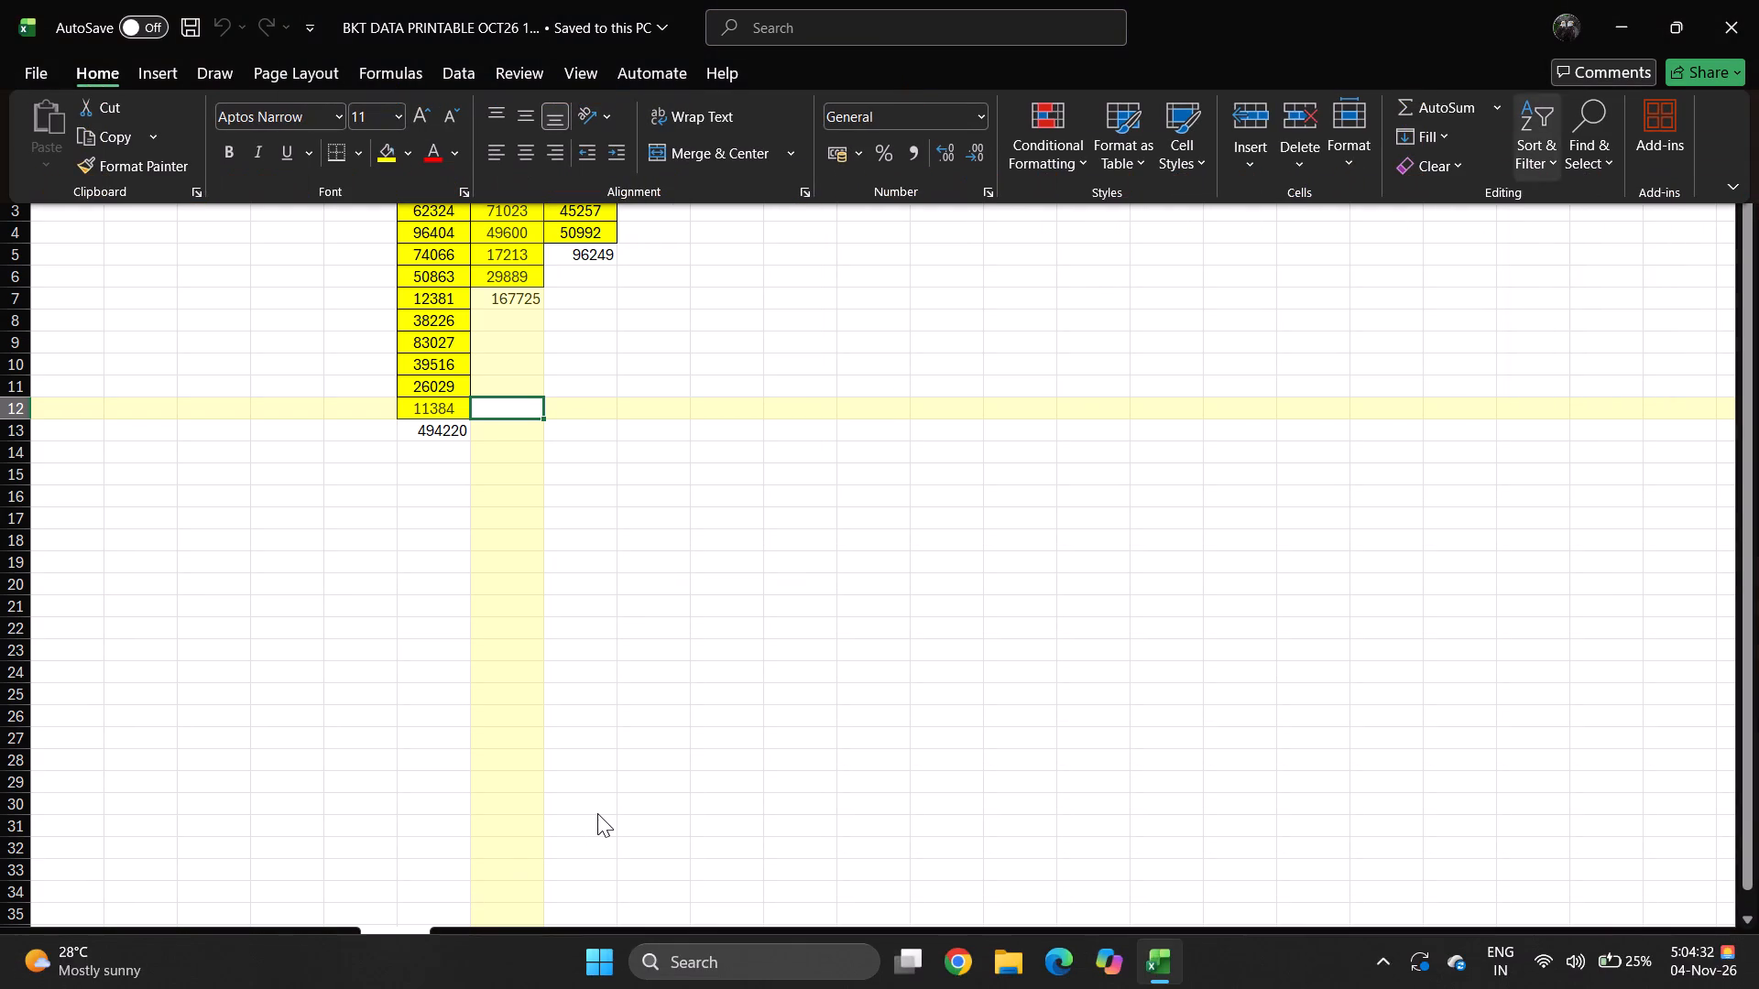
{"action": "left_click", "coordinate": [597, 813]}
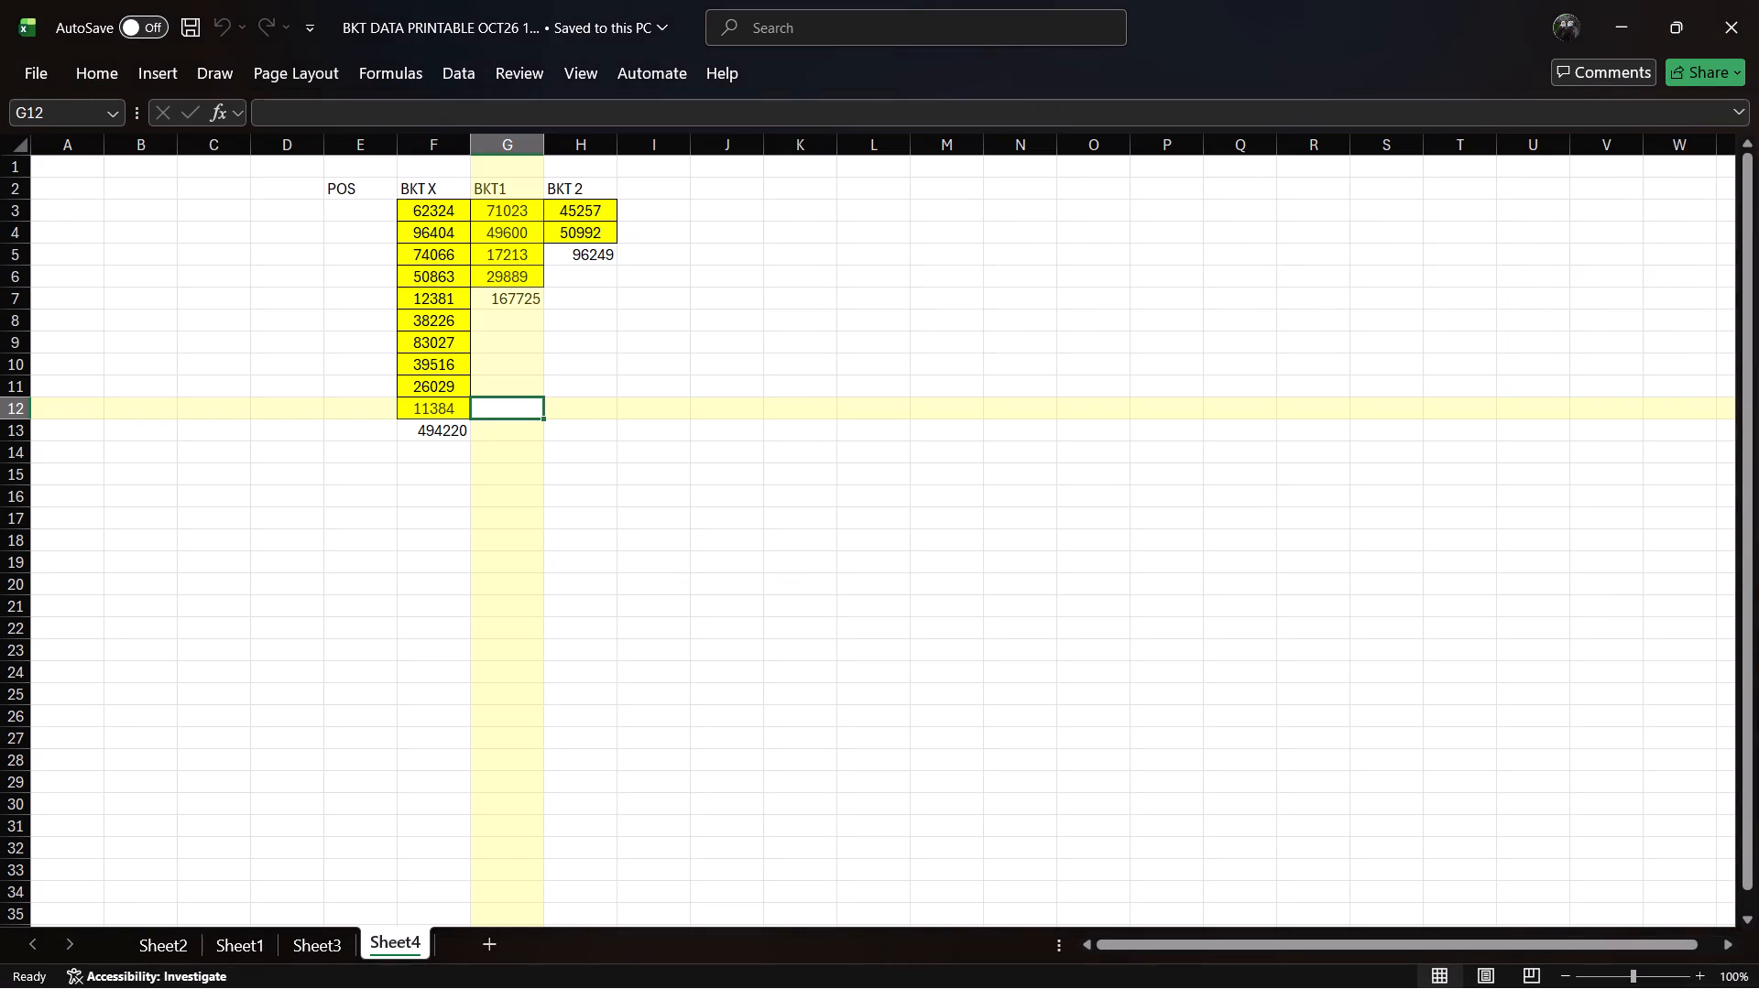
Delete Sheet4 from the workbook permanently.
{"action": "key", "text": "alt+h"}
{"action": "type", "text": "DS"}
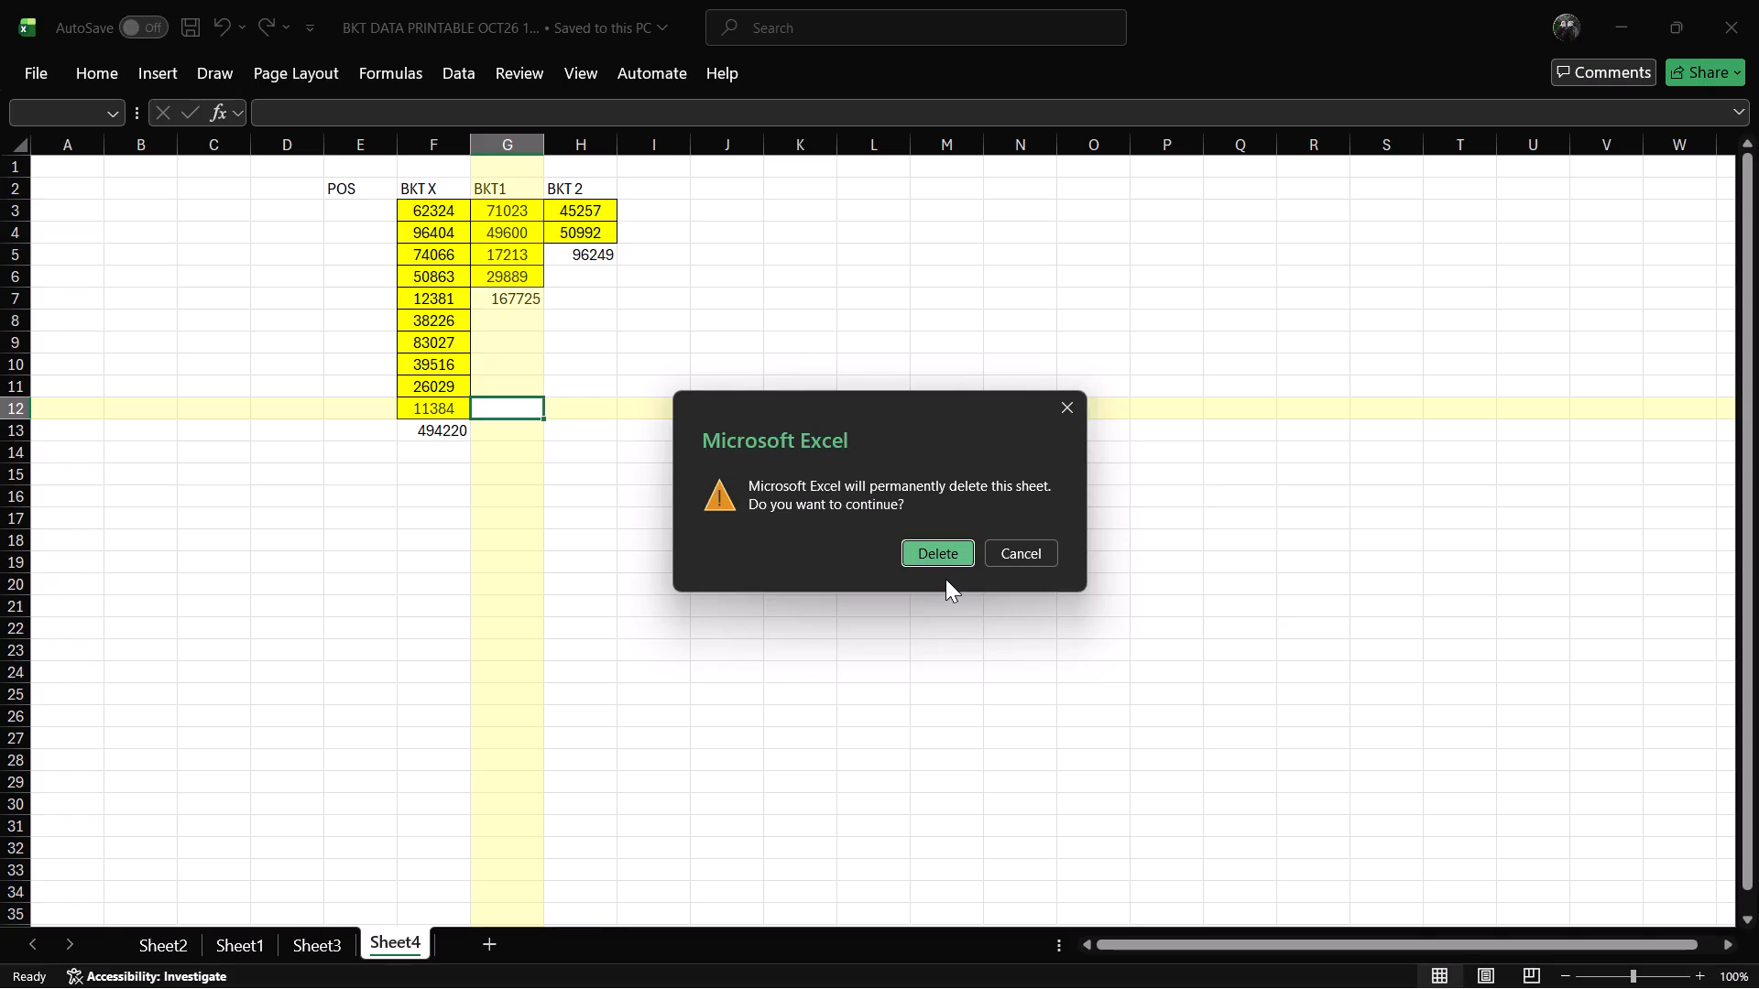
{"action": "left_click", "coordinate": [939, 558]}
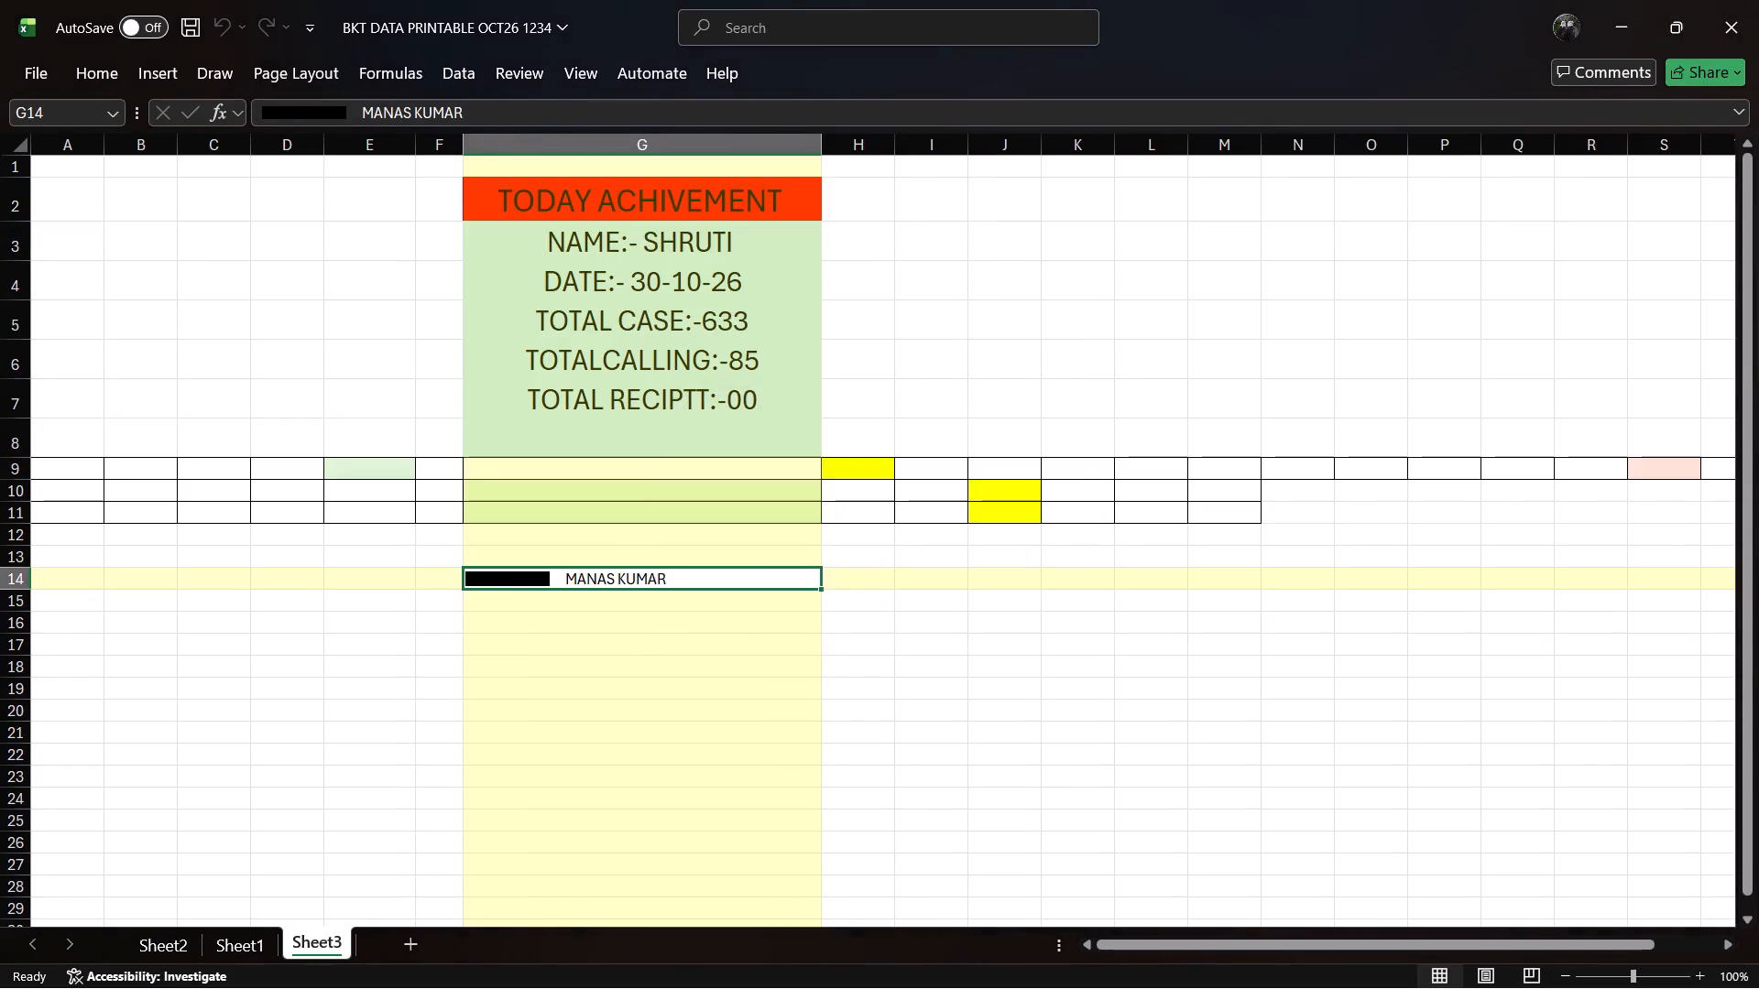
View Sheet1 again and switch to the pivot summary on Sheet2.
{"action": "left_click", "coordinate": [255, 940]}
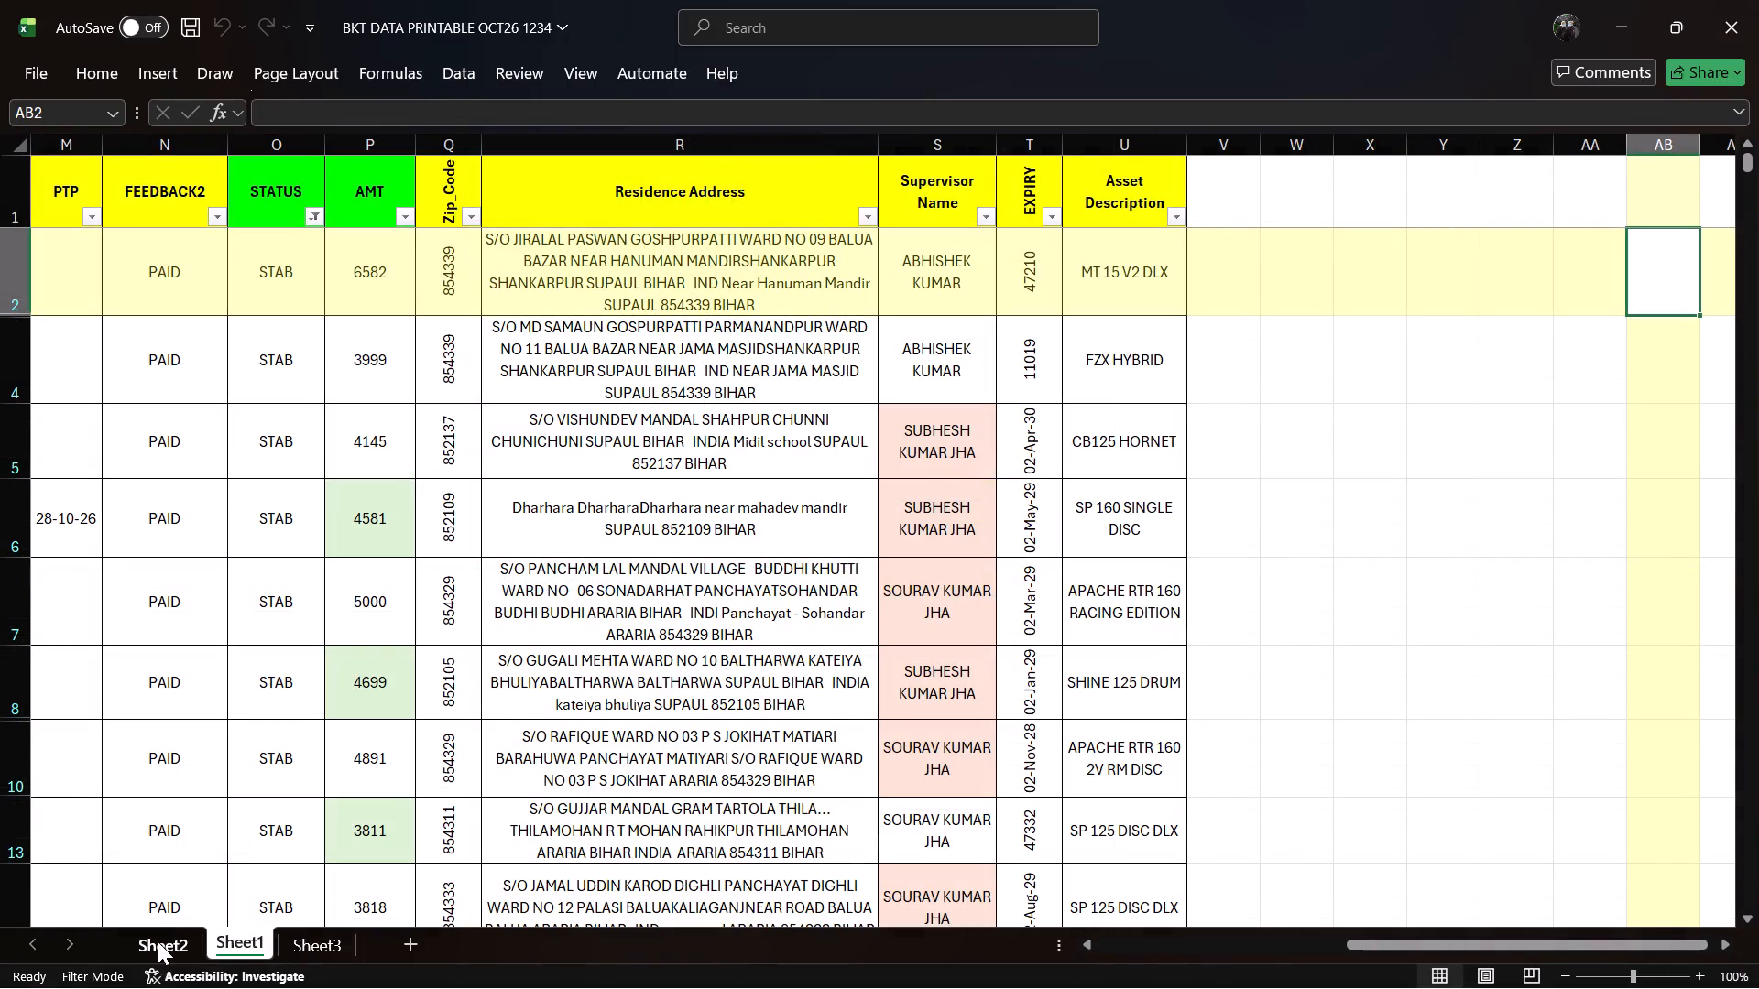
{"action": "left_click", "coordinate": [158, 941]}
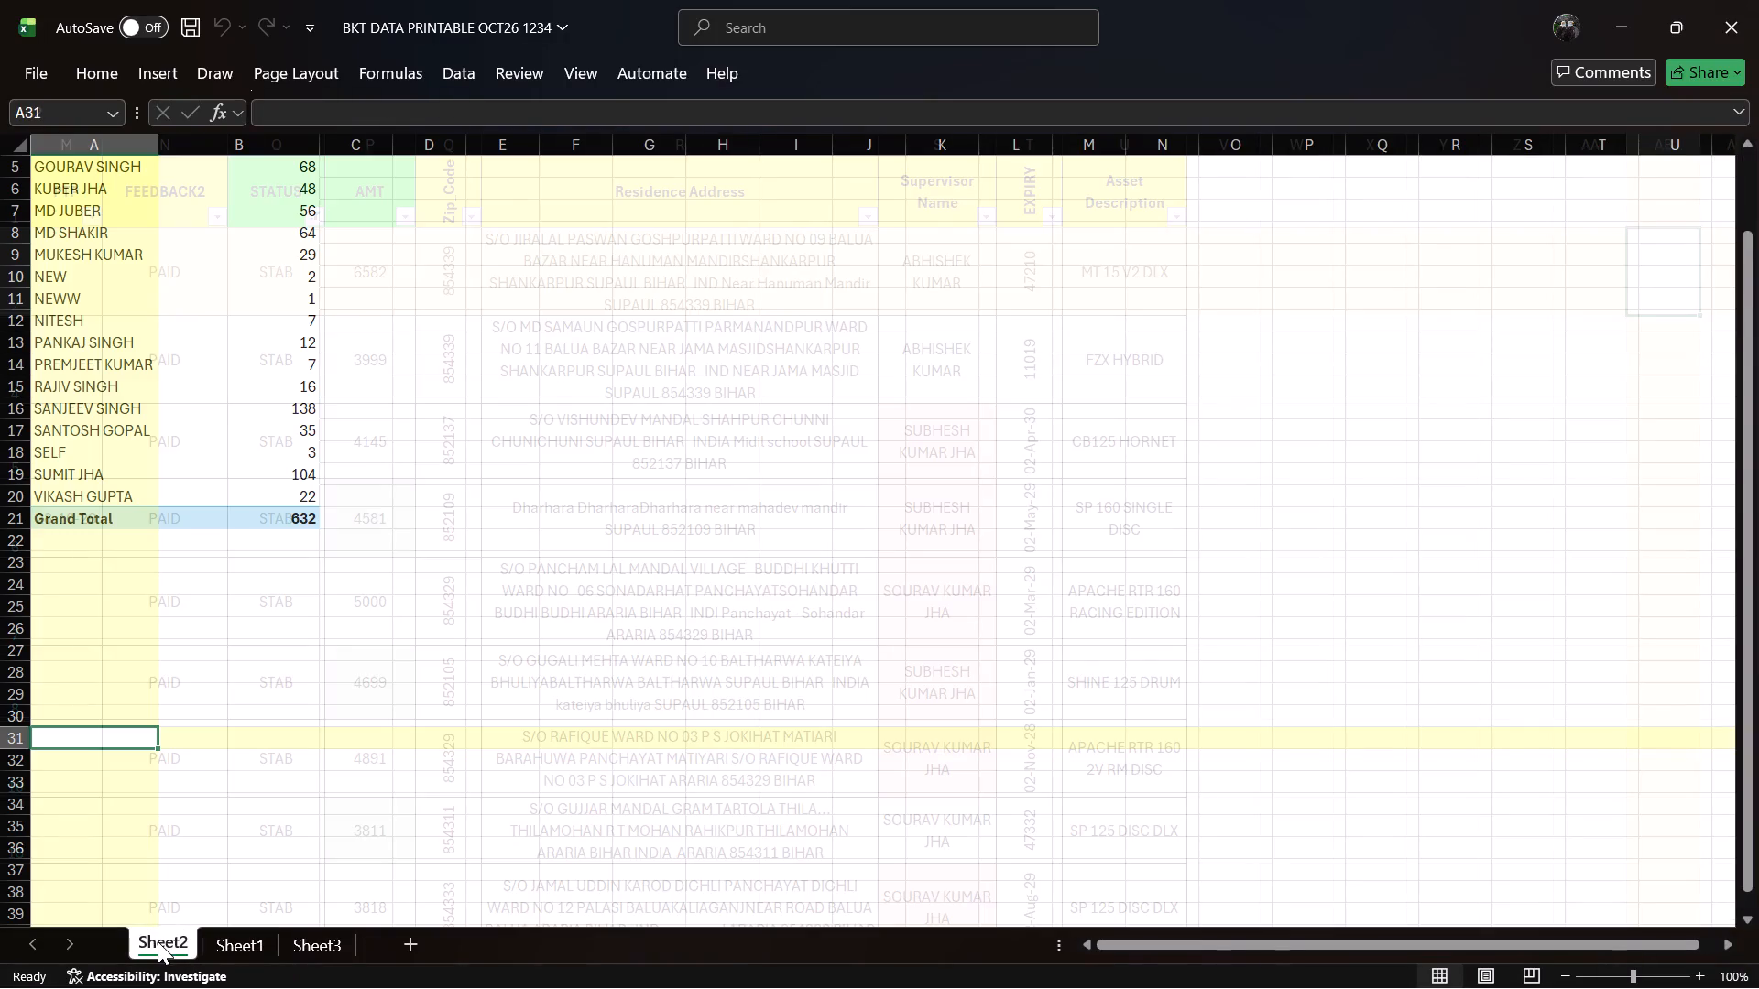
Move Sheet2 so that it sits between Sheet1 and Sheet3.
{"action": "left_click_drag", "start_coordinate": [158, 941], "coordinate": [236, 938]}
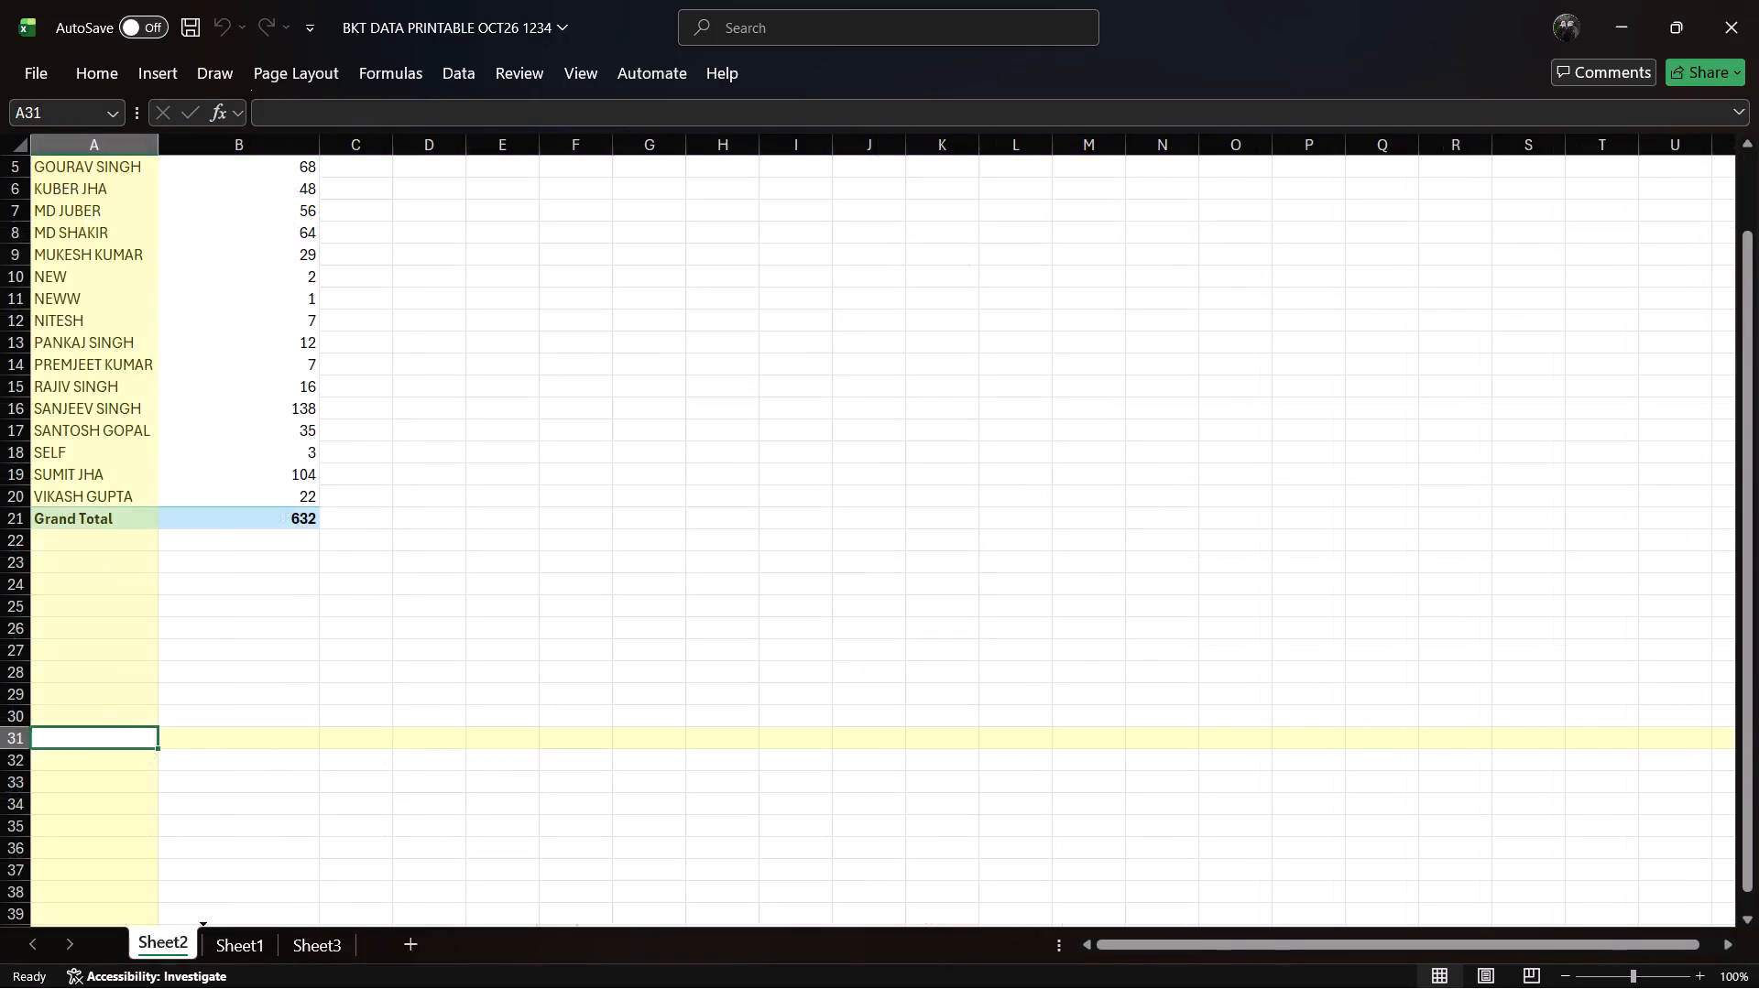
{"action": "left_click_drag", "start_coordinate": [236, 938], "coordinate": [316, 945]}
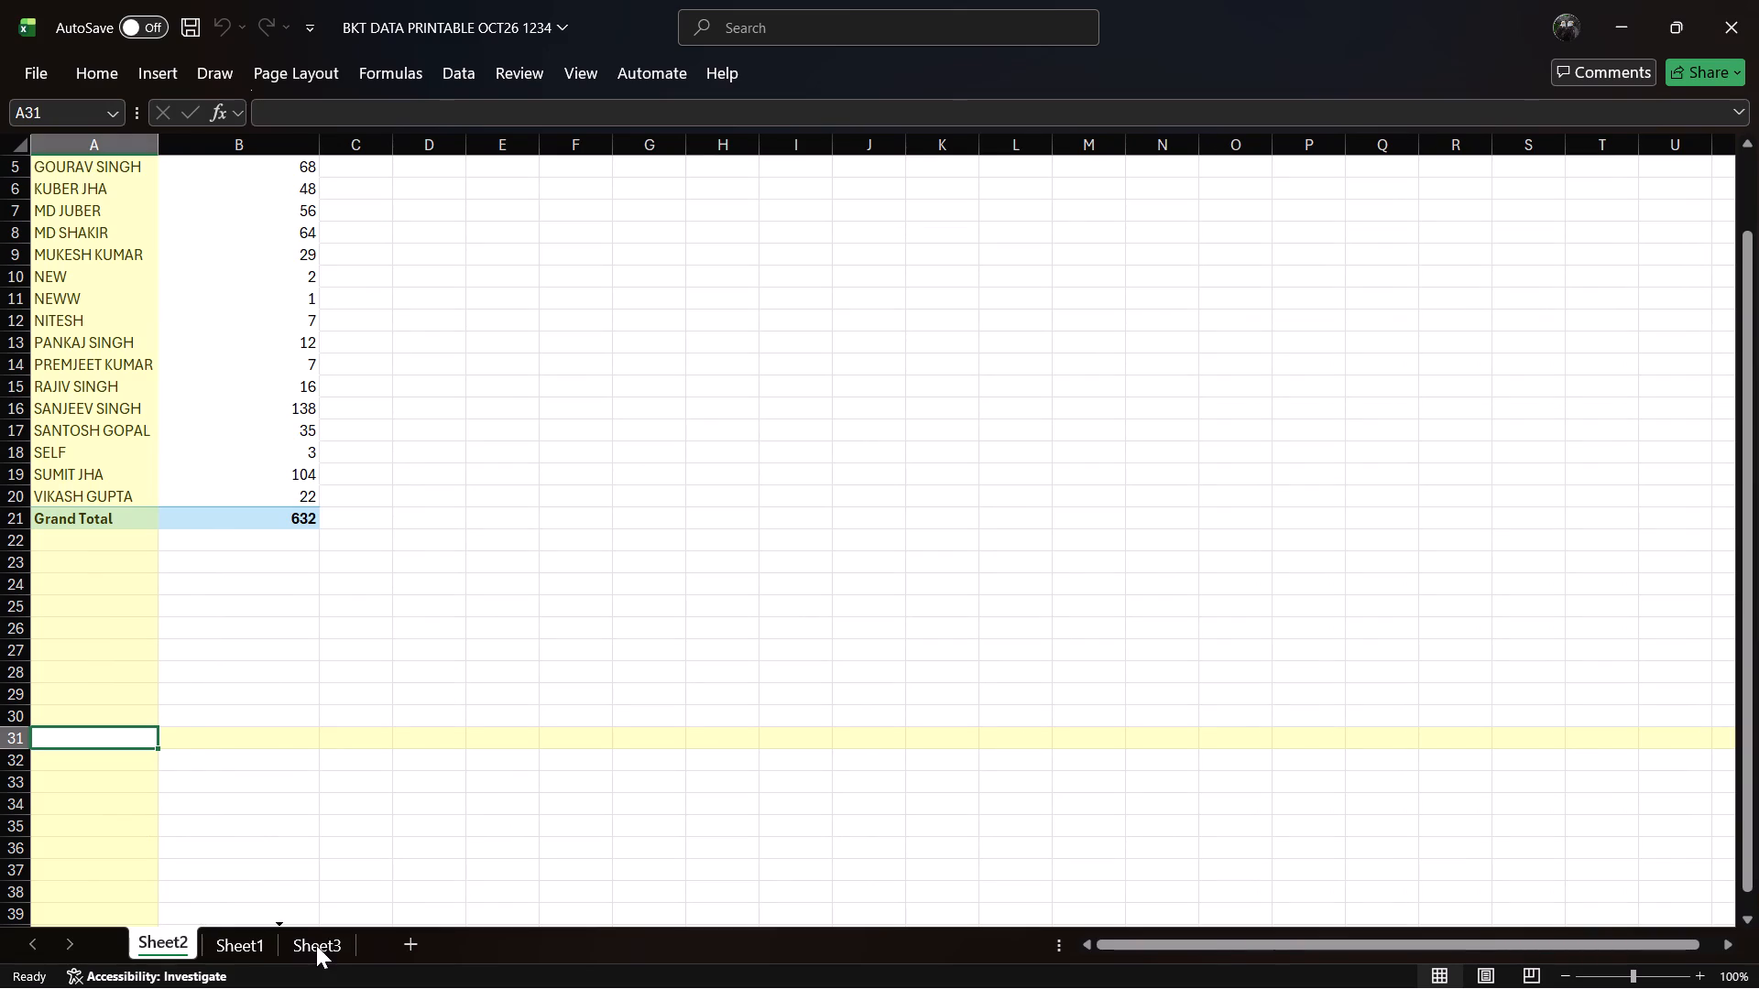
{"action": "left_click", "coordinate": [169, 940]}
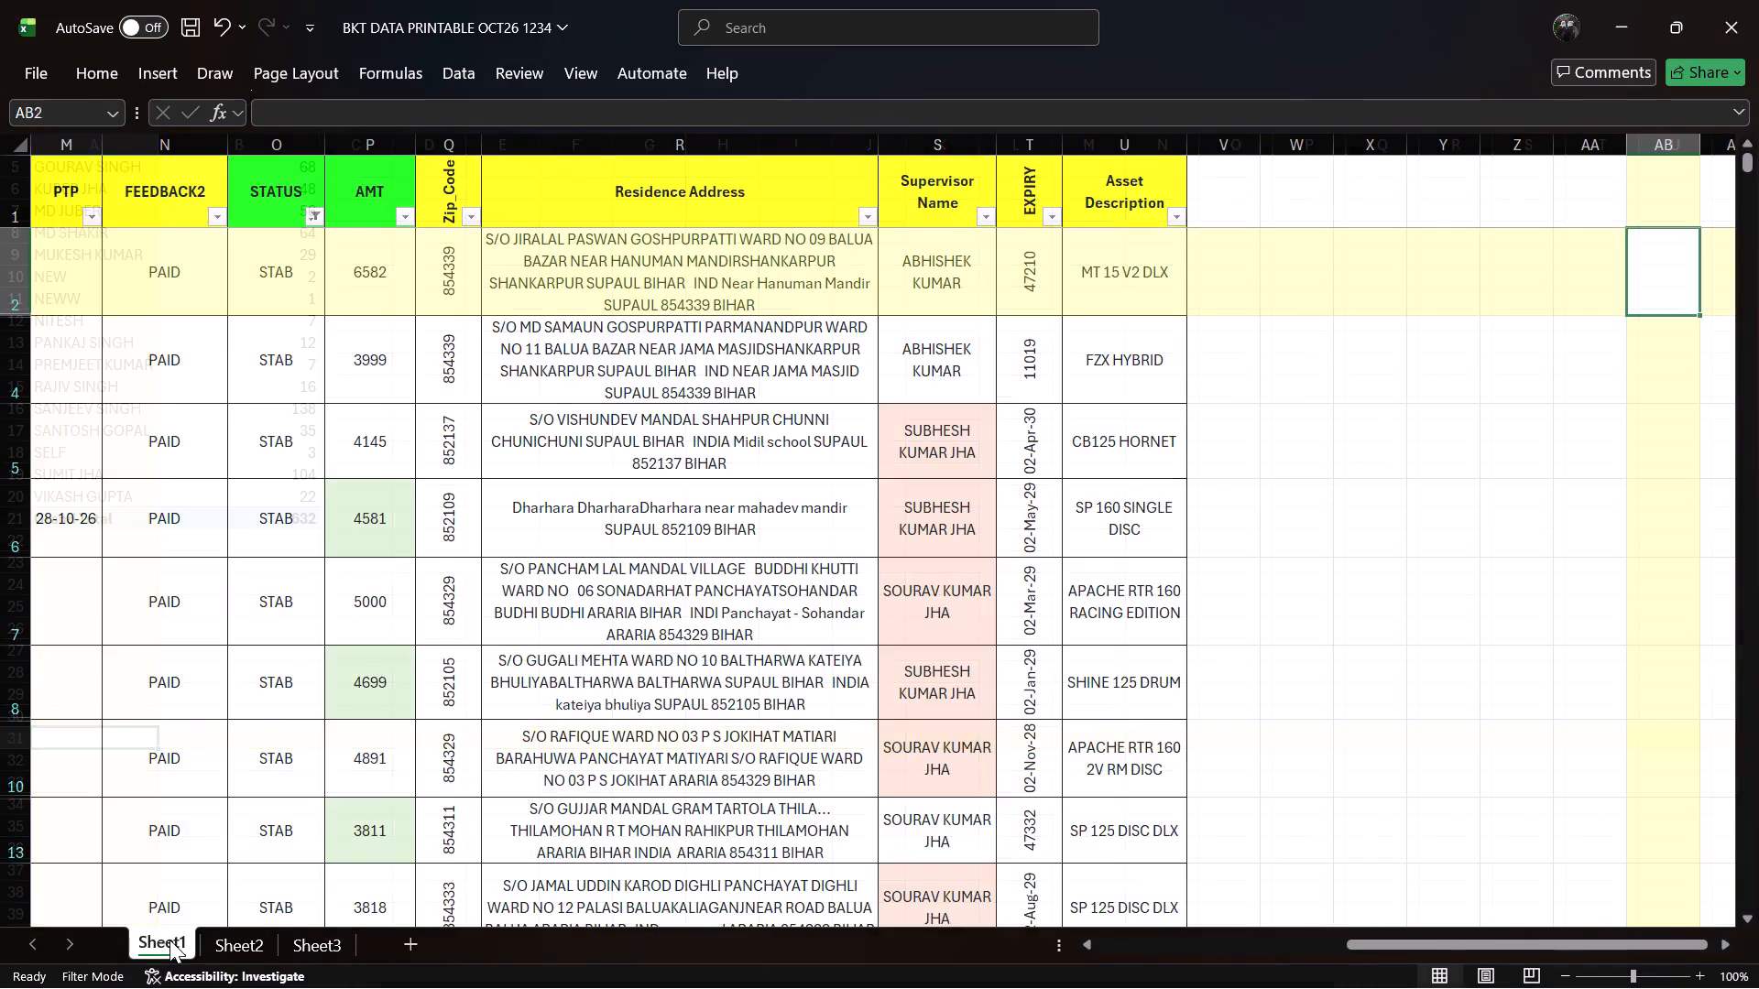
{"action": "left_click", "coordinate": [240, 940]}
Clear the contents of cell G14 on Sheet3 and save the workbook.
{"action": "left_click", "coordinate": [315, 940]}
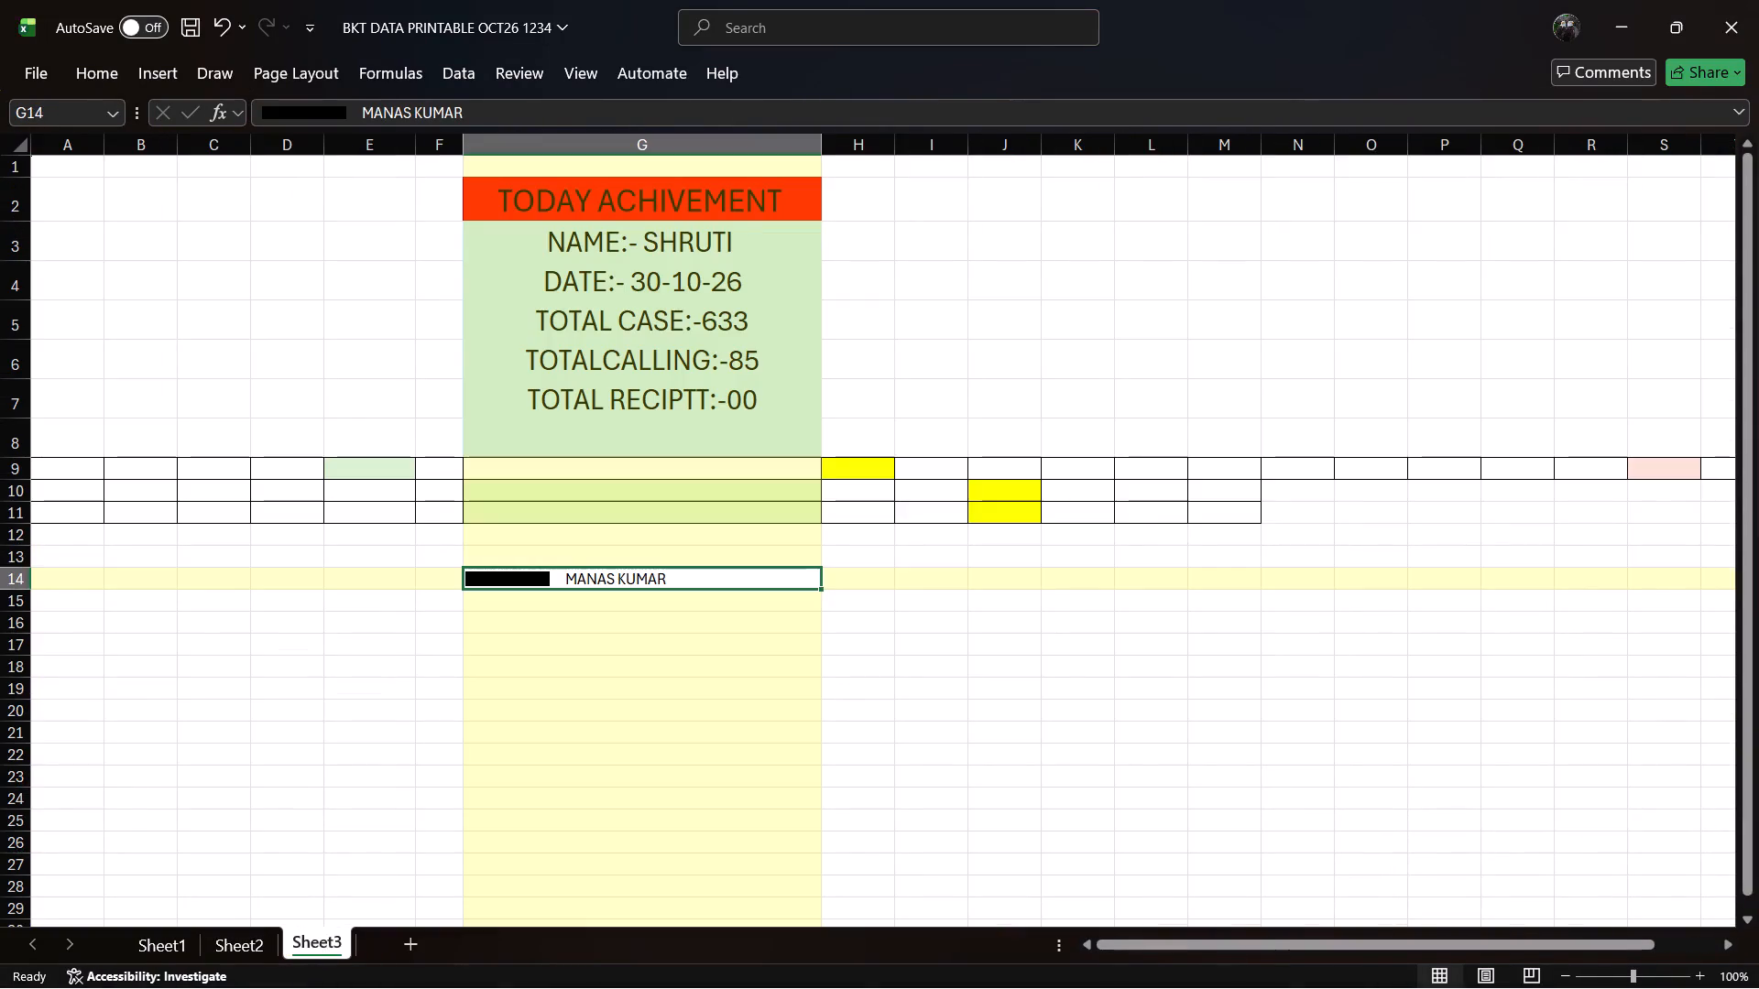
{"action": "key", "text": "BackSpace"}
{"action": "key", "text": "ctrl+s"}
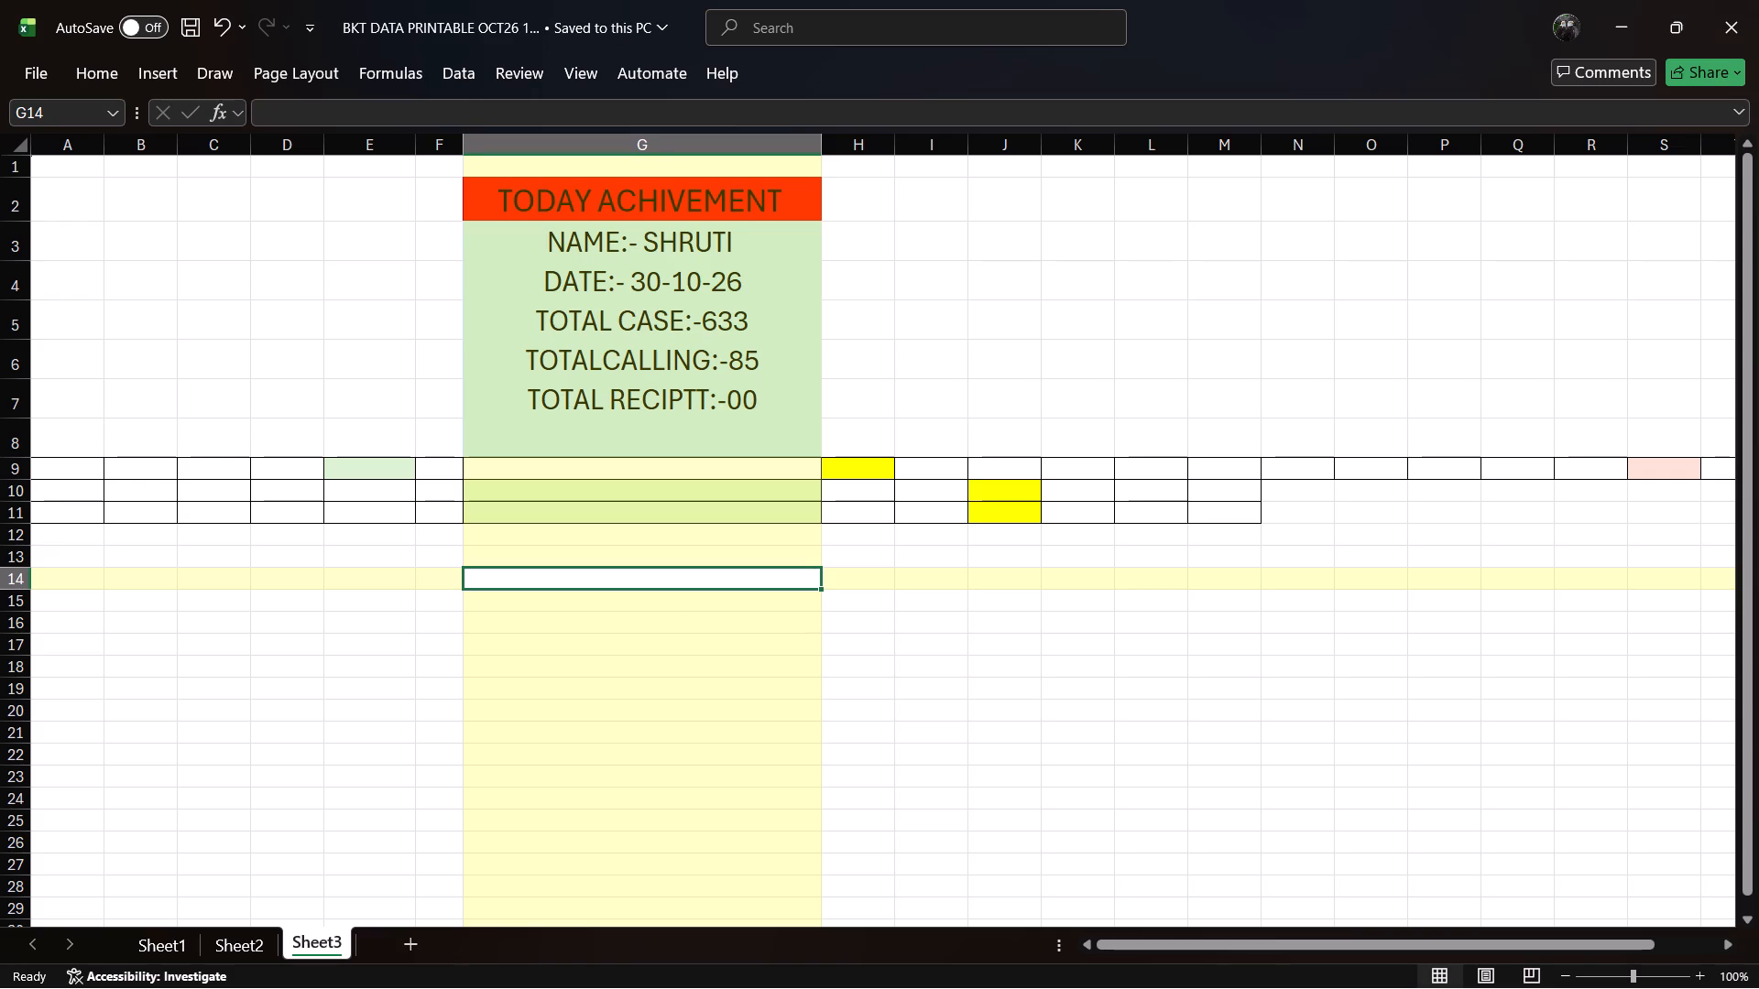
{"action": "key", "text": "Left"}
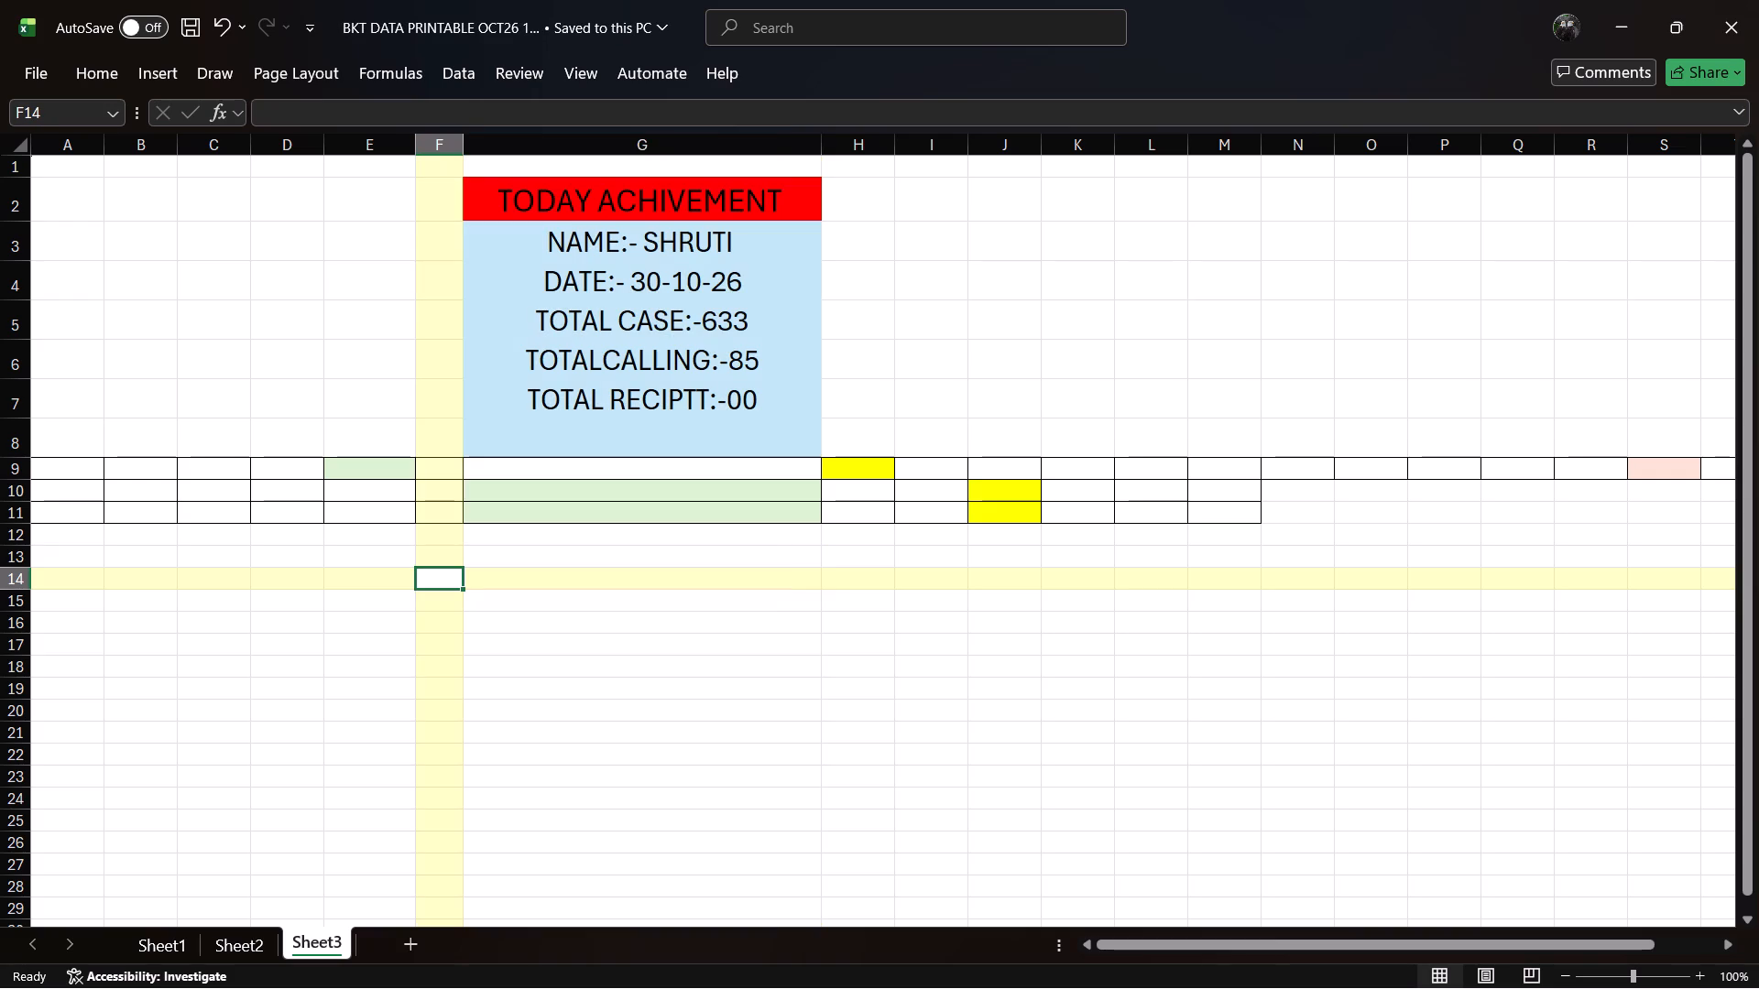
Return to the header row of Sheet1 at LAN NO and remove the filters from the data.
{"action": "key", "text": "ctrl+Page_Up"}
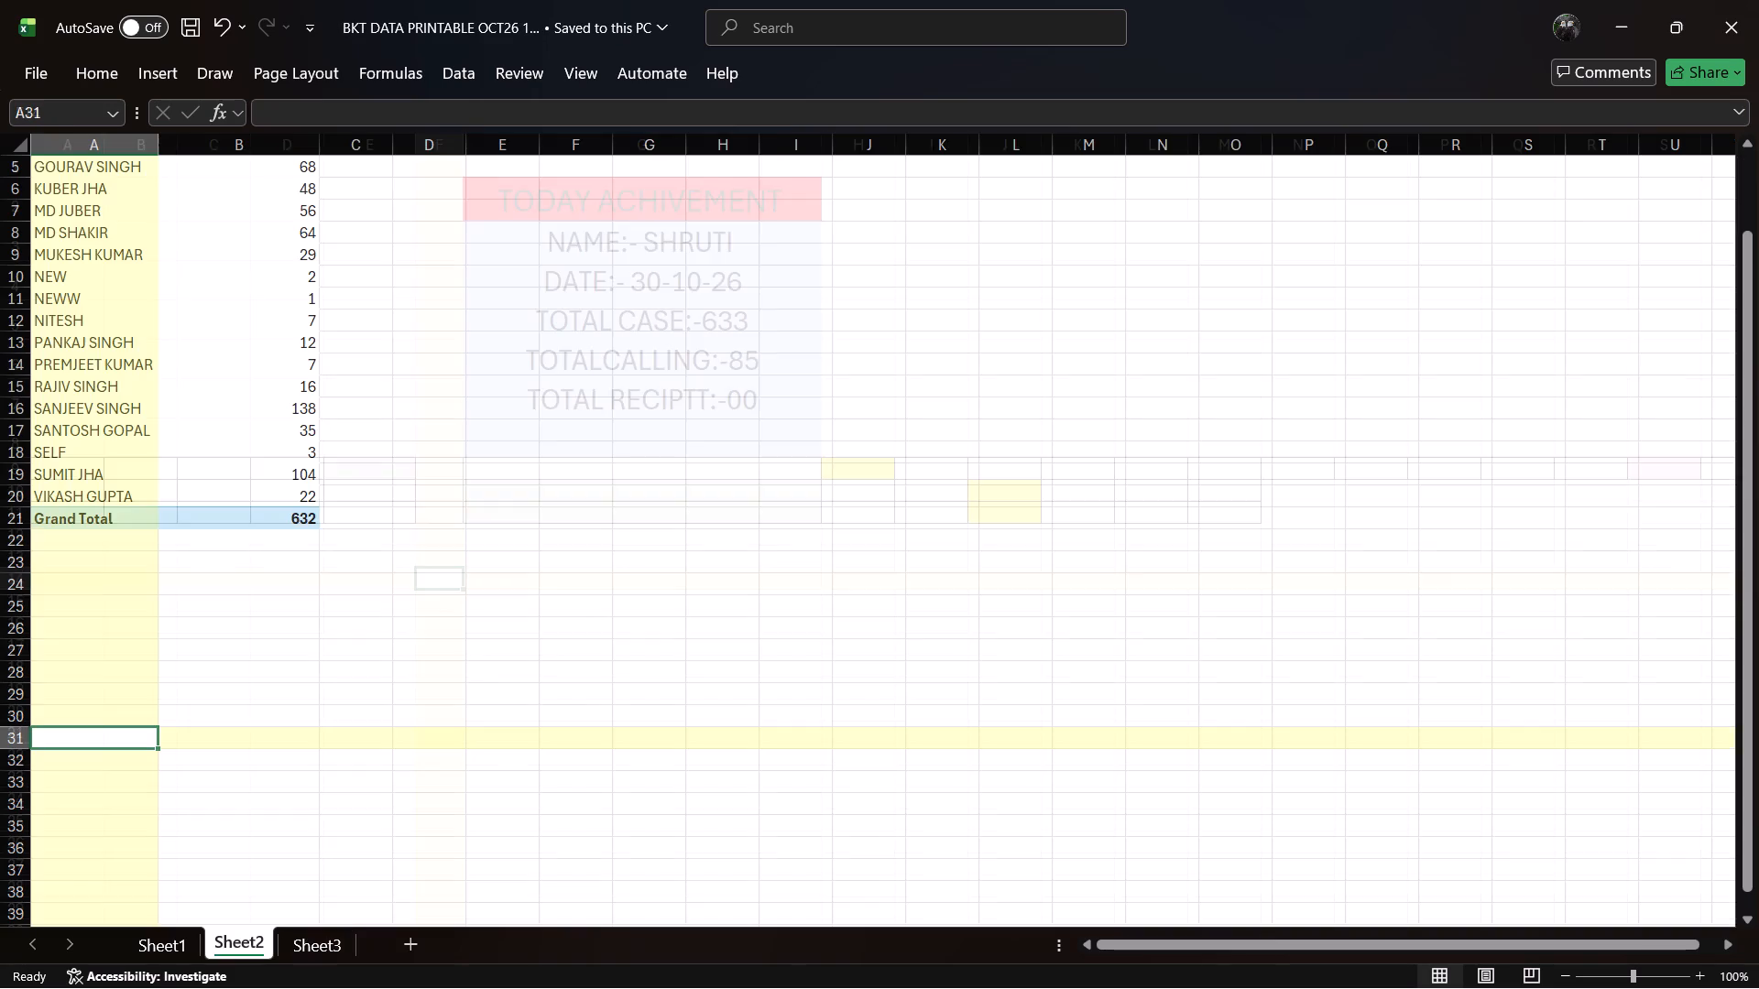
{"action": "key", "text": "ctrl+Page_Up"}
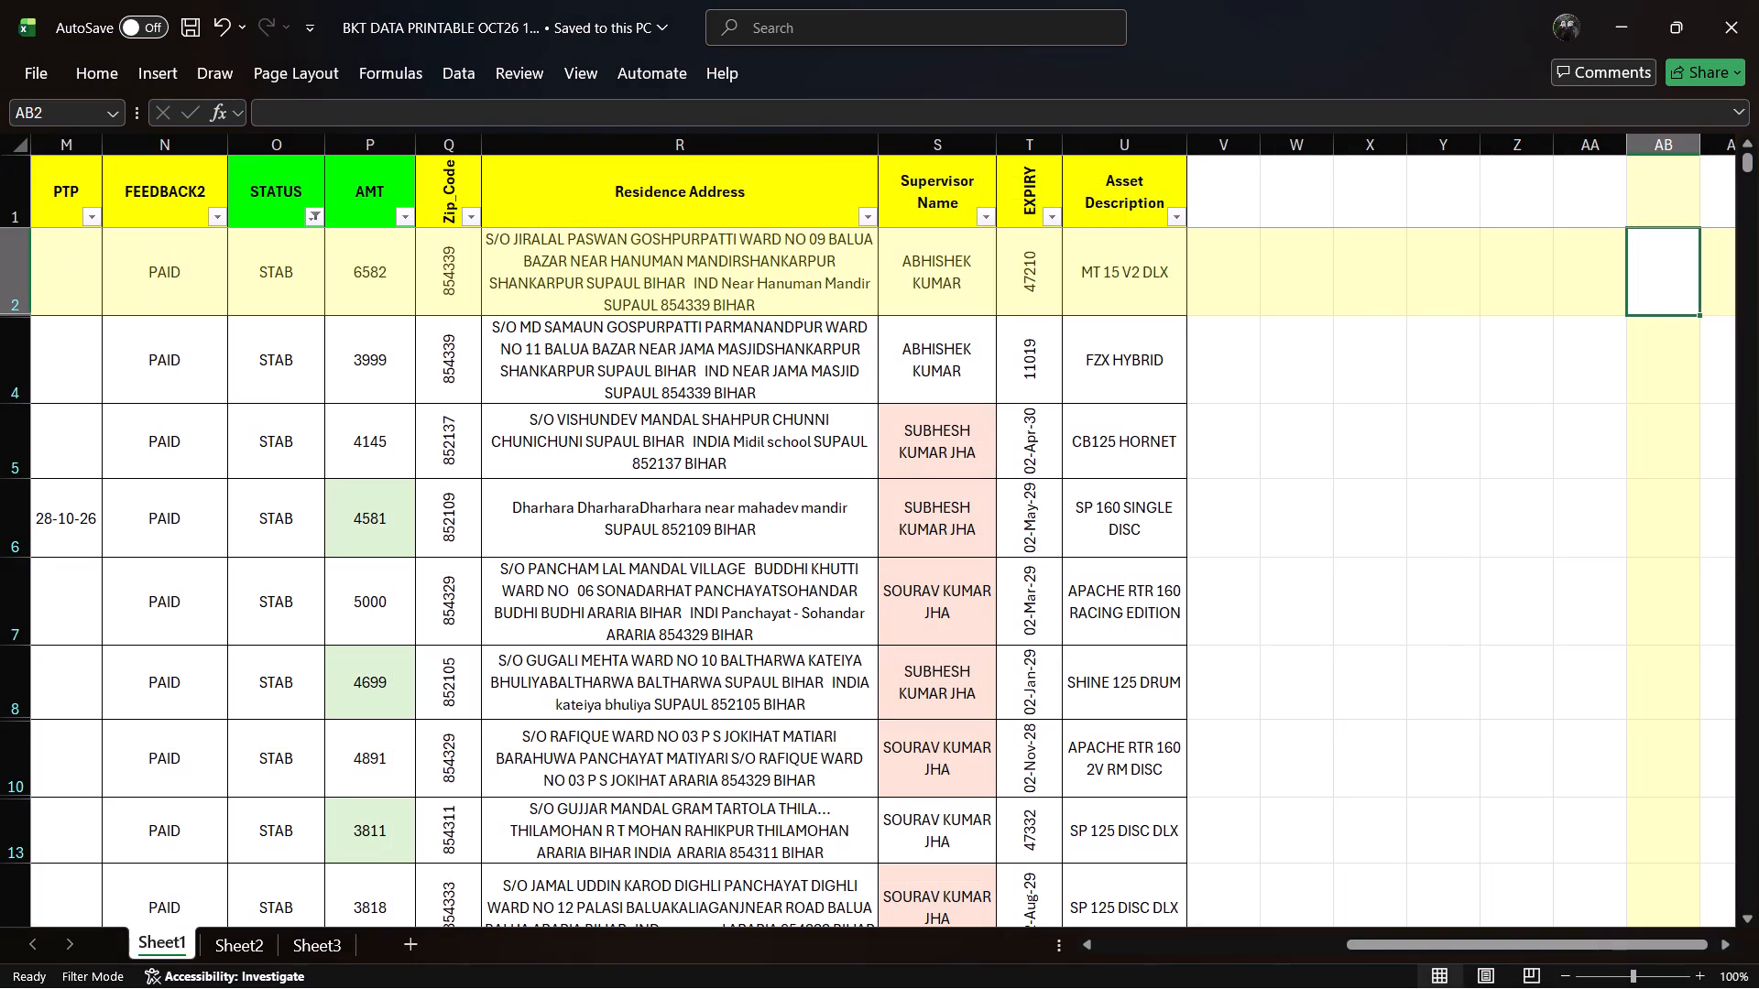
{"action": "left_click", "coordinate": [782, 201]}
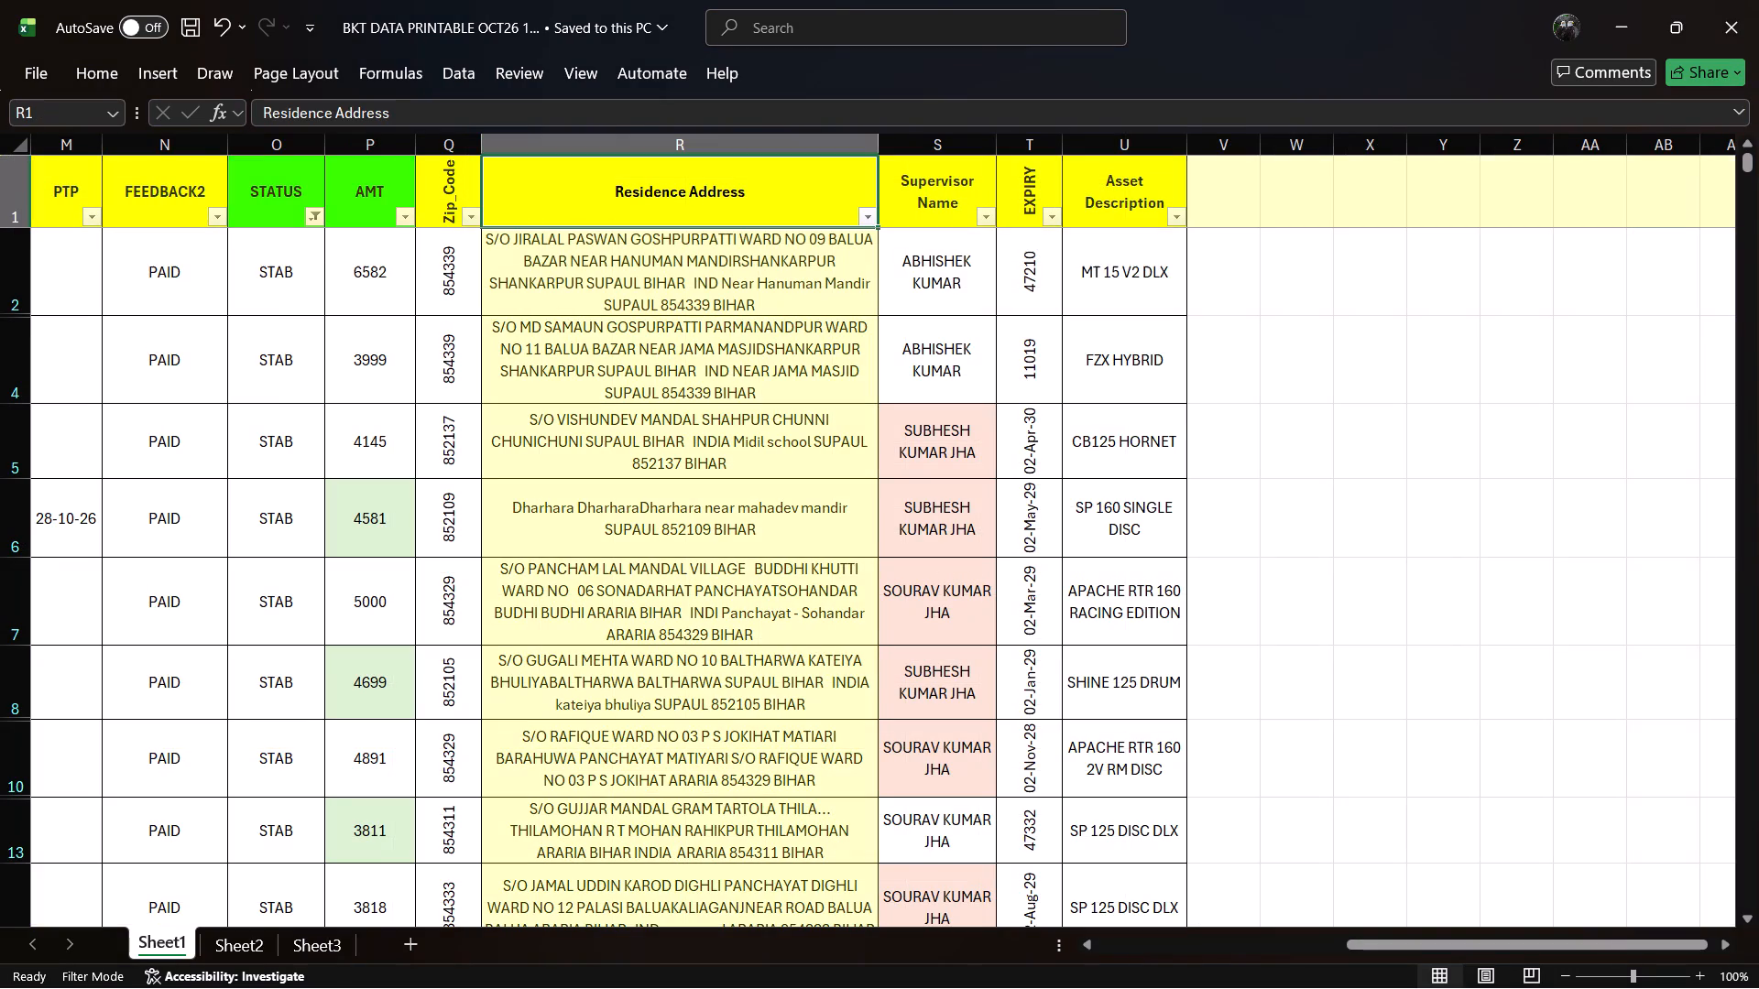
{"action": "key", "text": "Left"}
{"action": "key", "text": "Left"}
{"action": "key", "text": "Left"}
{"action": "key", "text": "Left"}
{"action": "key", "text": "Left"}
{"action": "key", "text": "Left"}
{"action": "key", "text": "Left"}
{"action": "key", "text": "Left"}
{"action": "key", "text": "Left"}
{"action": "key", "text": "Left"}
{"action": "key", "text": "Left"}
{"action": "key", "text": "Left"}
{"action": "key", "text": "Left"}
{"action": "key", "text": "Left"}
{"action": "key", "text": "Left"}
{"action": "key", "text": "Left"}
{"action": "key", "text": "Left"}
{"action": "key", "text": "Left"}
{"action": "key", "text": "Left"}
{"action": "key", "text": "Left"}
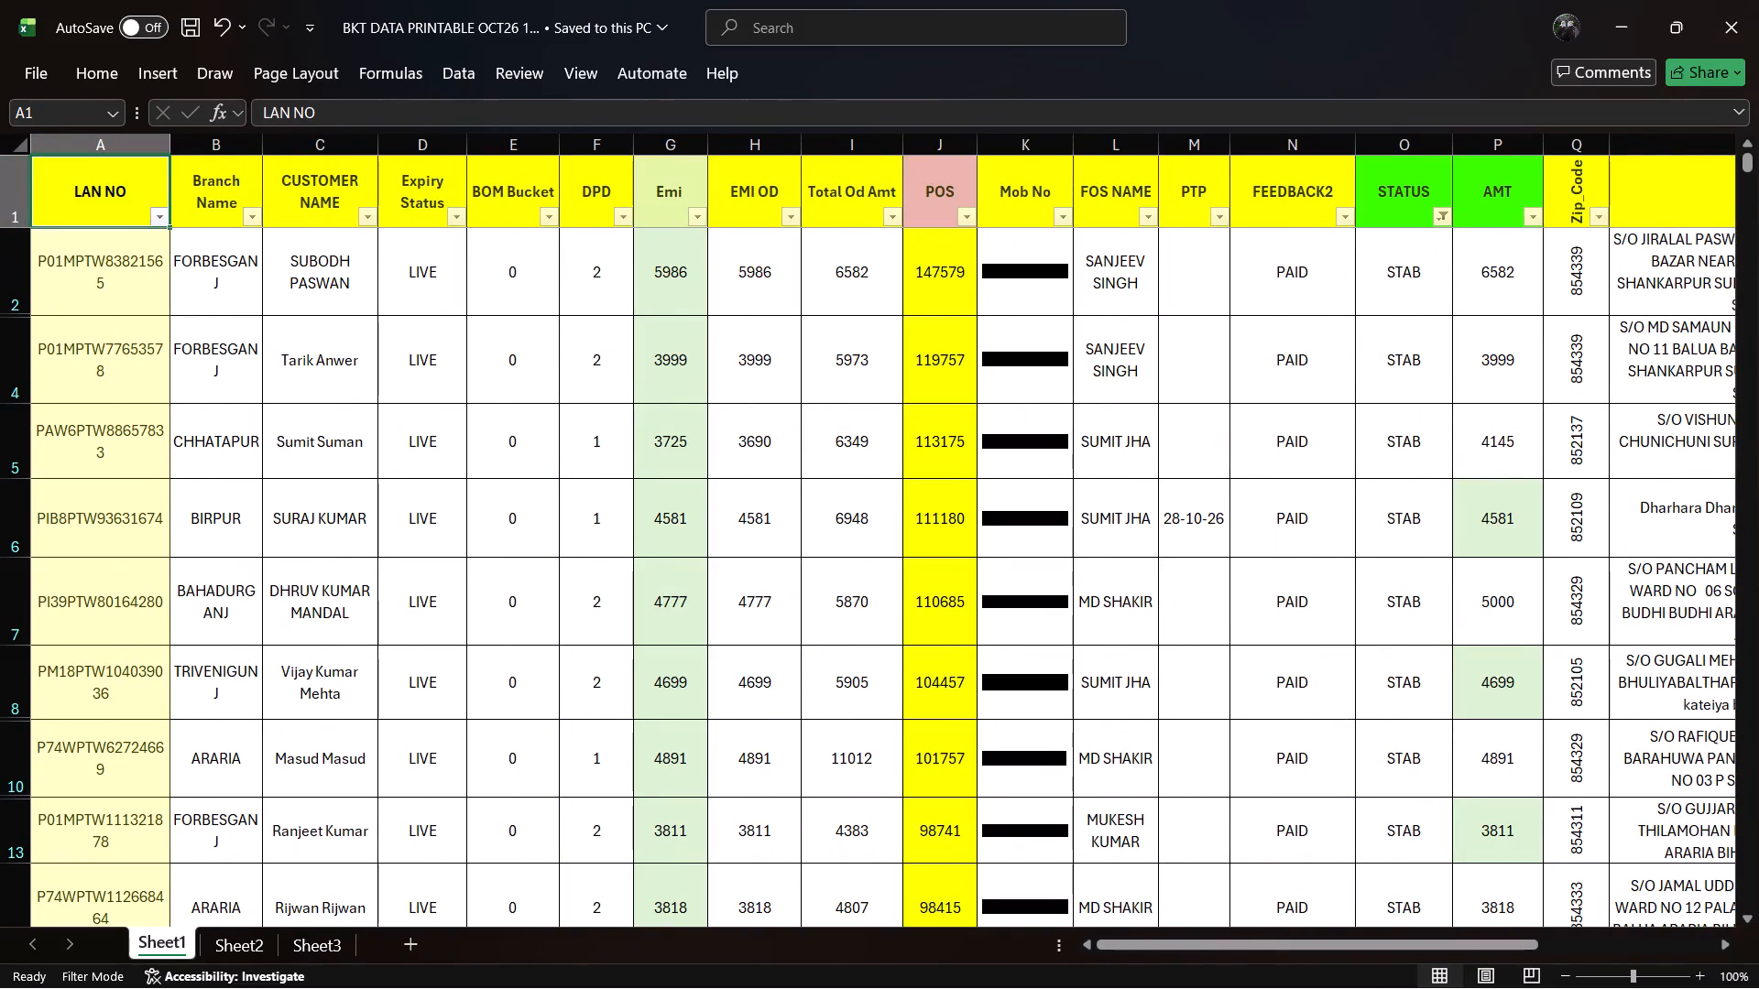
{"action": "key", "text": "ctrl+shift+l"}
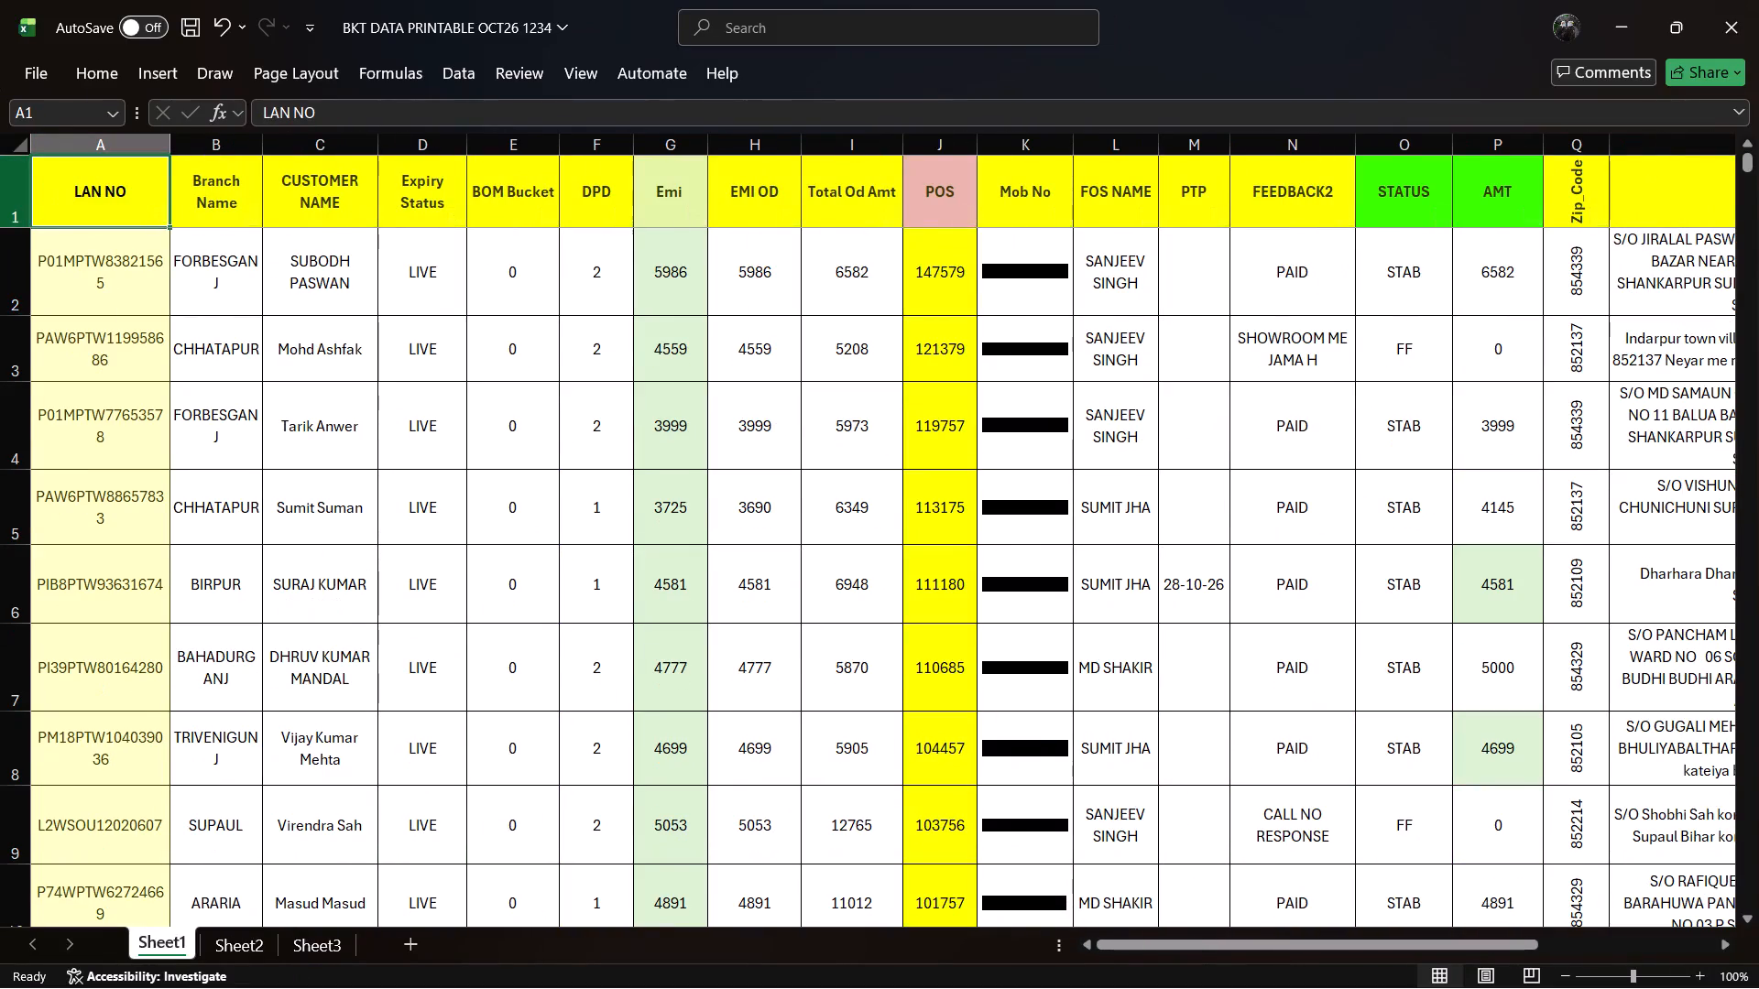
Insert a PivotTable based on the entire Sheet1 data on a new worksheet.
{"action": "left_click", "coordinate": [14, 143]}
{"action": "left_click", "coordinate": [153, 72]}
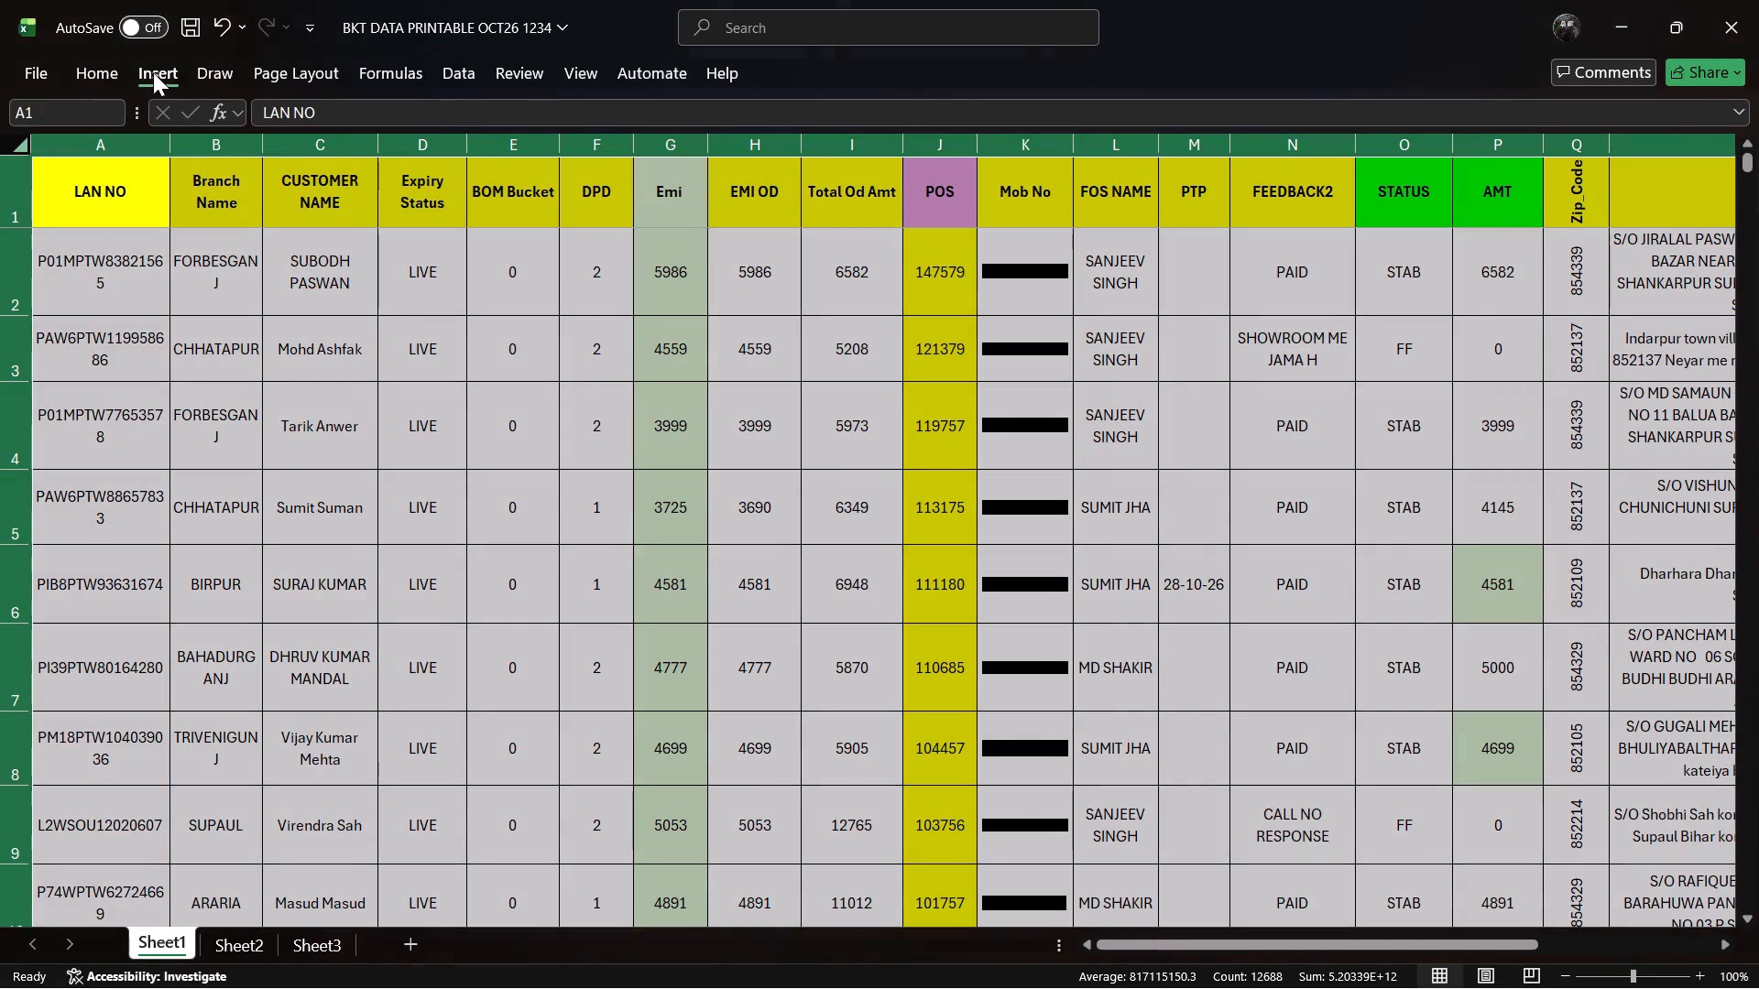
{"action": "left_click", "coordinate": [58, 108]}
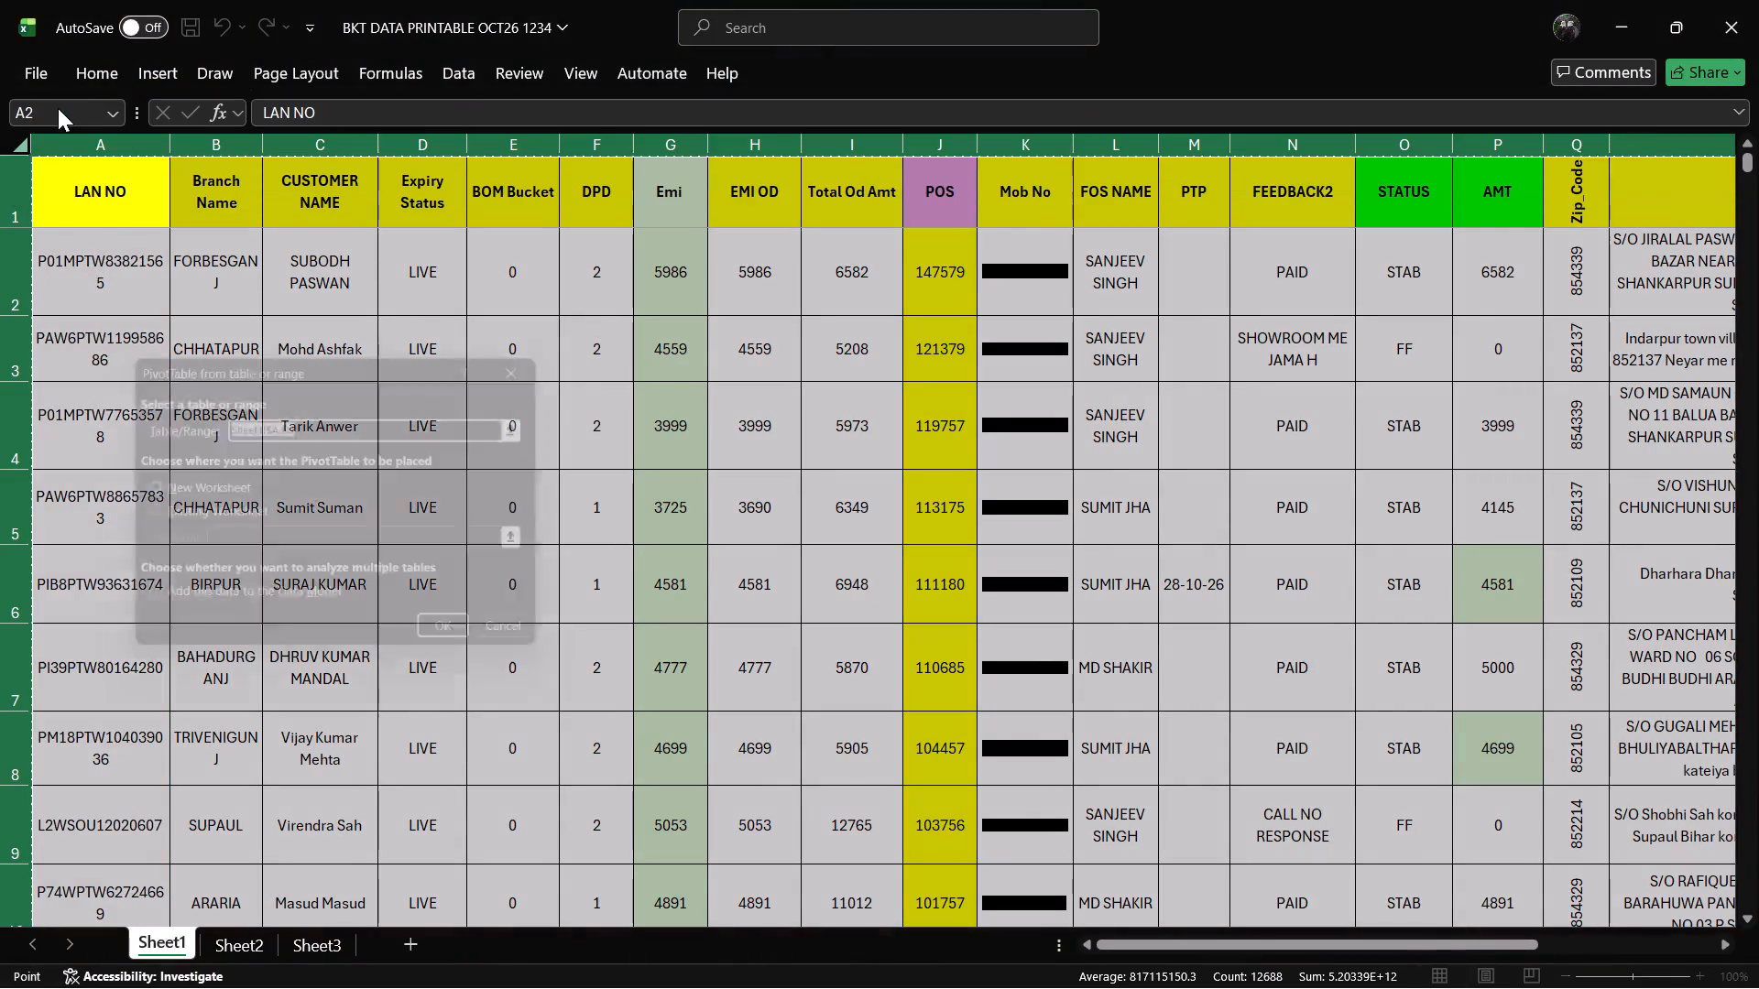
{"action": "left_click", "coordinate": [472, 635]}
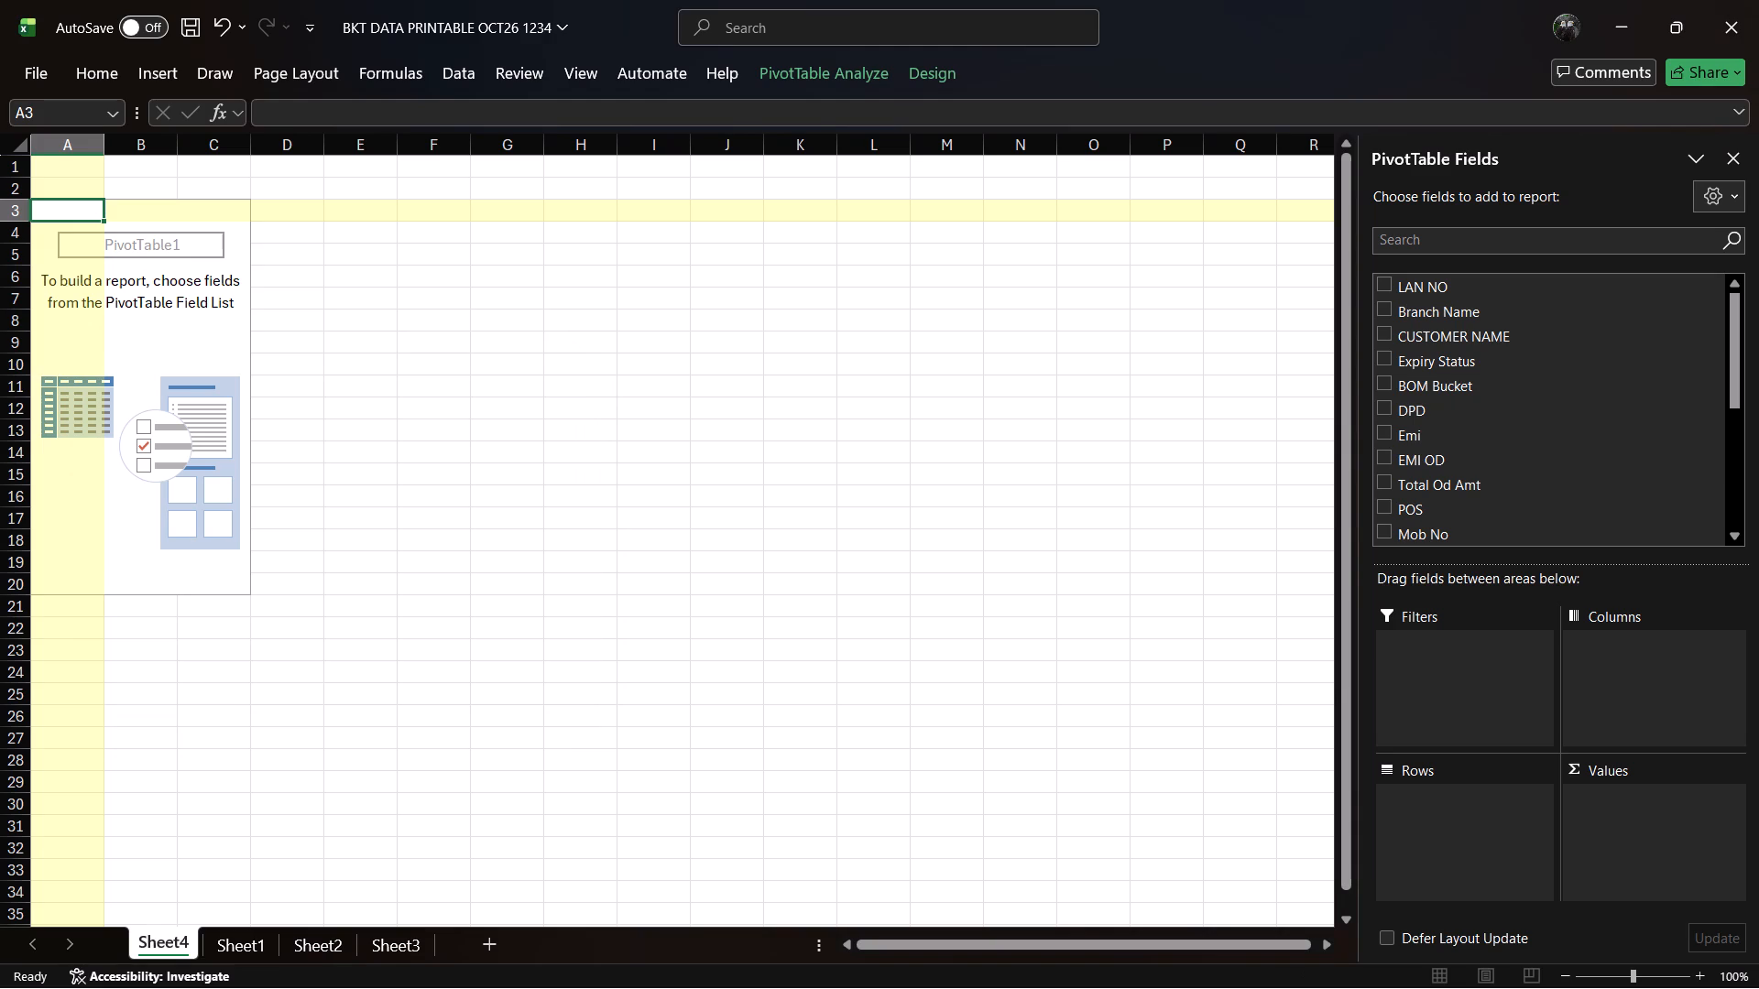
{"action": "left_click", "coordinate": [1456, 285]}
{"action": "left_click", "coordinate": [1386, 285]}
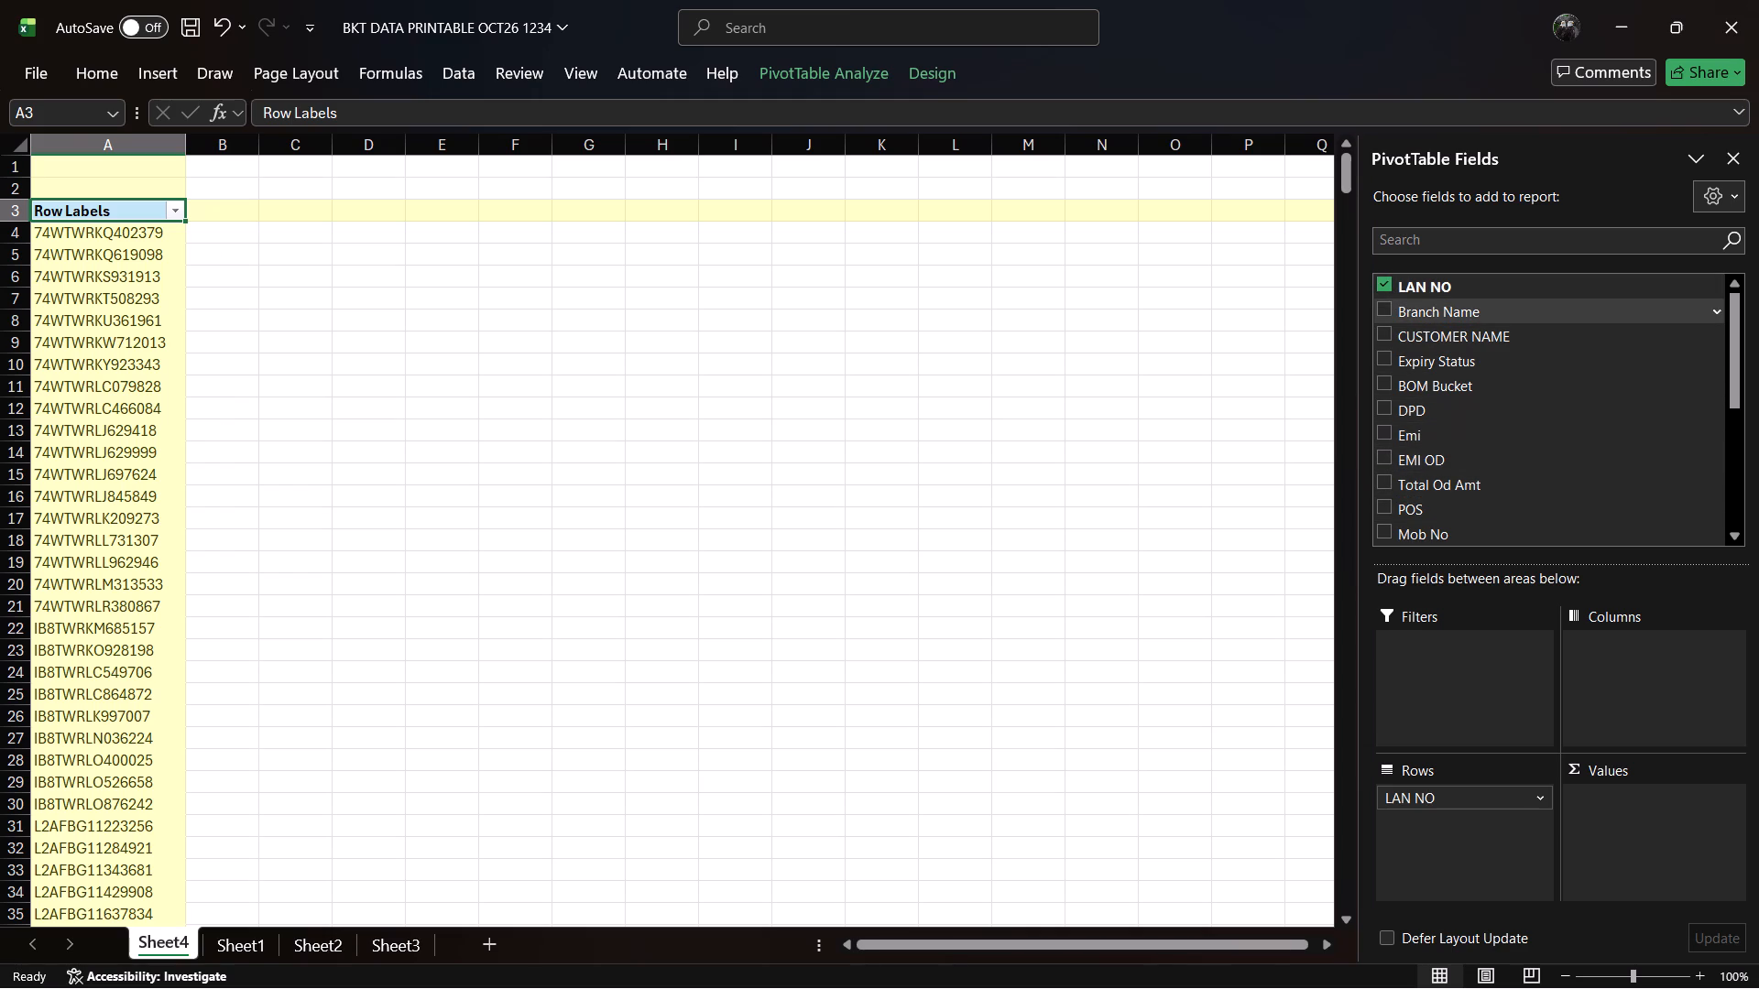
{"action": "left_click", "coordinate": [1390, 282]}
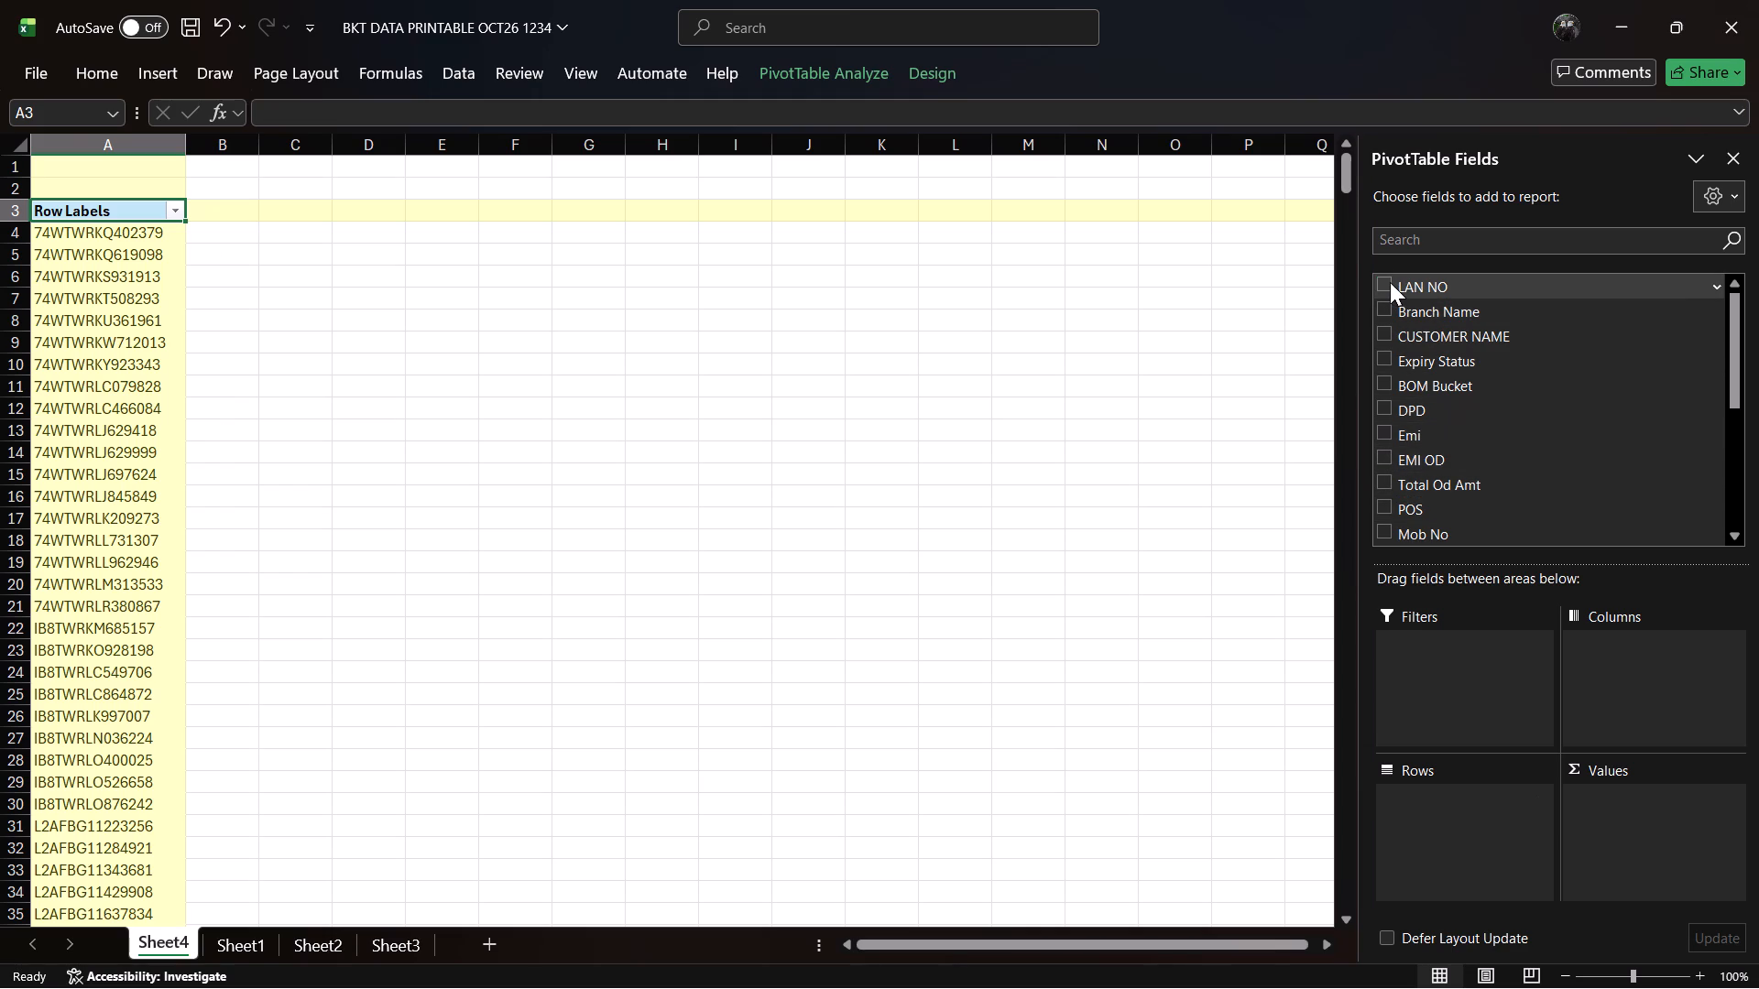
Build the PivotTable with FOS NAME as rows and Count of PTP as values.
{"action": "triple_click", "coordinate": [1728, 535]}
{"action": "double_click", "coordinate": [1728, 535]}
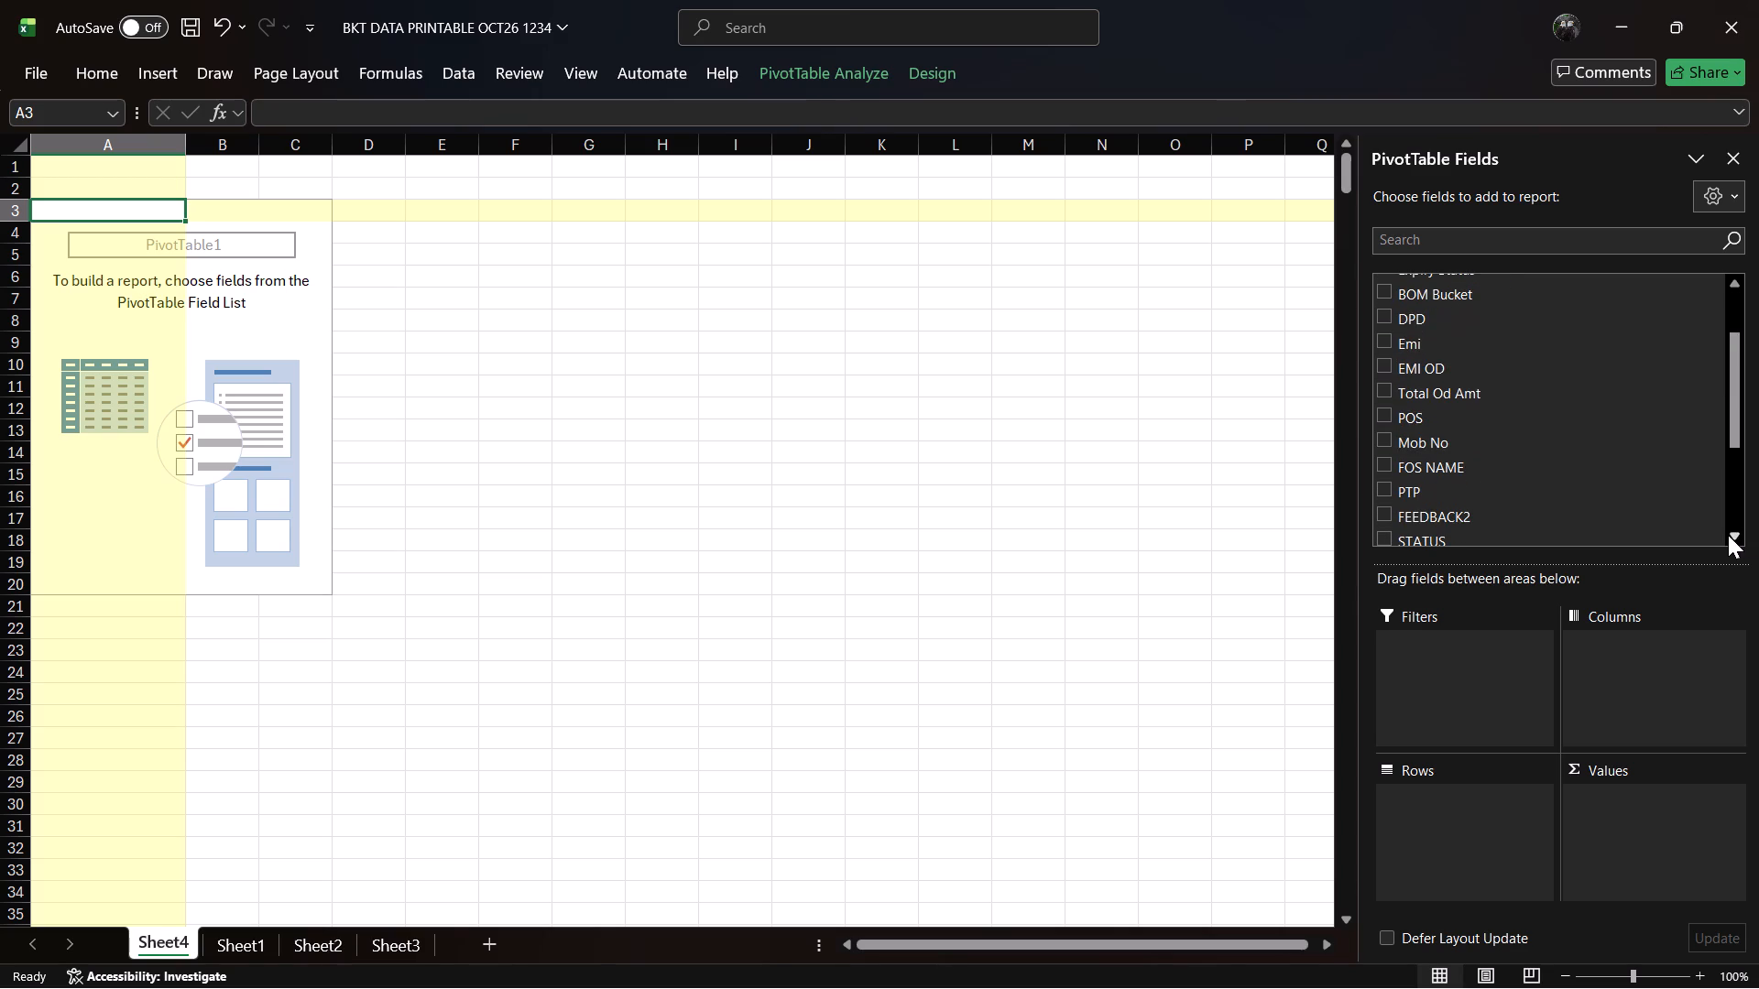
{"action": "left_click", "coordinate": [1728, 535]}
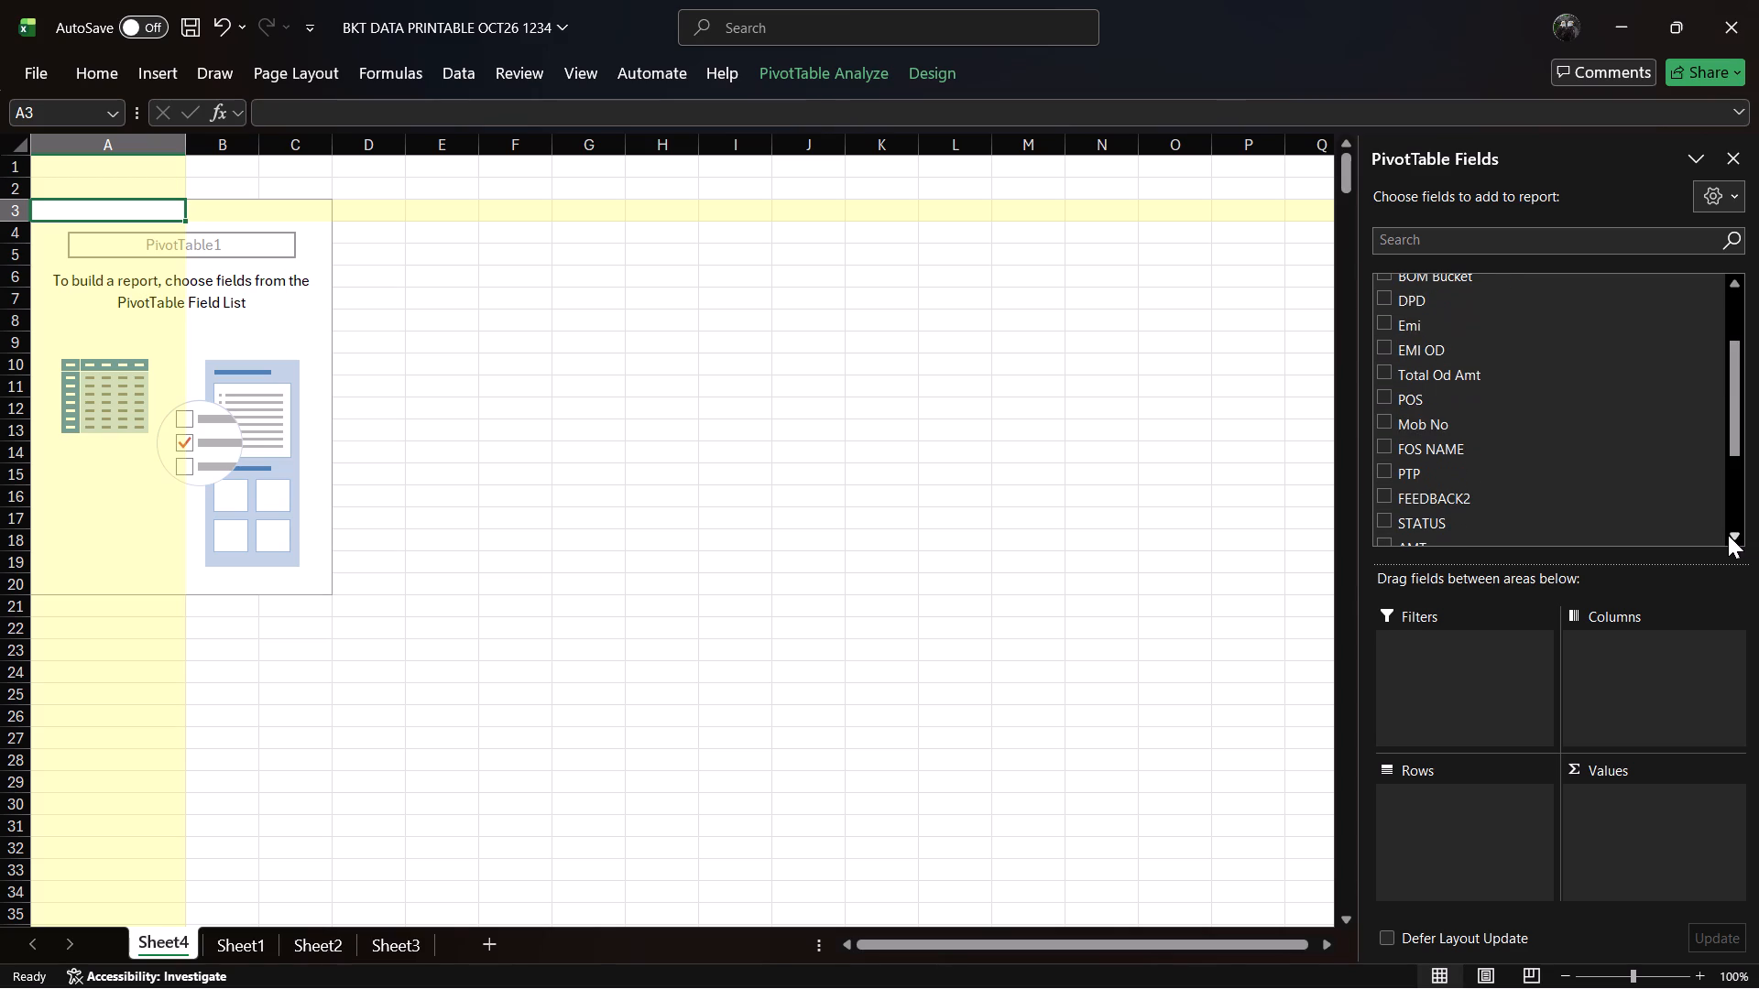
{"action": "left_click", "coordinate": [1389, 442]}
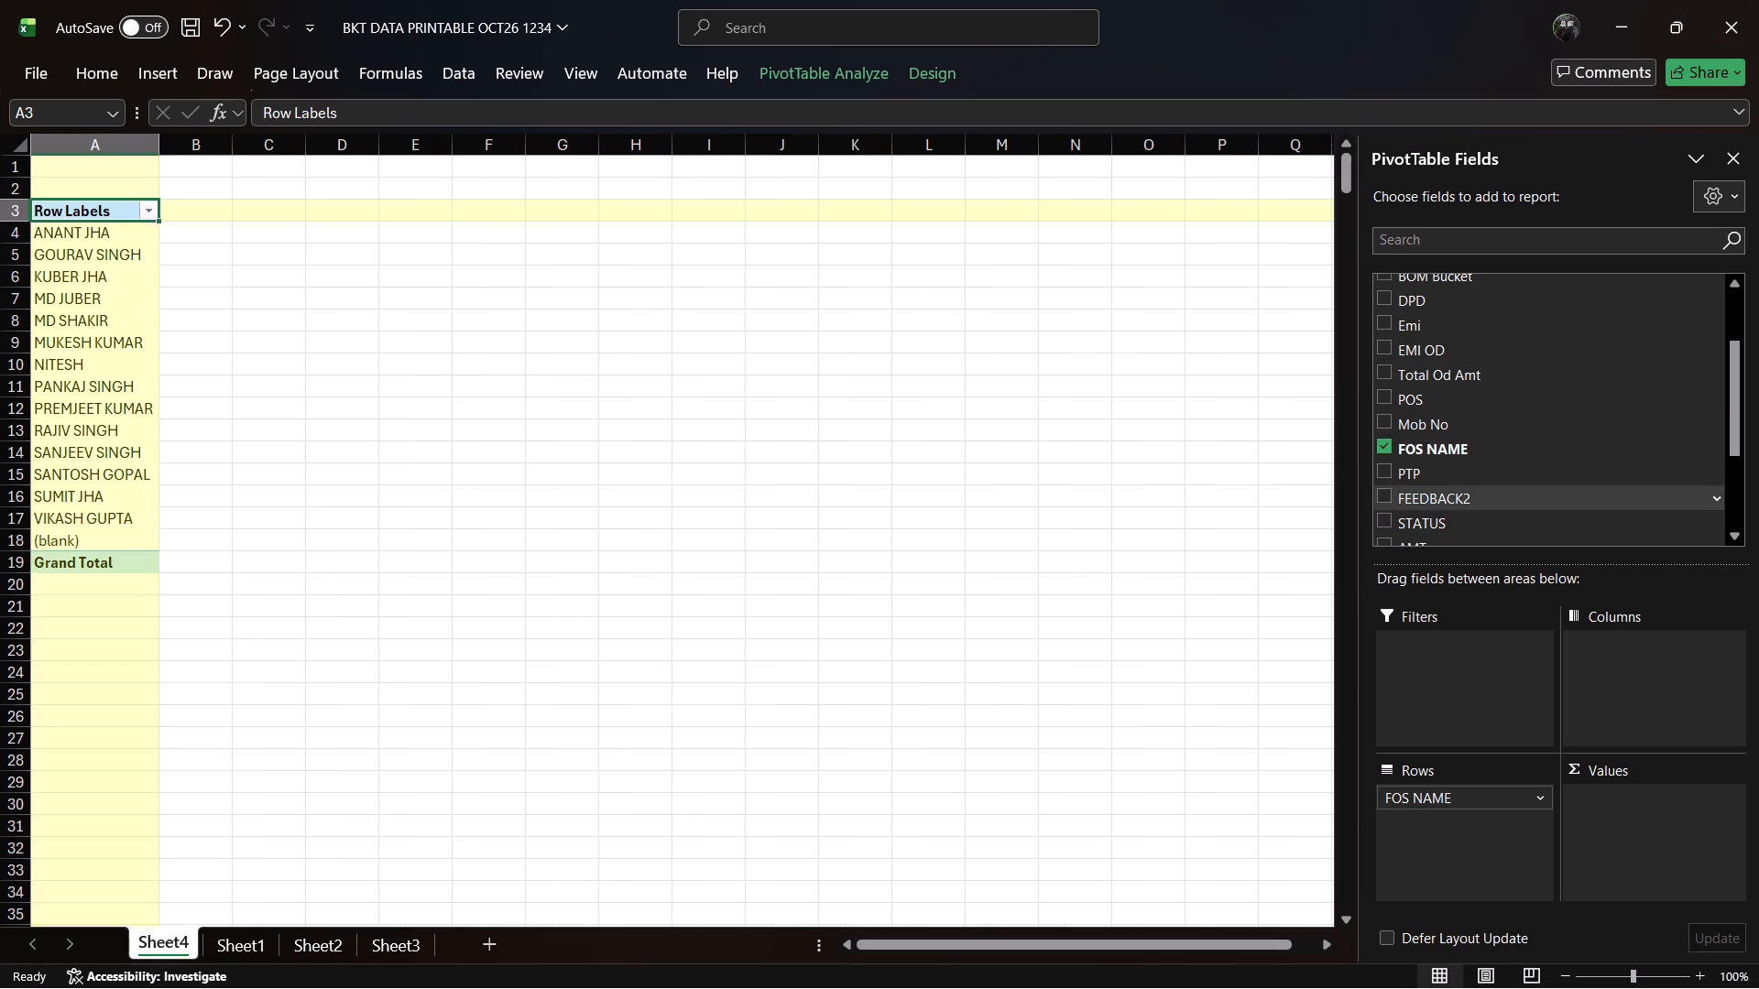
{"action": "left_click", "coordinate": [1389, 471]}
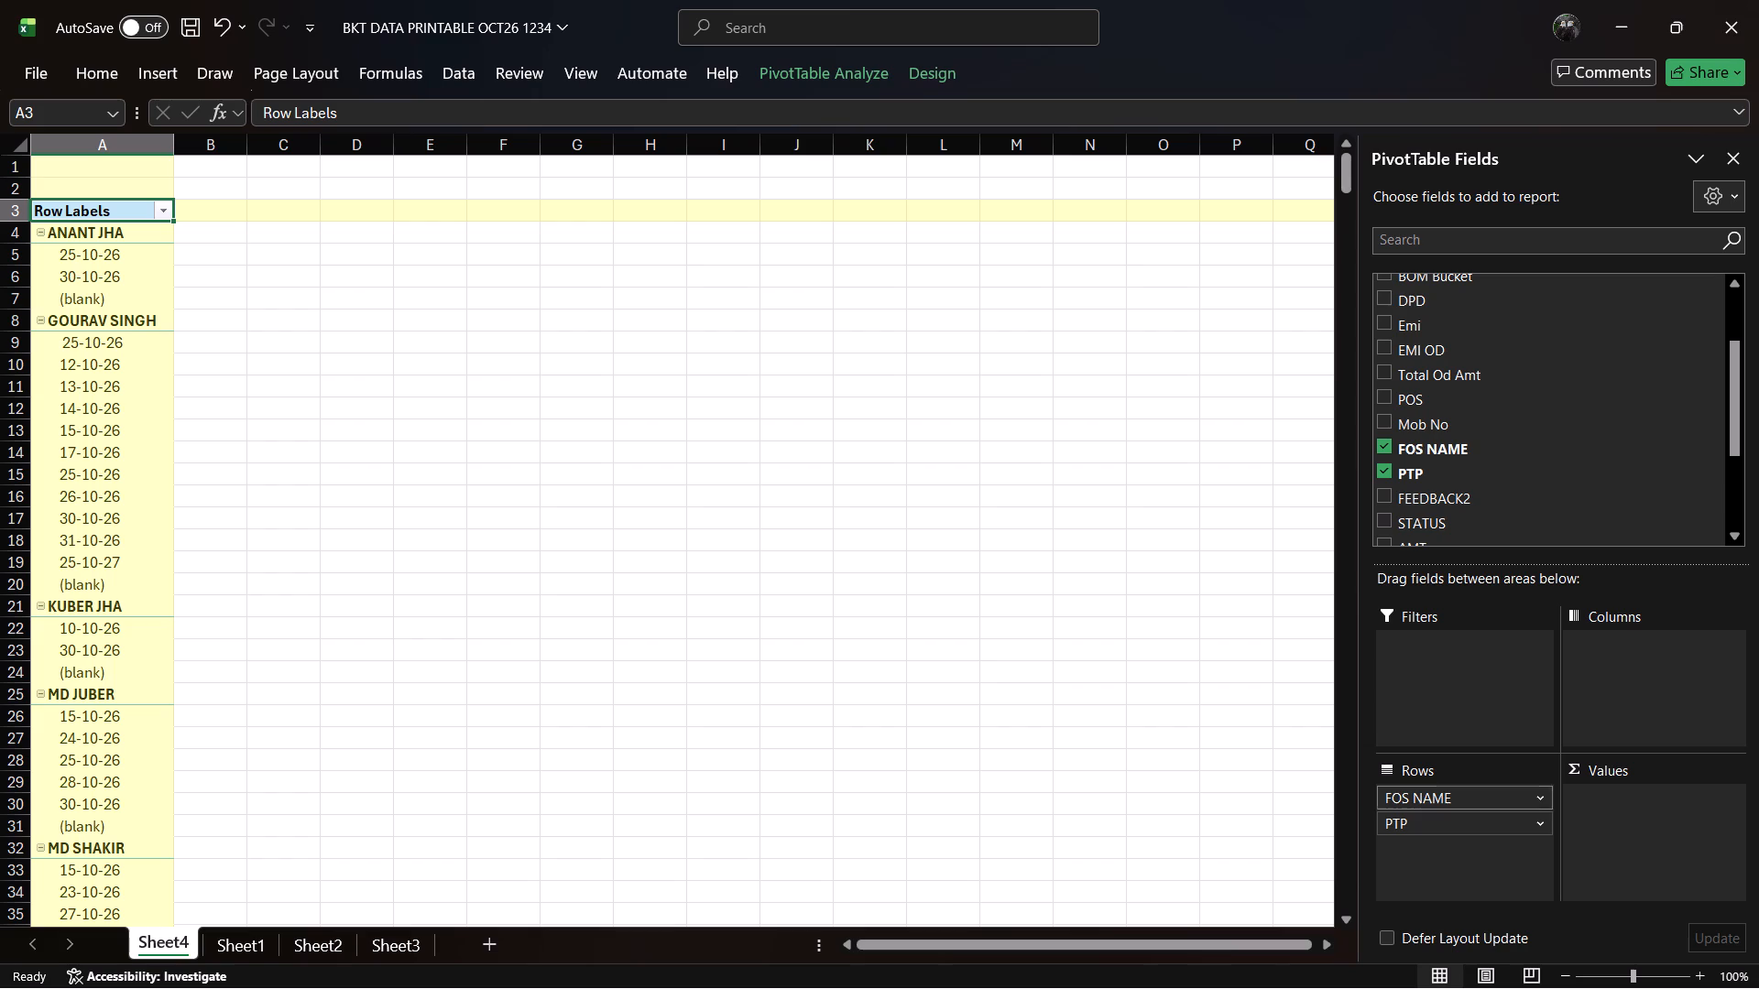
{"action": "left_click_drag", "start_coordinate": [1426, 820], "coordinate": [1589, 791]}
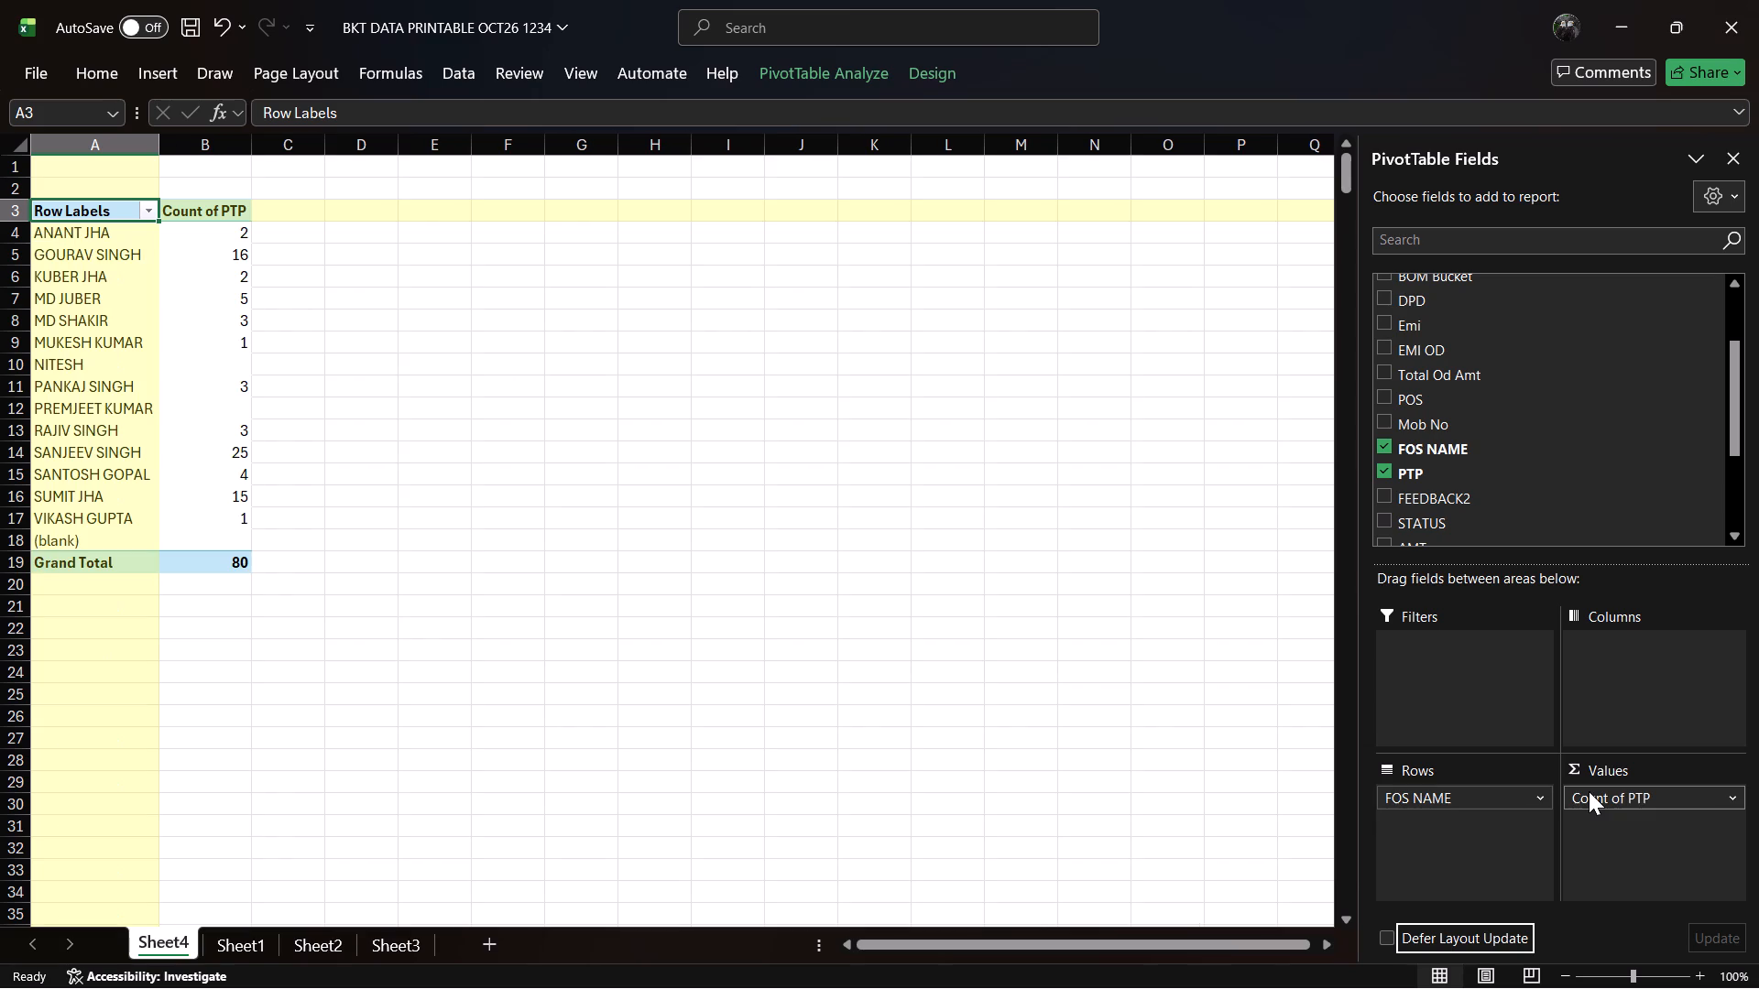
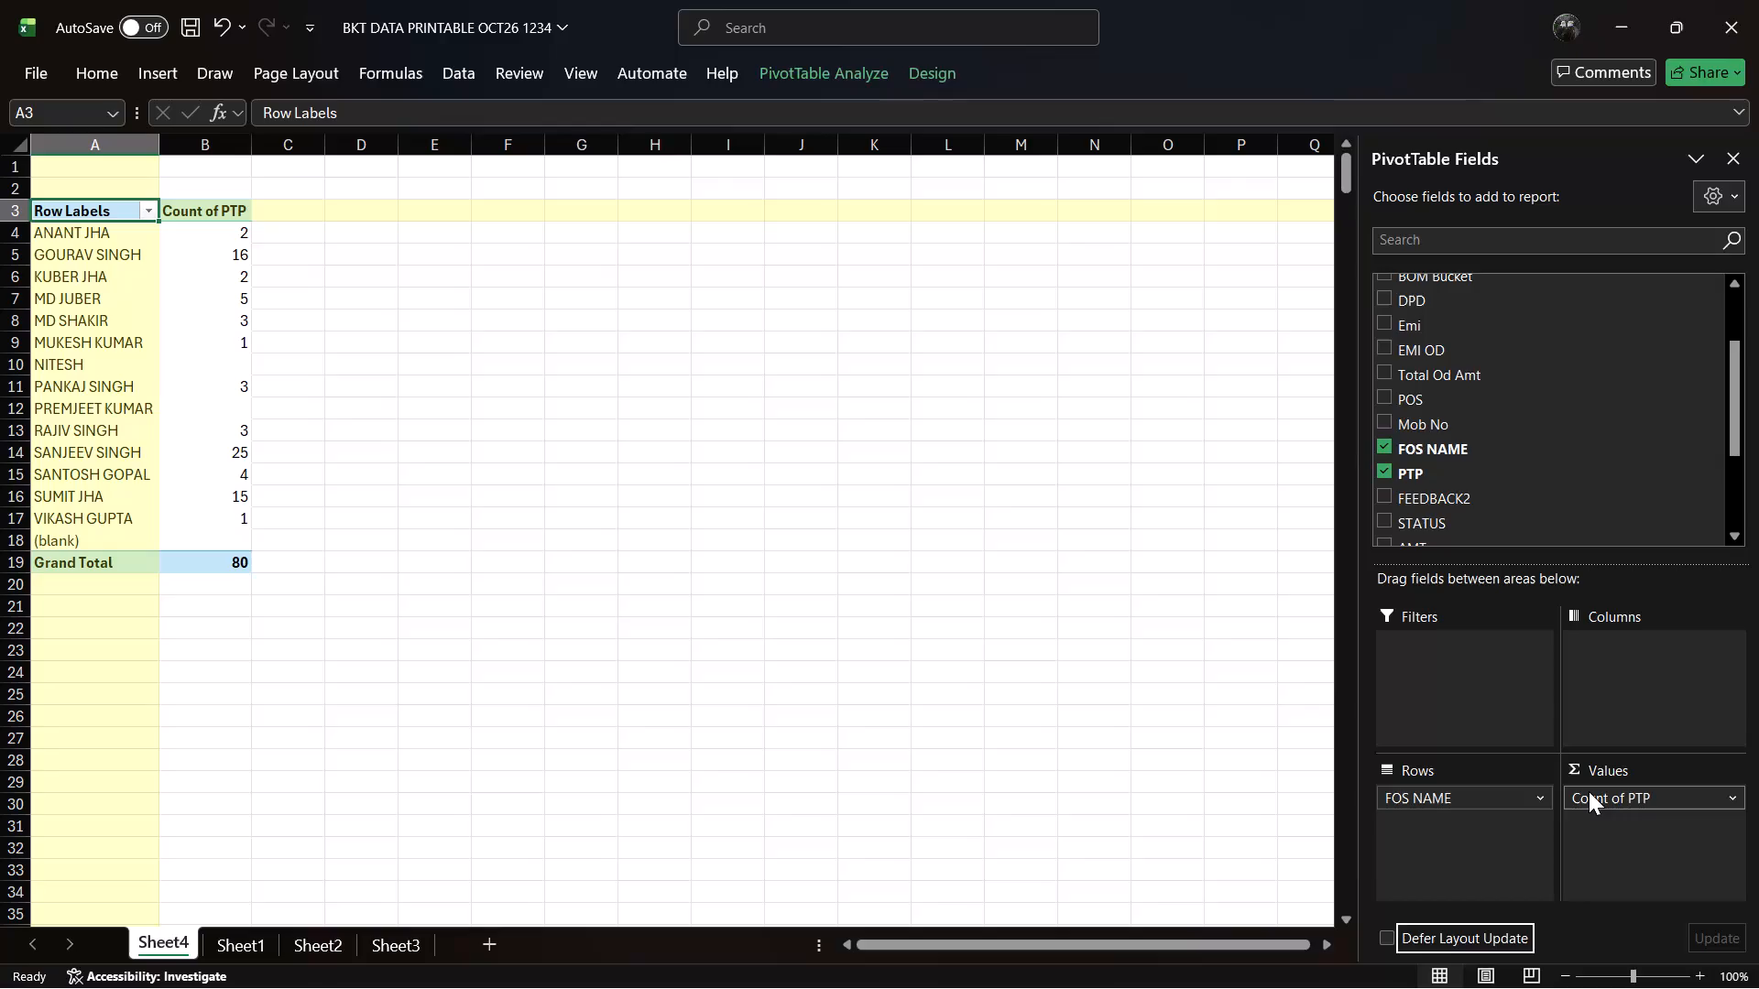
Remove the PTP field from the PivotTable's values, keeping FOS NAME as rows.
{"action": "key", "text": "ctrl+z"}
{"action": "left_click", "coordinate": [1434, 487]}
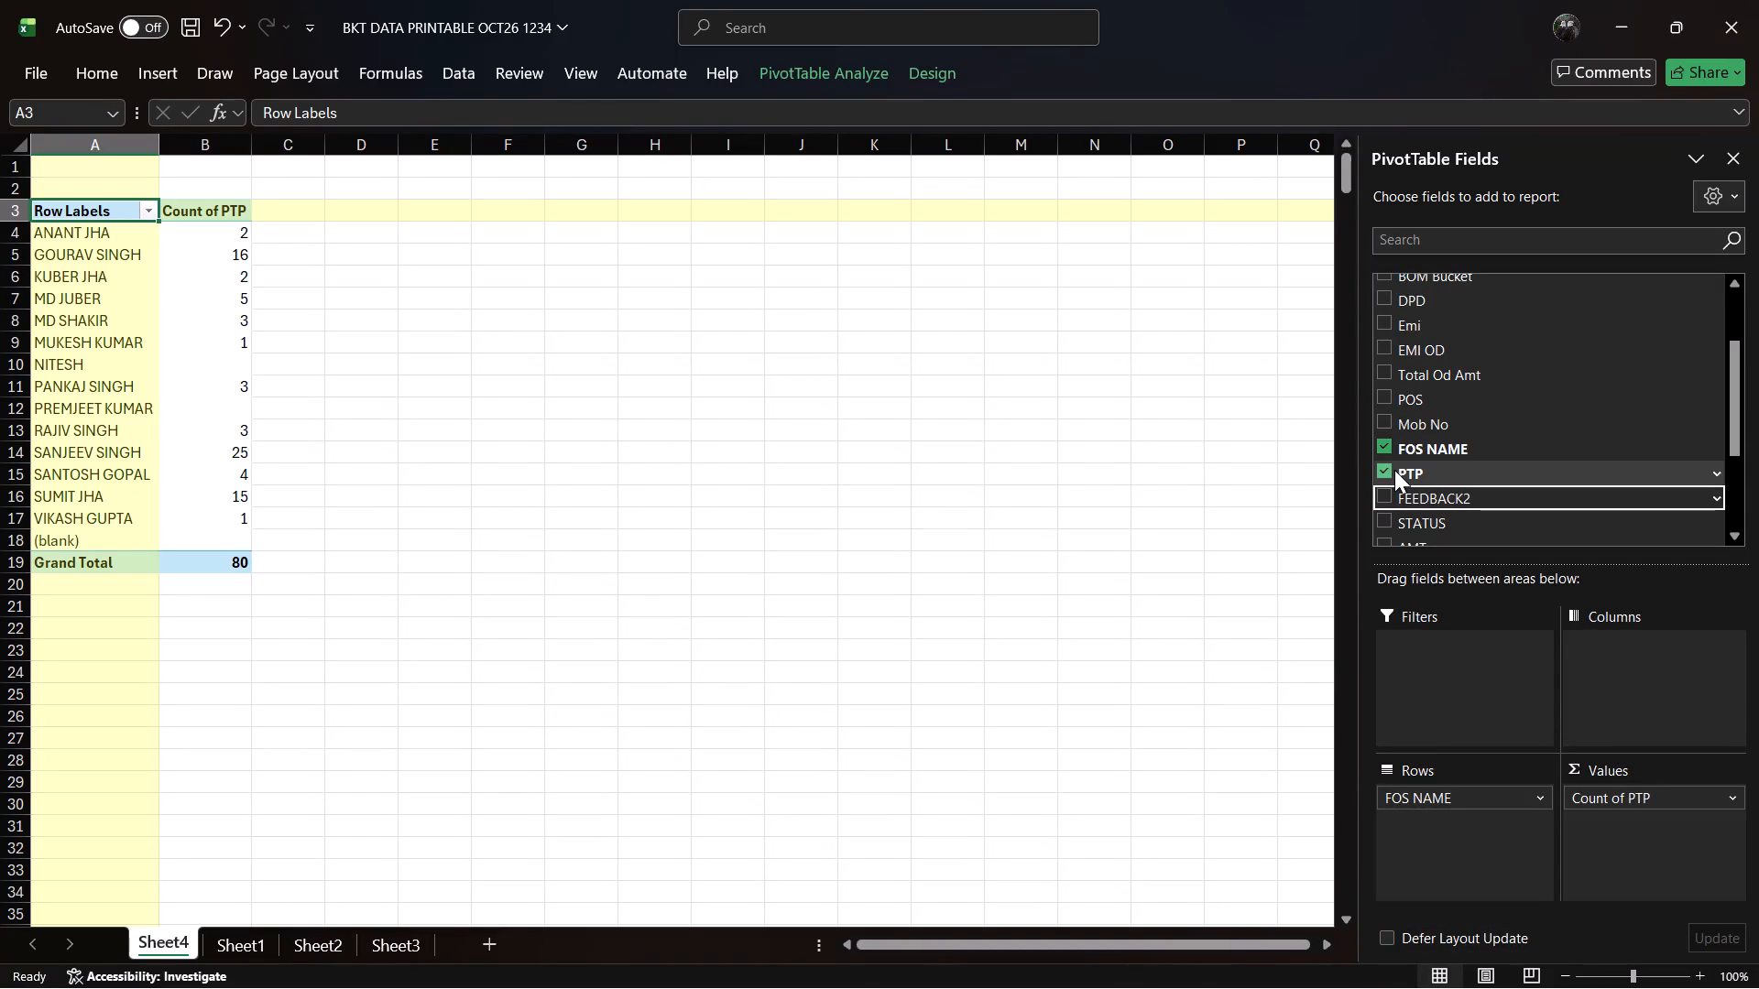
{"action": "left_click", "coordinate": [1394, 470]}
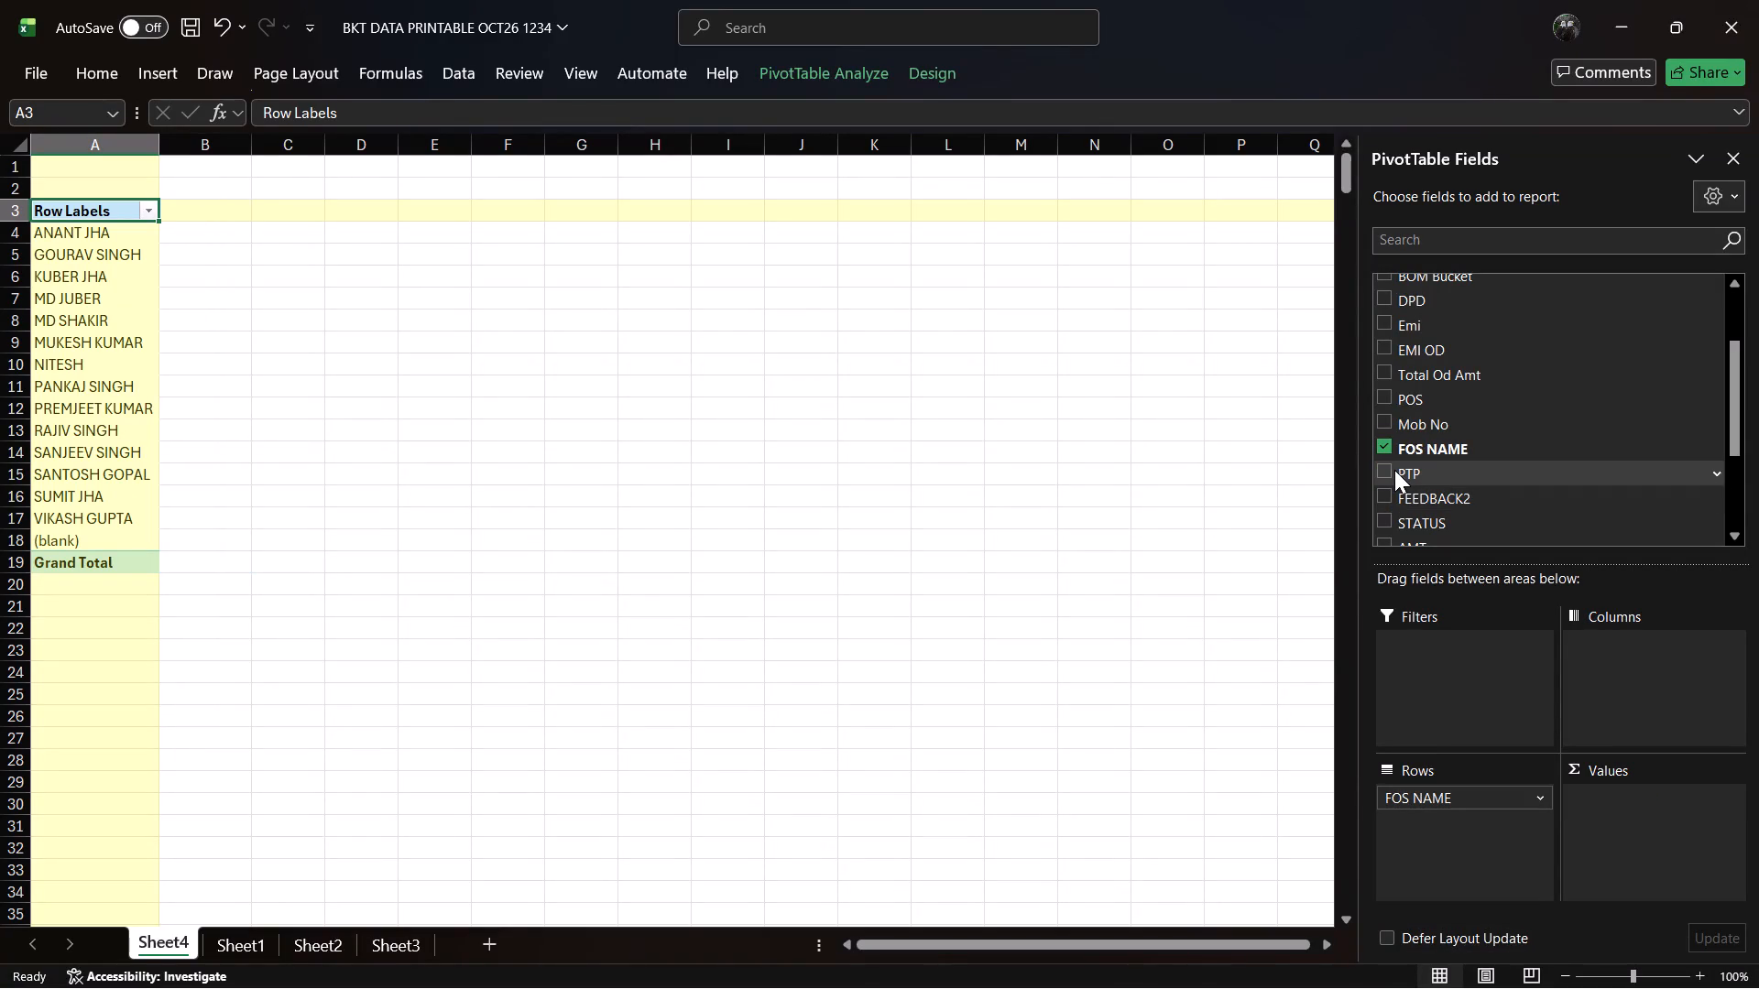
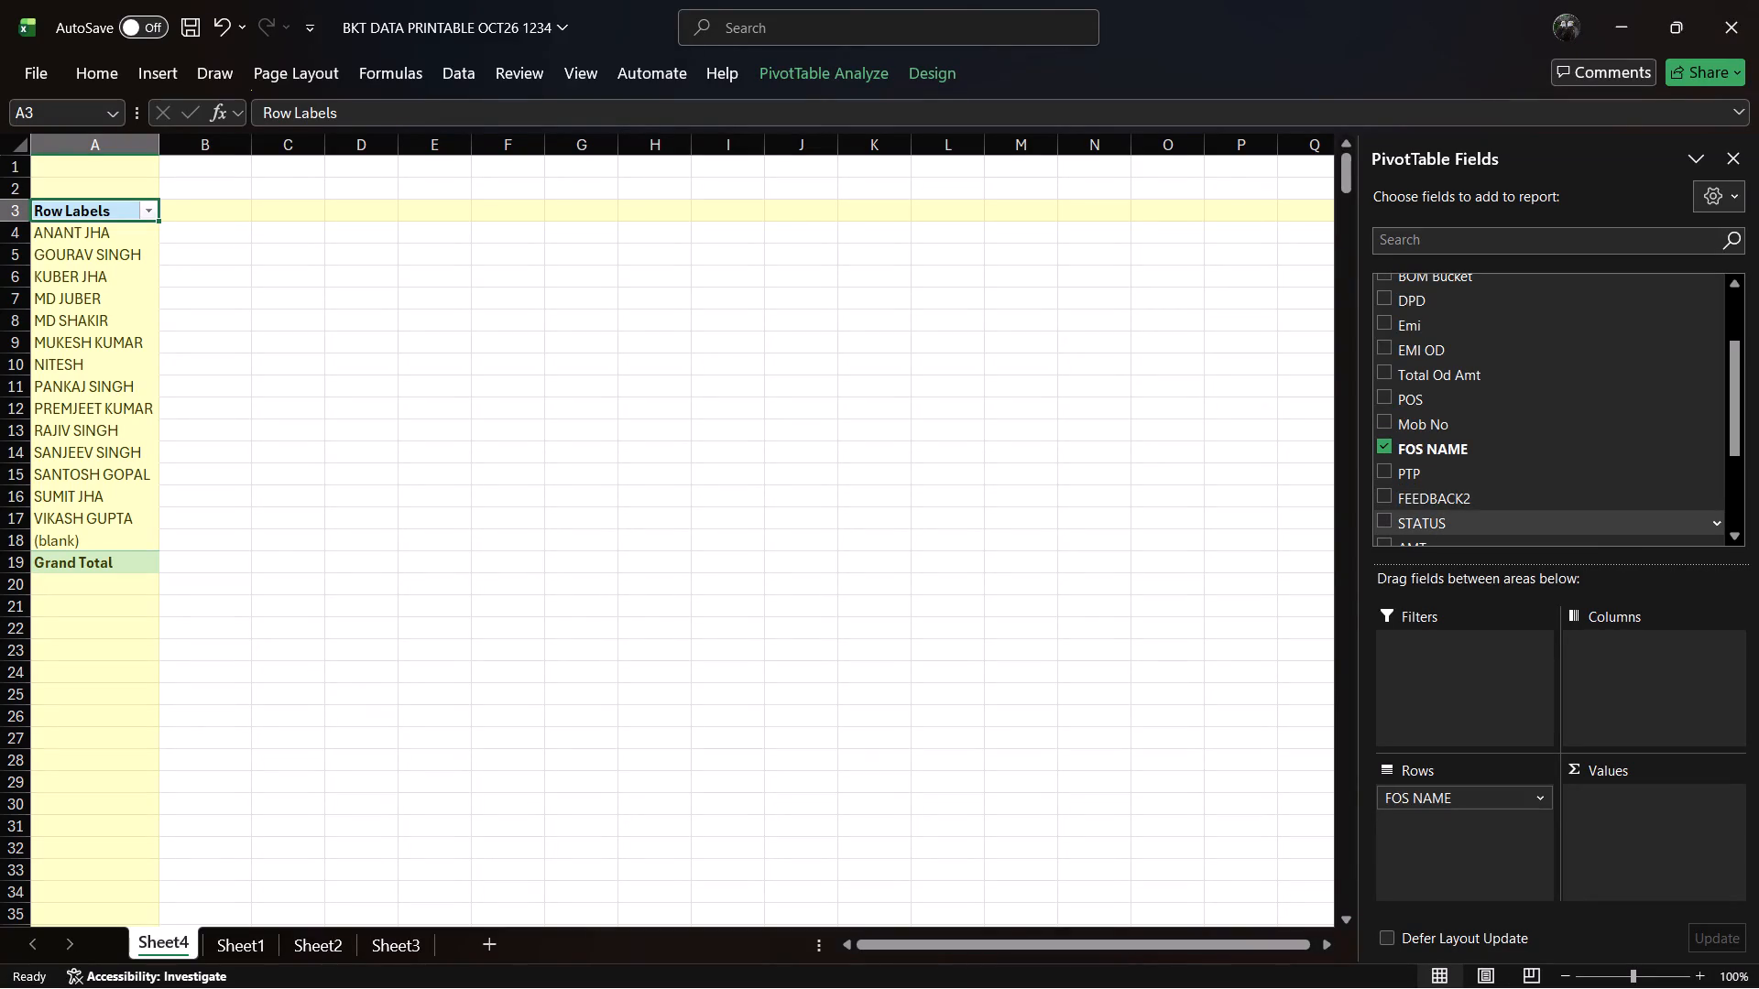
Look through the whole PivotTable field list for a field to combine with FOS NAME.
{"action": "triple_click", "coordinate": [1736, 533]}
{"action": "left_click", "coordinate": [1736, 533]}
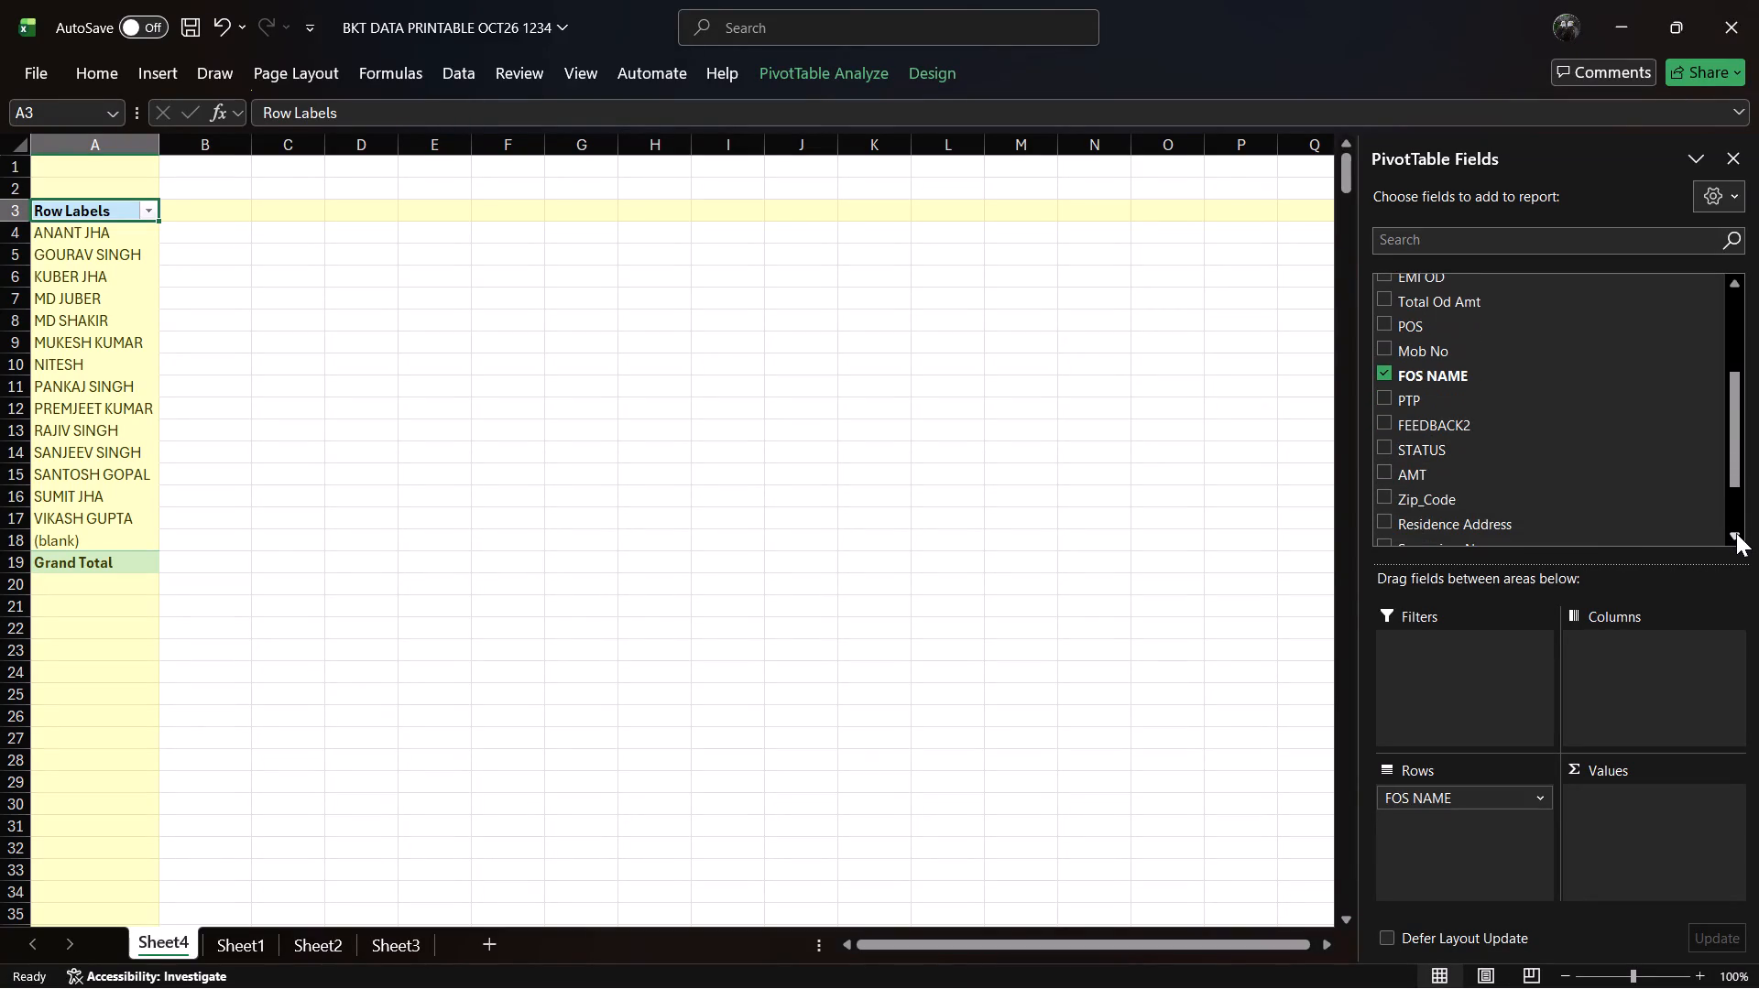
{"action": "triple_click", "coordinate": [1736, 533]}
{"action": "triple_click", "coordinate": [1736, 533]}
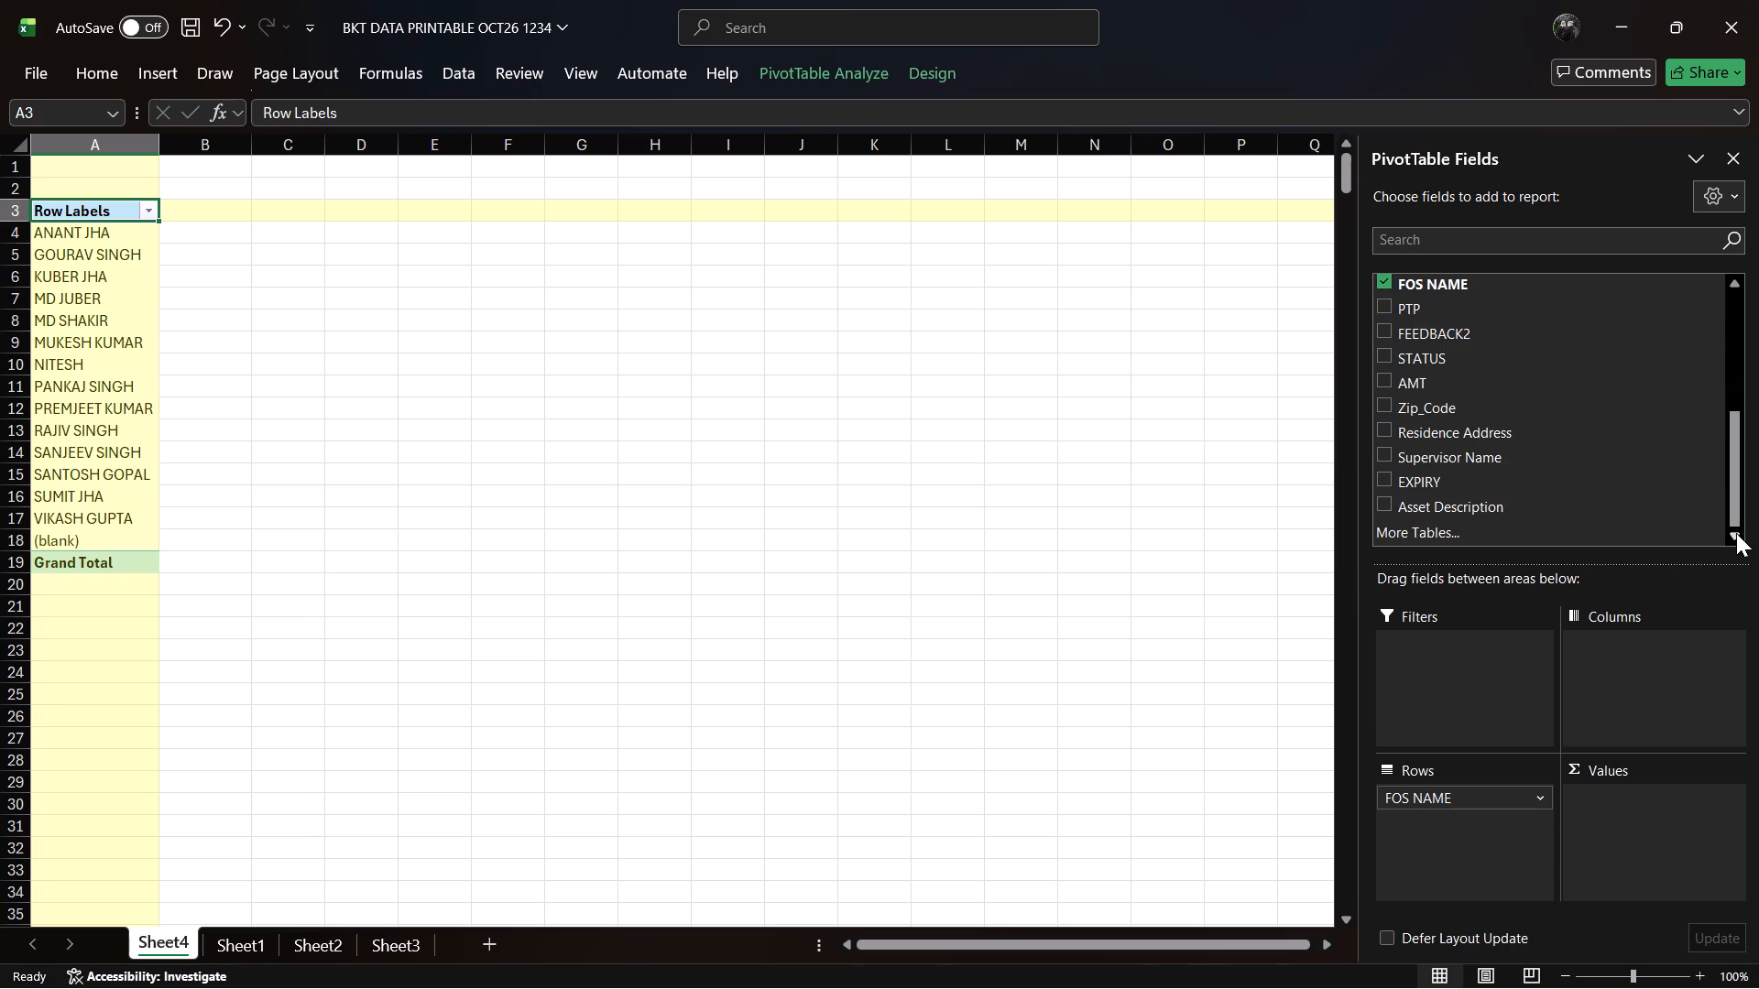
{"action": "triple_click", "coordinate": [1737, 282]}
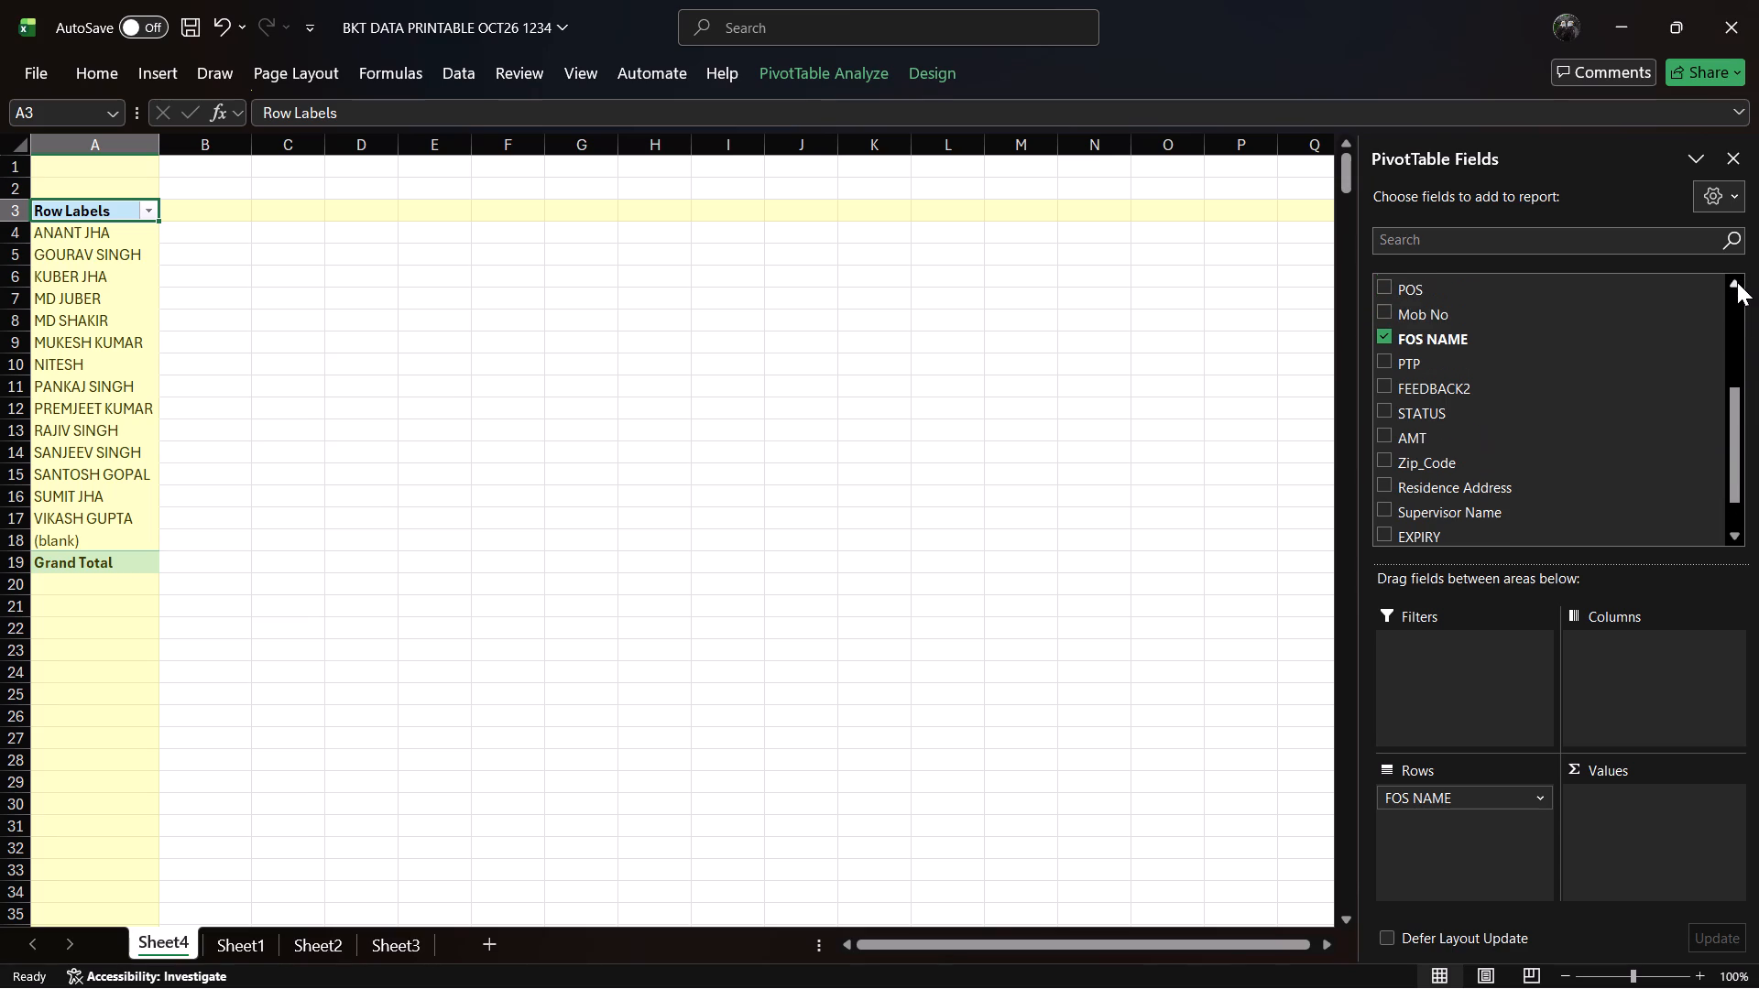
{"action": "left_click", "coordinate": [1737, 282]}
{"action": "triple_click", "coordinate": [1737, 282]}
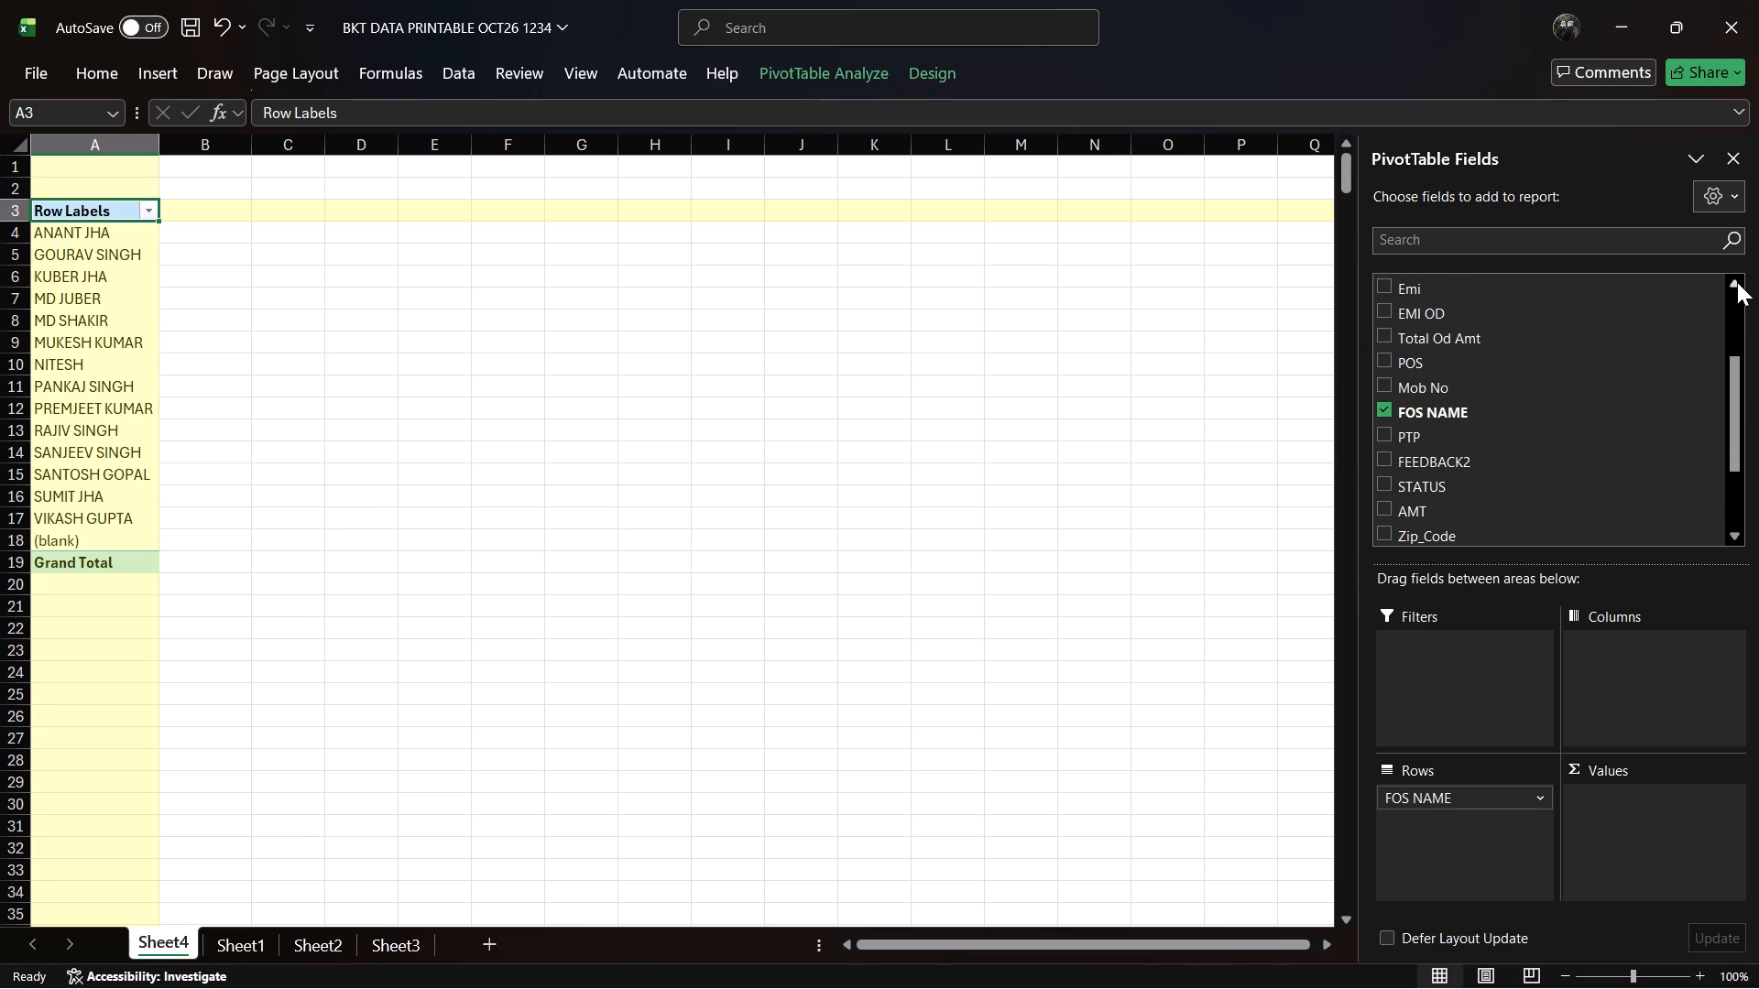
{"action": "triple_click", "coordinate": [1737, 282]}
{"action": "triple_click", "coordinate": [1737, 282]}
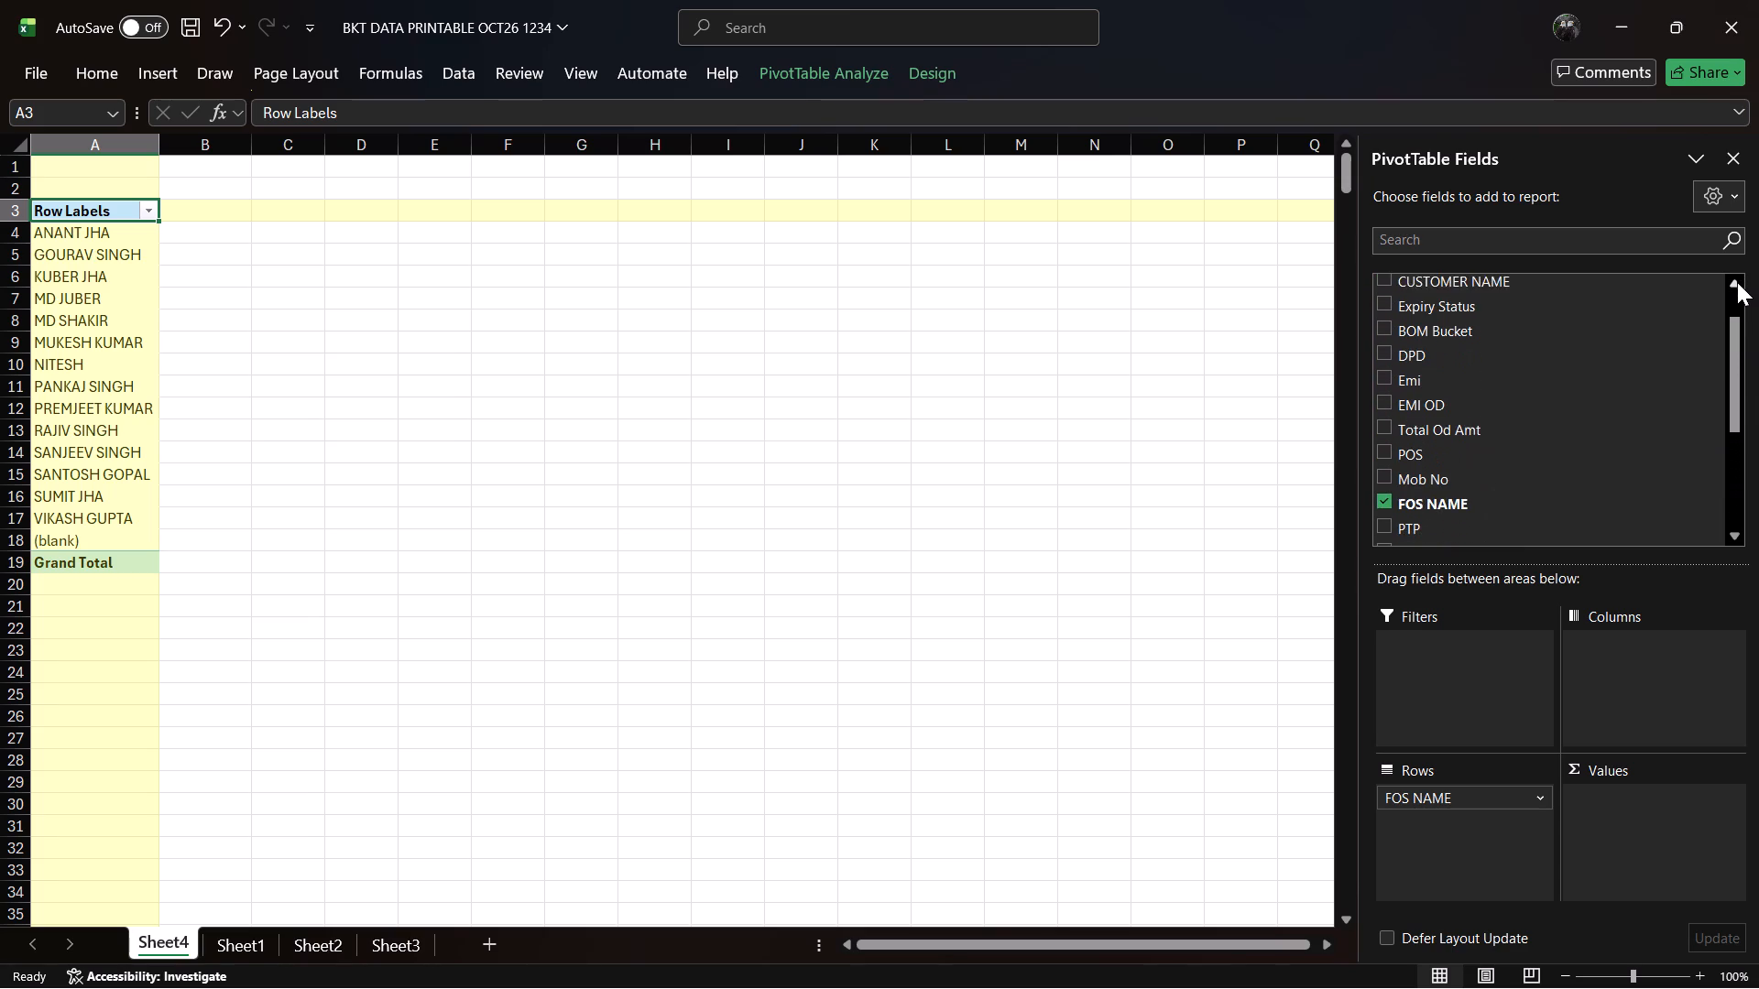
{"action": "triple_click", "coordinate": [1737, 282]}
{"action": "triple_click", "coordinate": [1737, 282]}
{"action": "left_click", "coordinate": [1737, 282]}
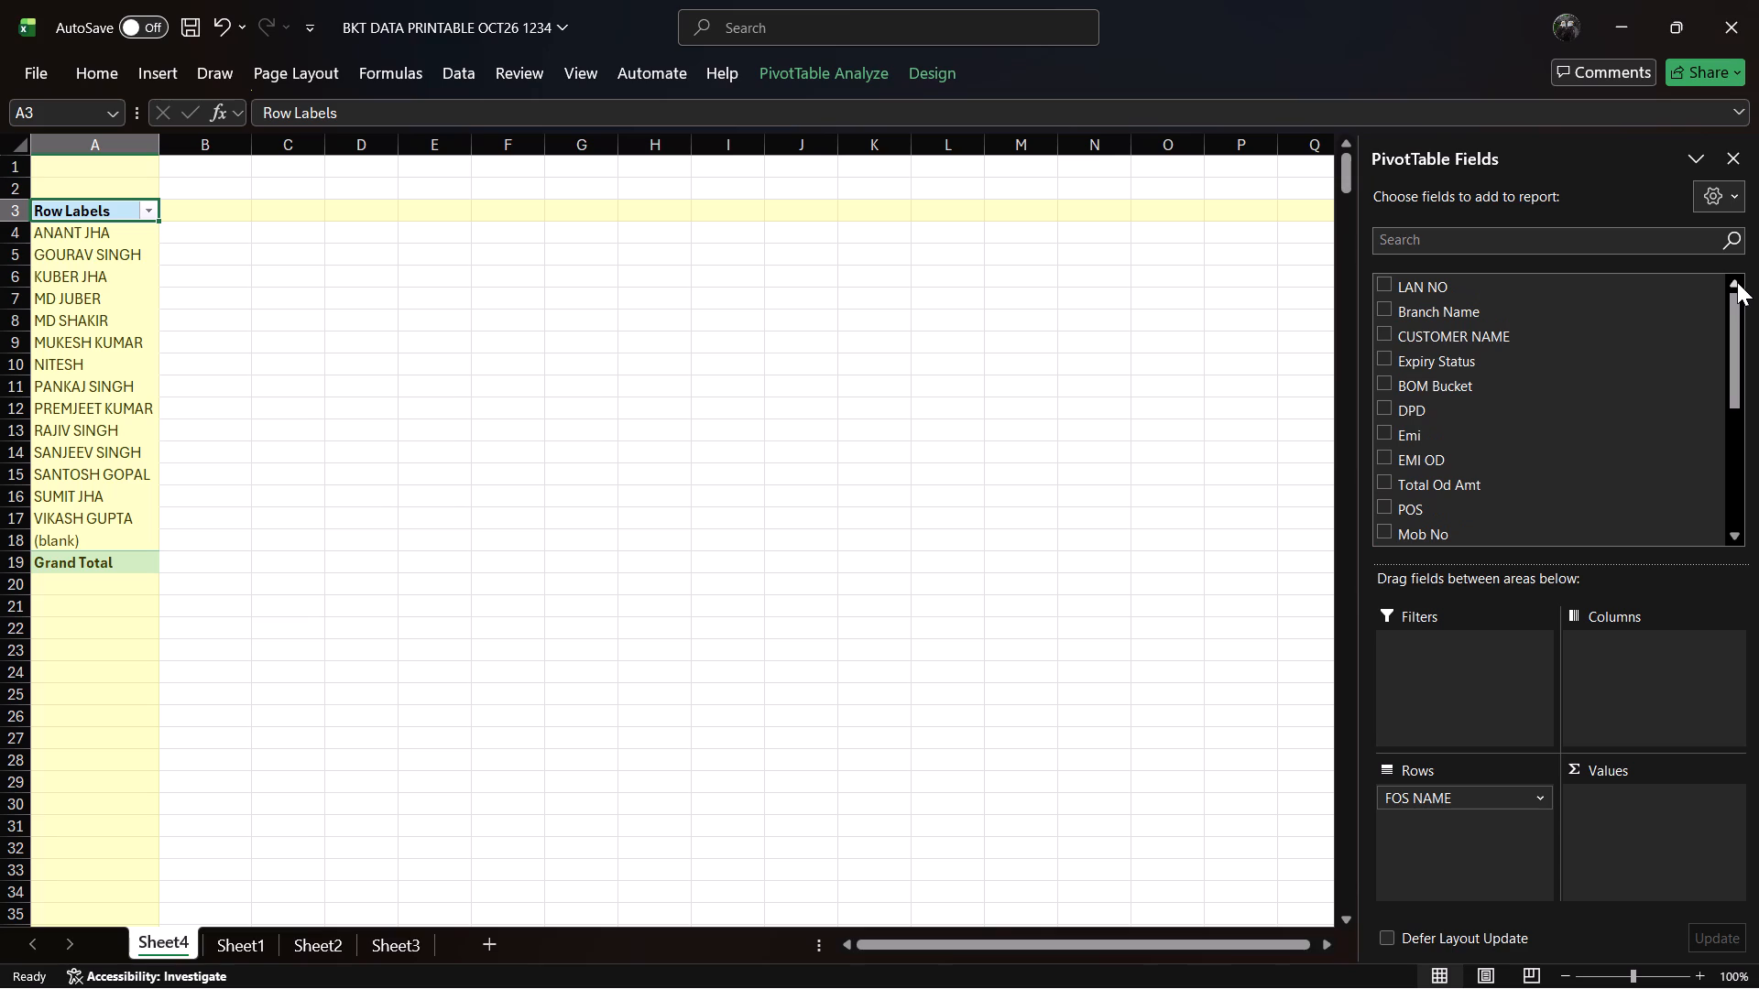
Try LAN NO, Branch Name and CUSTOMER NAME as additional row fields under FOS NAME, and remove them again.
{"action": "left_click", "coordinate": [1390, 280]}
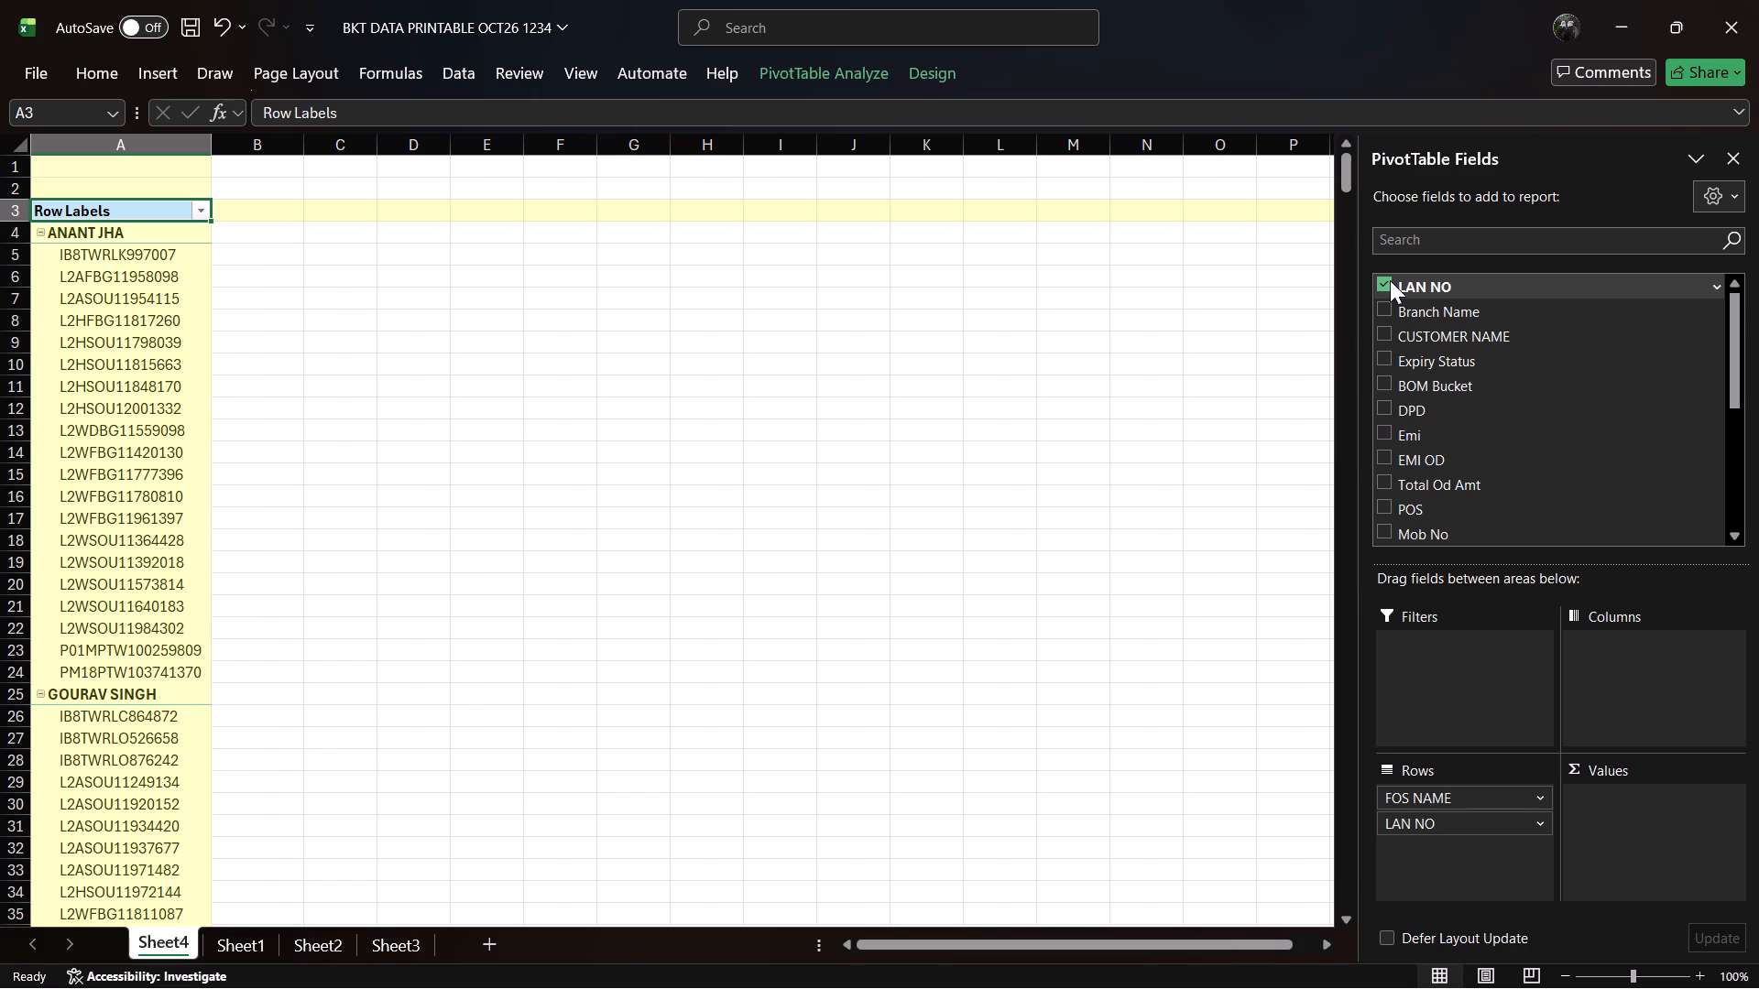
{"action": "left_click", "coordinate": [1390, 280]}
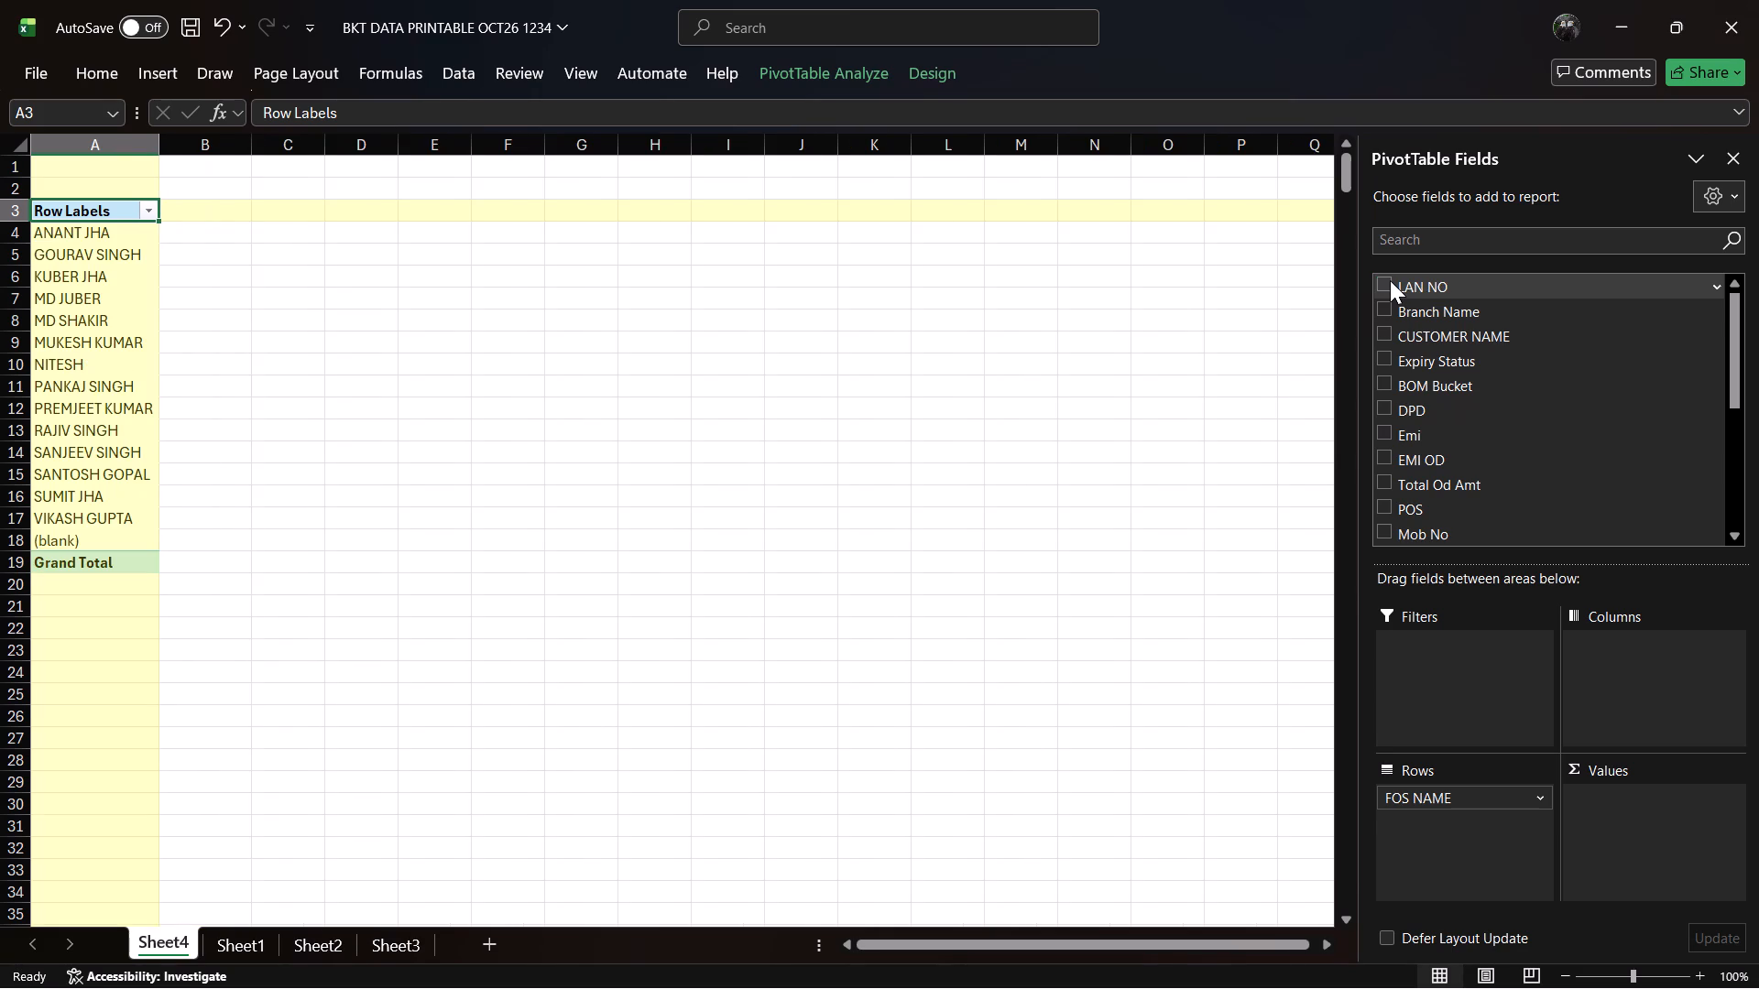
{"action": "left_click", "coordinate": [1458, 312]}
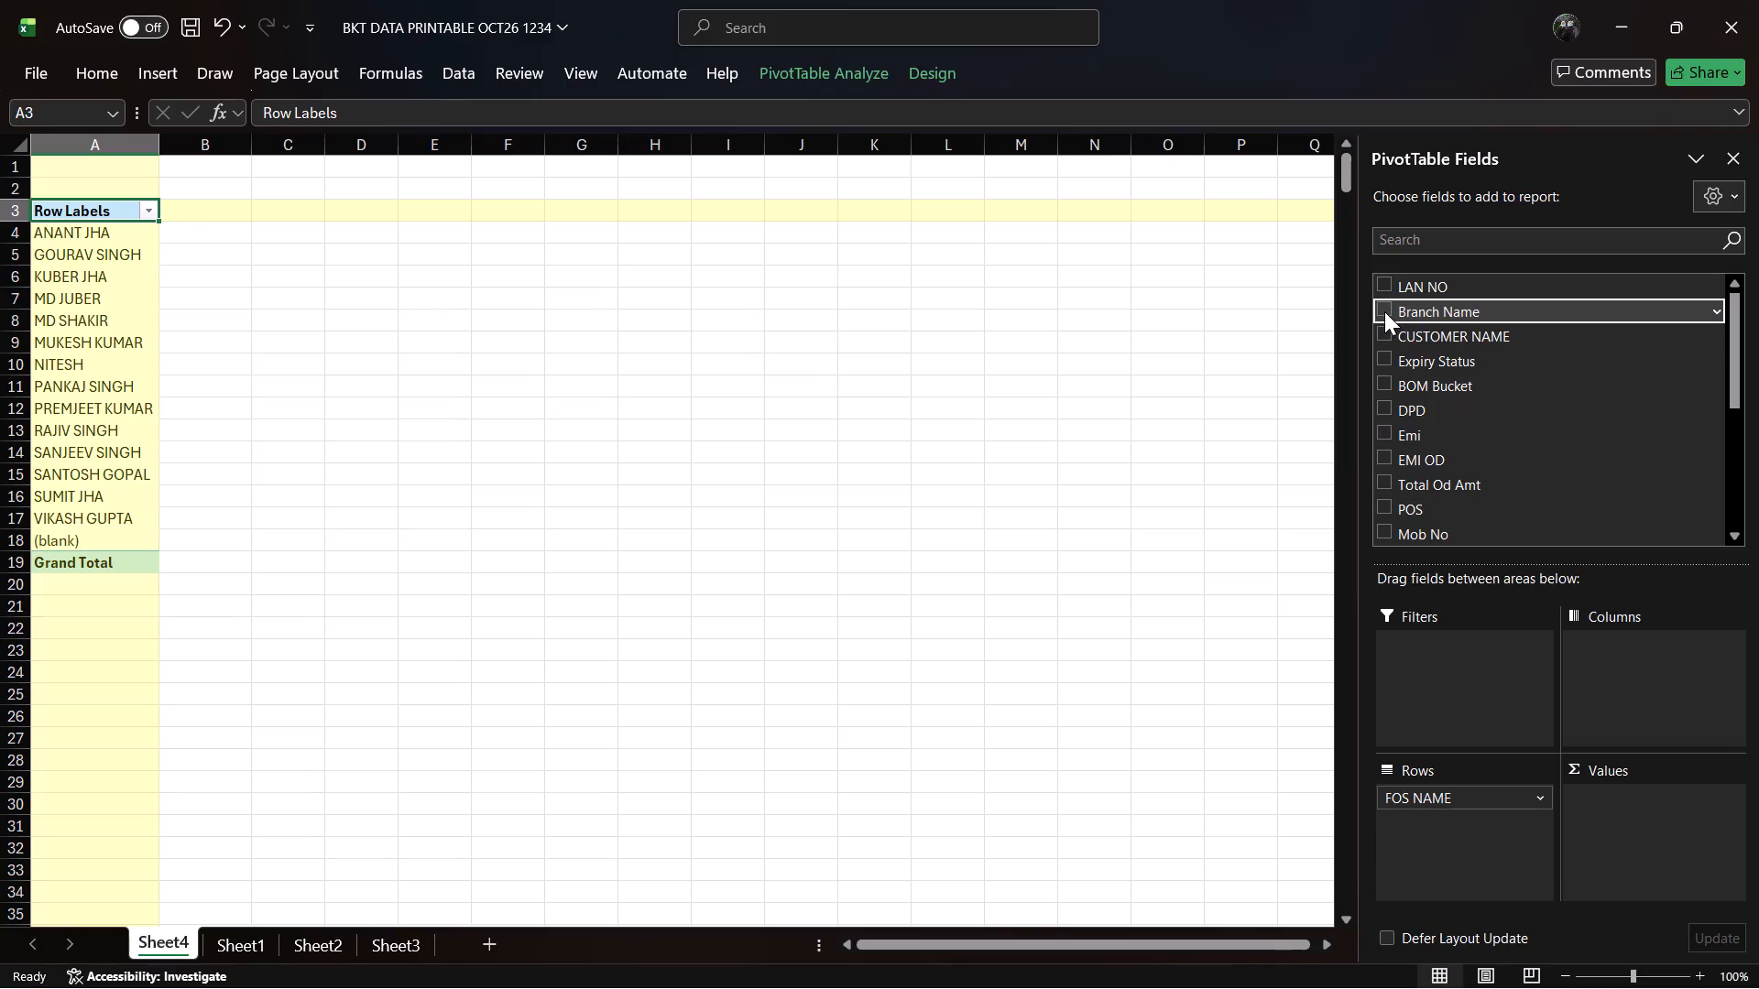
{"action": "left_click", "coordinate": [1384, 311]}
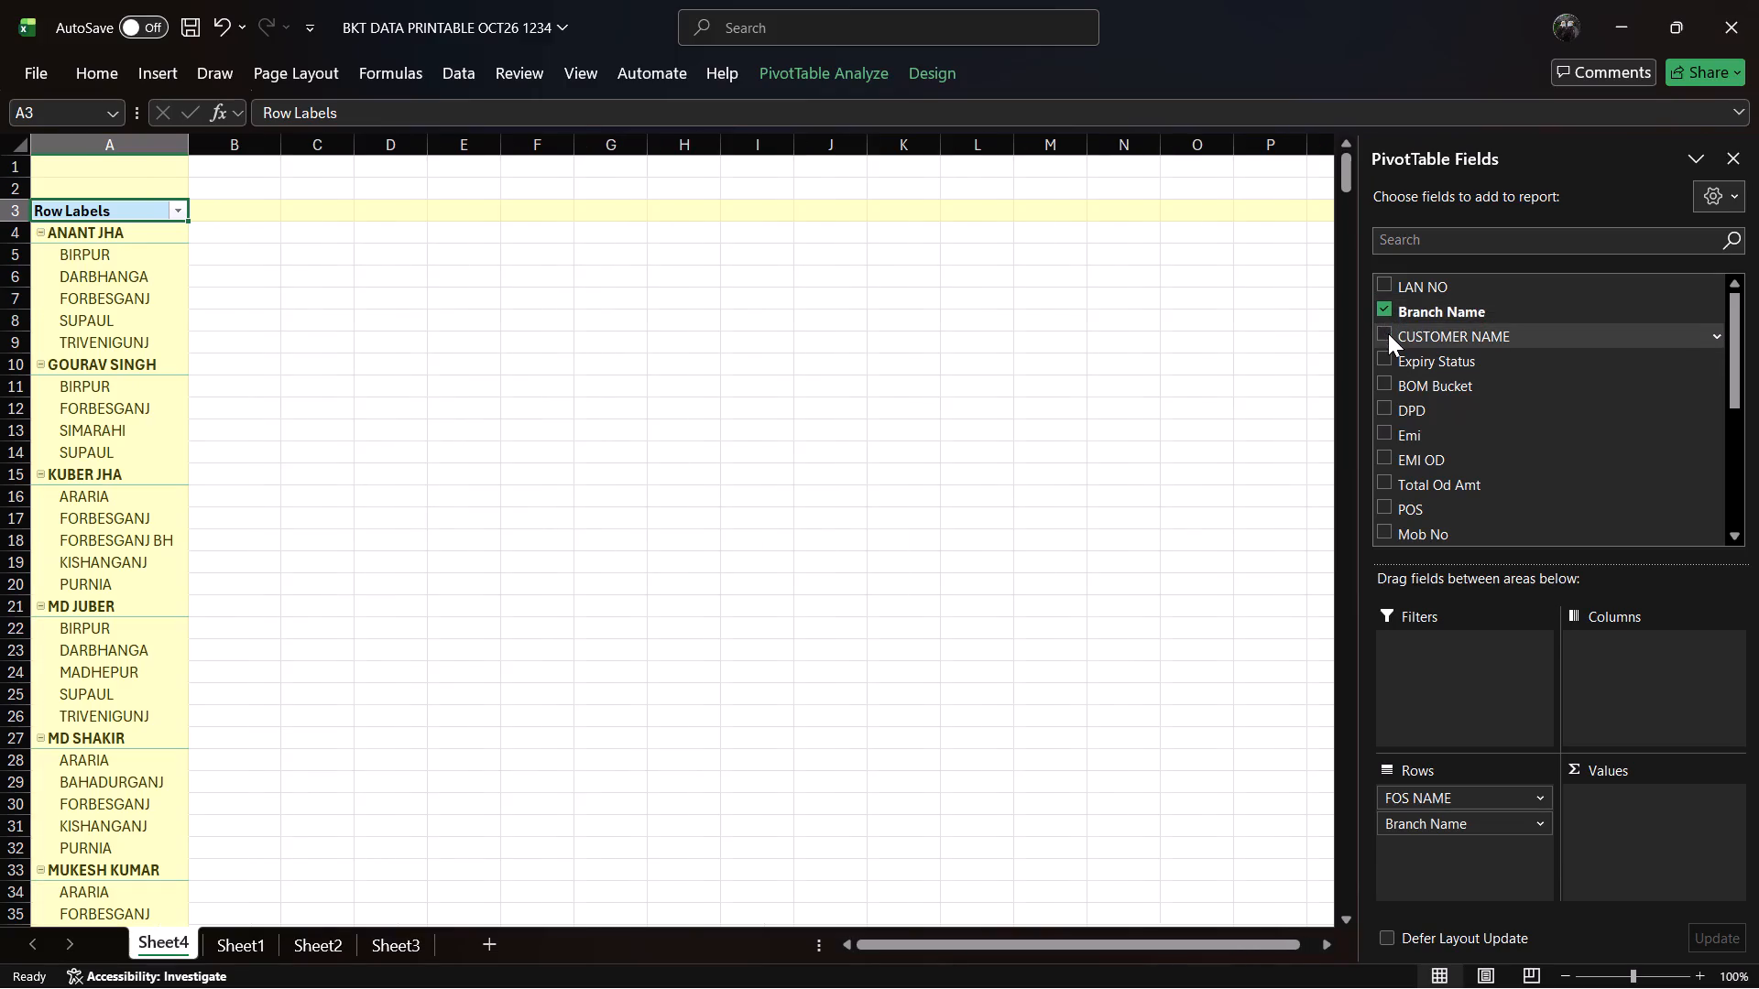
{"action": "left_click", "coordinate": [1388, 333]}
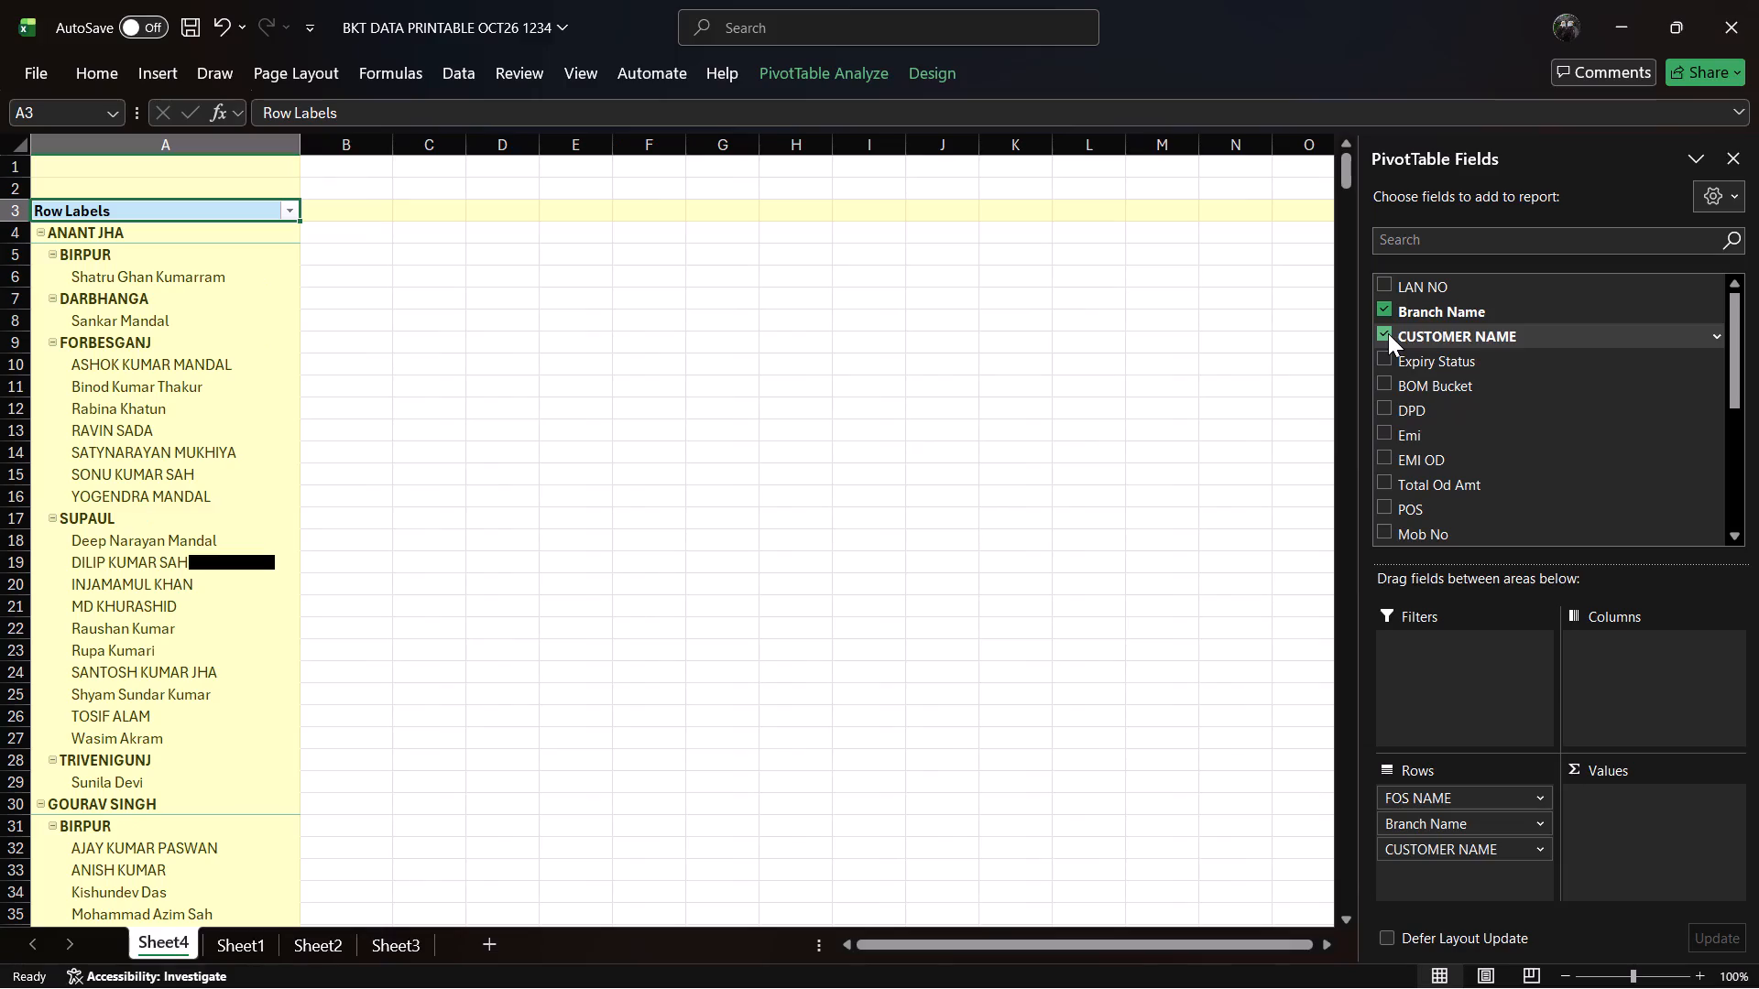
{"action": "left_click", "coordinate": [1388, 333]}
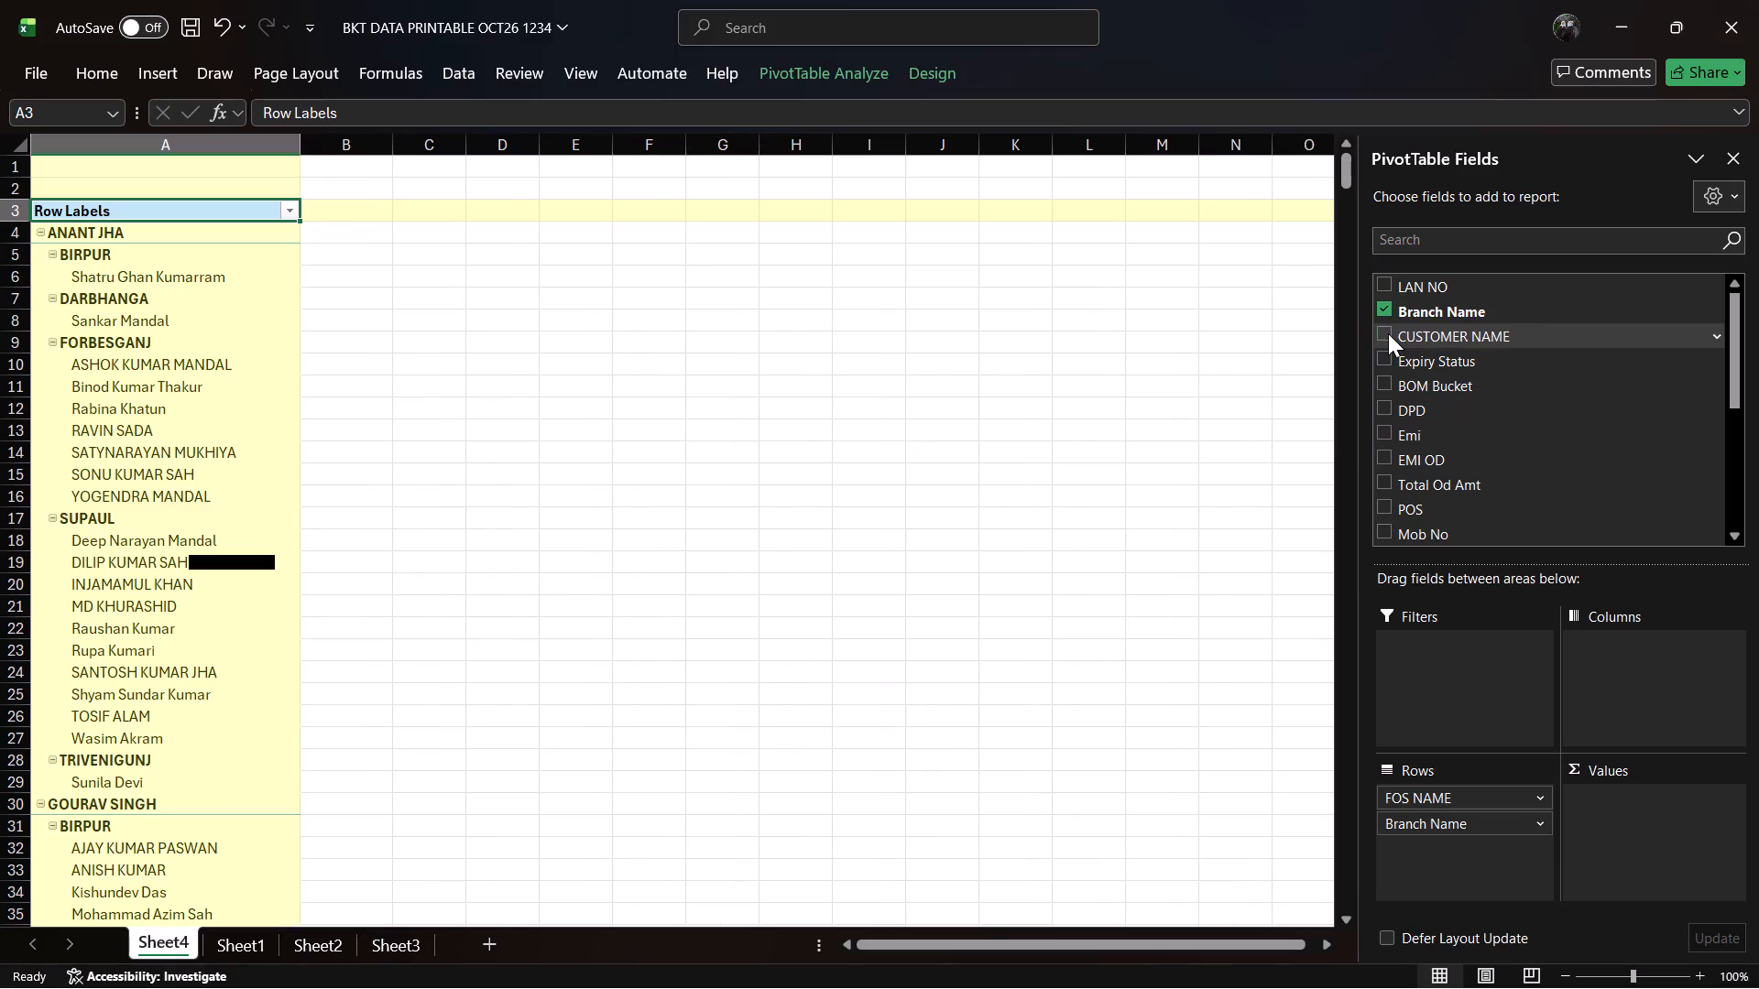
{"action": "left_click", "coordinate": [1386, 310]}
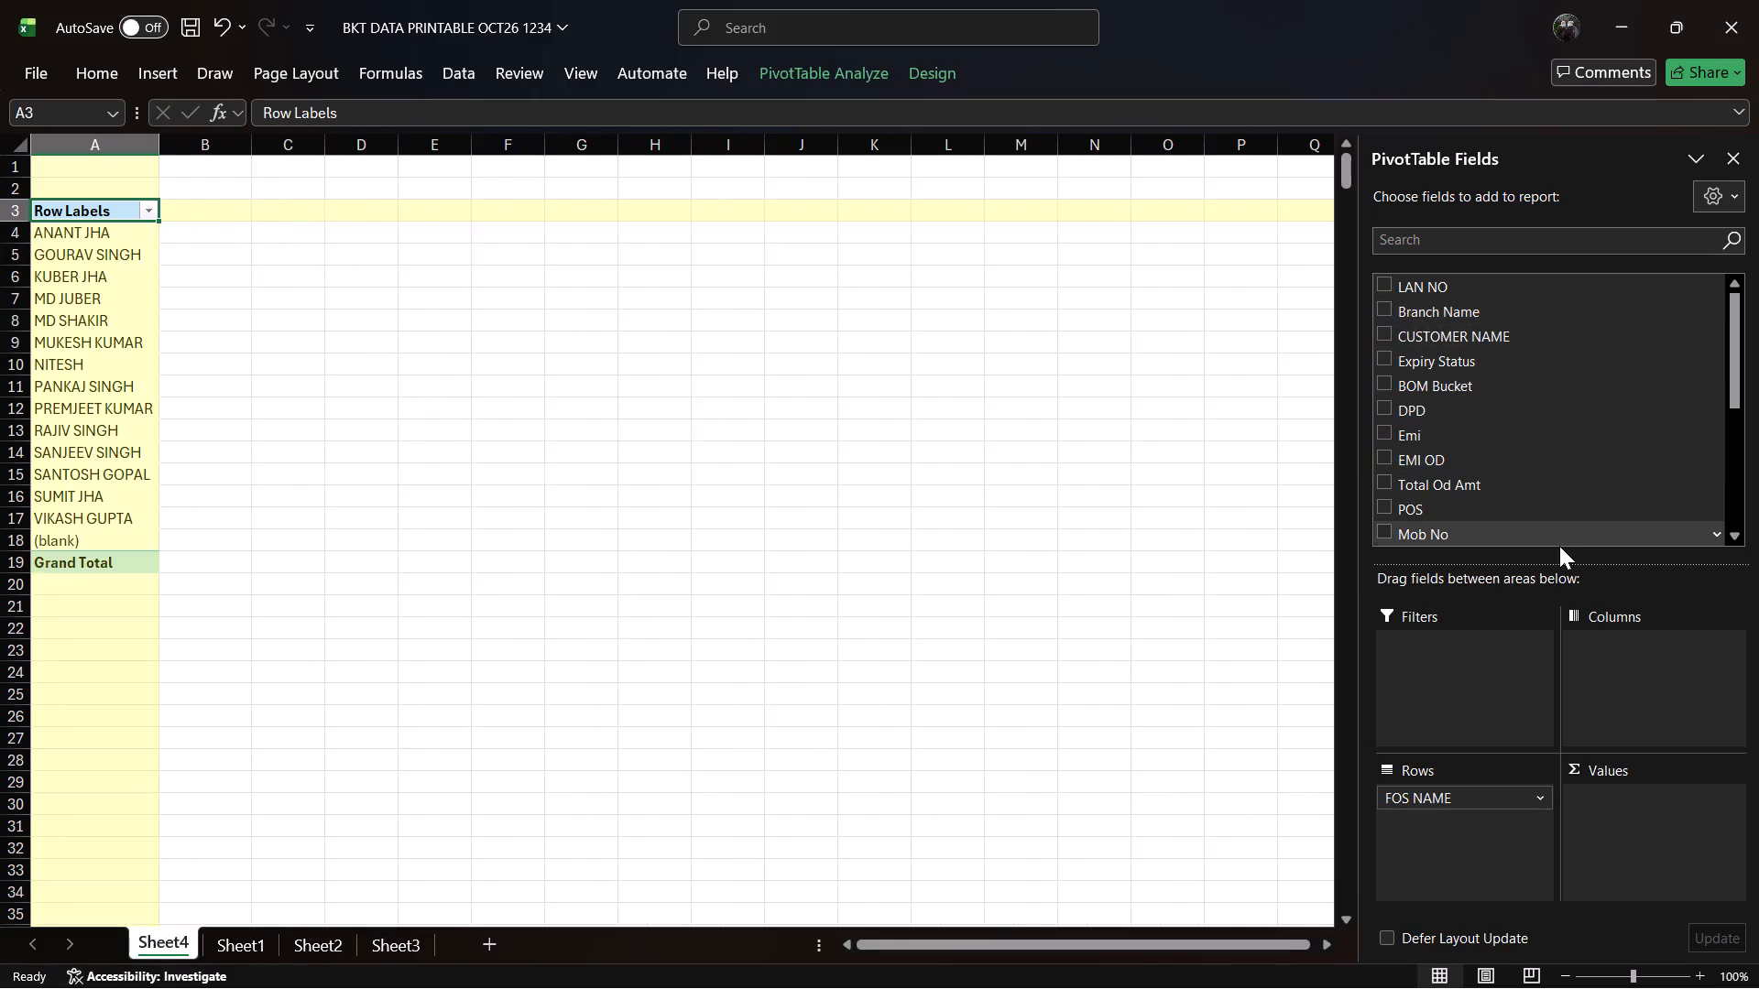
Look through the PivotTable field list again for another field to summarise.
{"action": "triple_click", "coordinate": [1741, 535]}
{"action": "triple_click", "coordinate": [1741, 535]}
{"action": "triple_click", "coordinate": [1740, 535]}
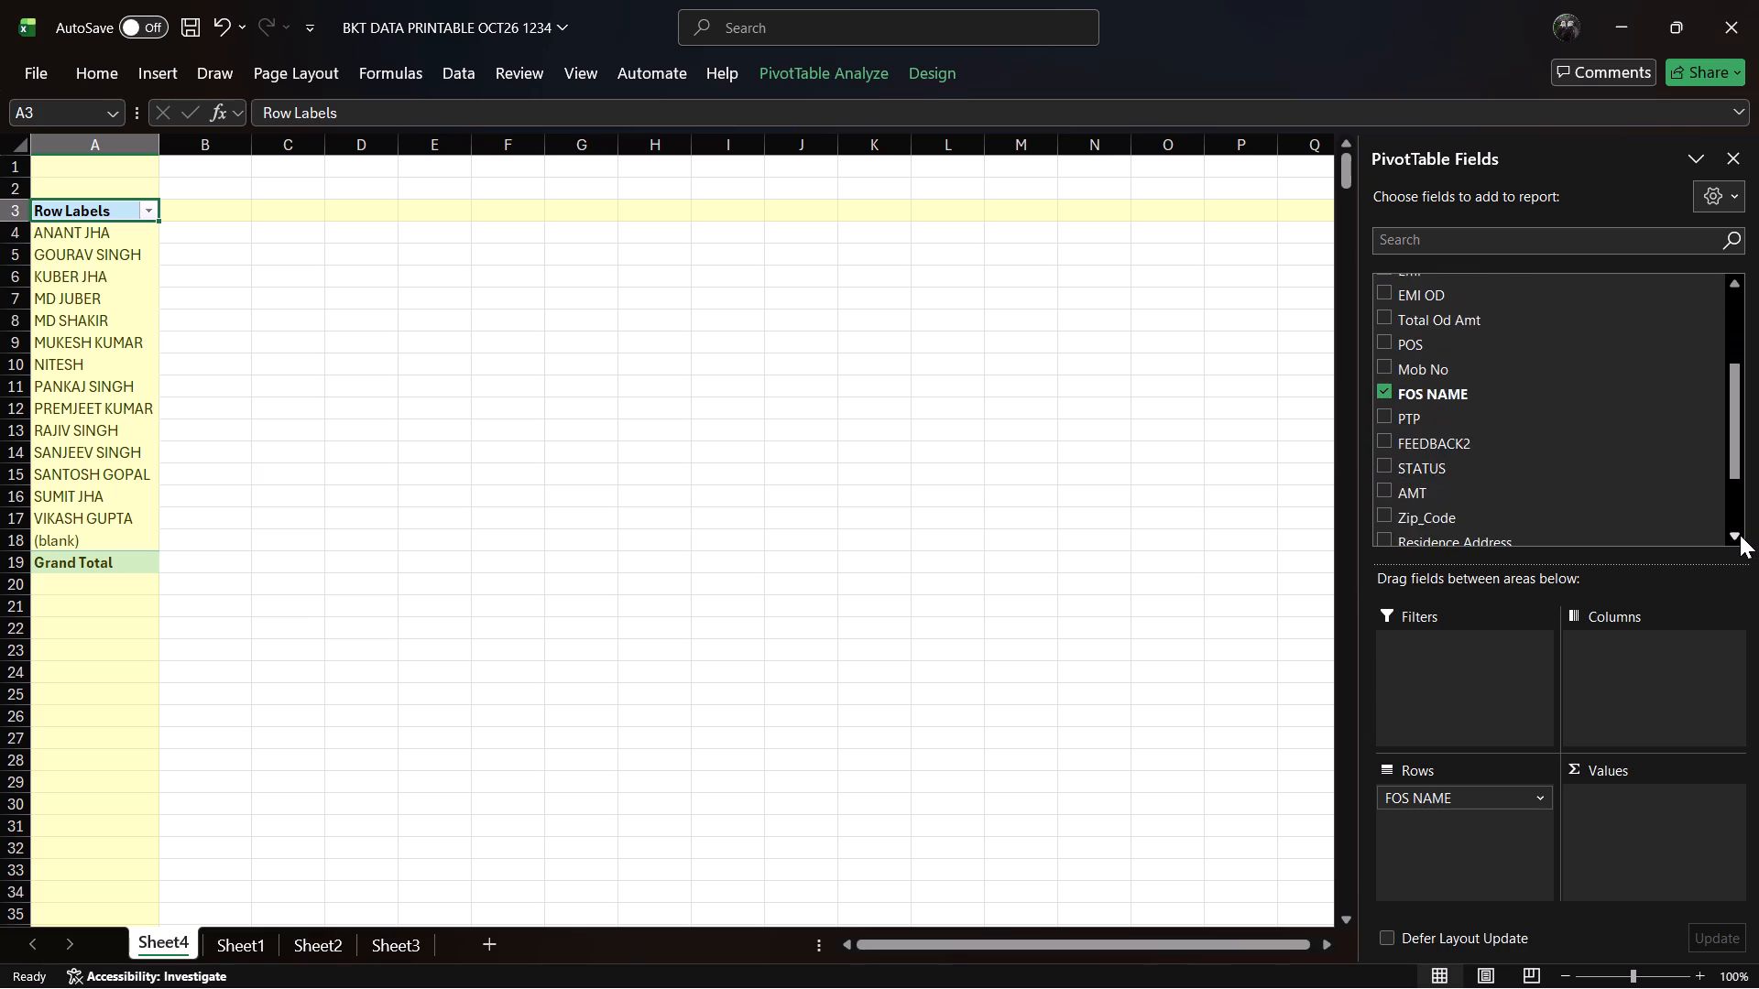
{"action": "double_click", "coordinate": [1740, 535]}
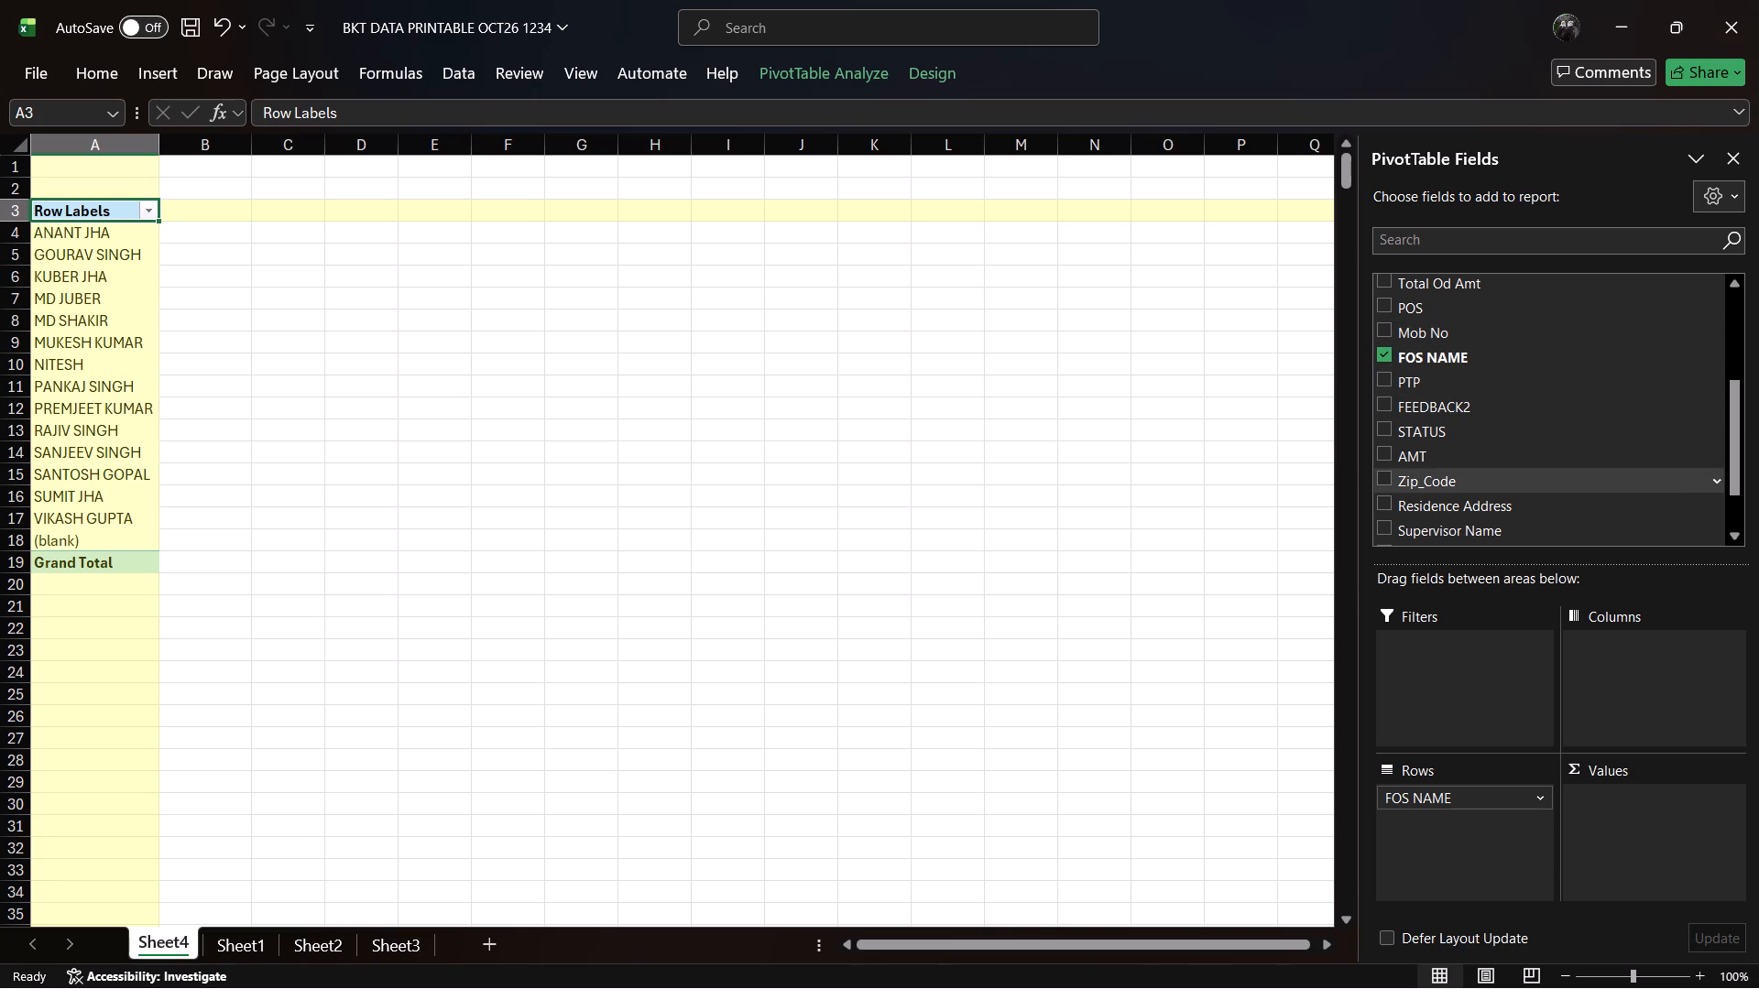
{"action": "triple_click", "coordinate": [1737, 528]}
{"action": "left_click", "coordinate": [1737, 528]}
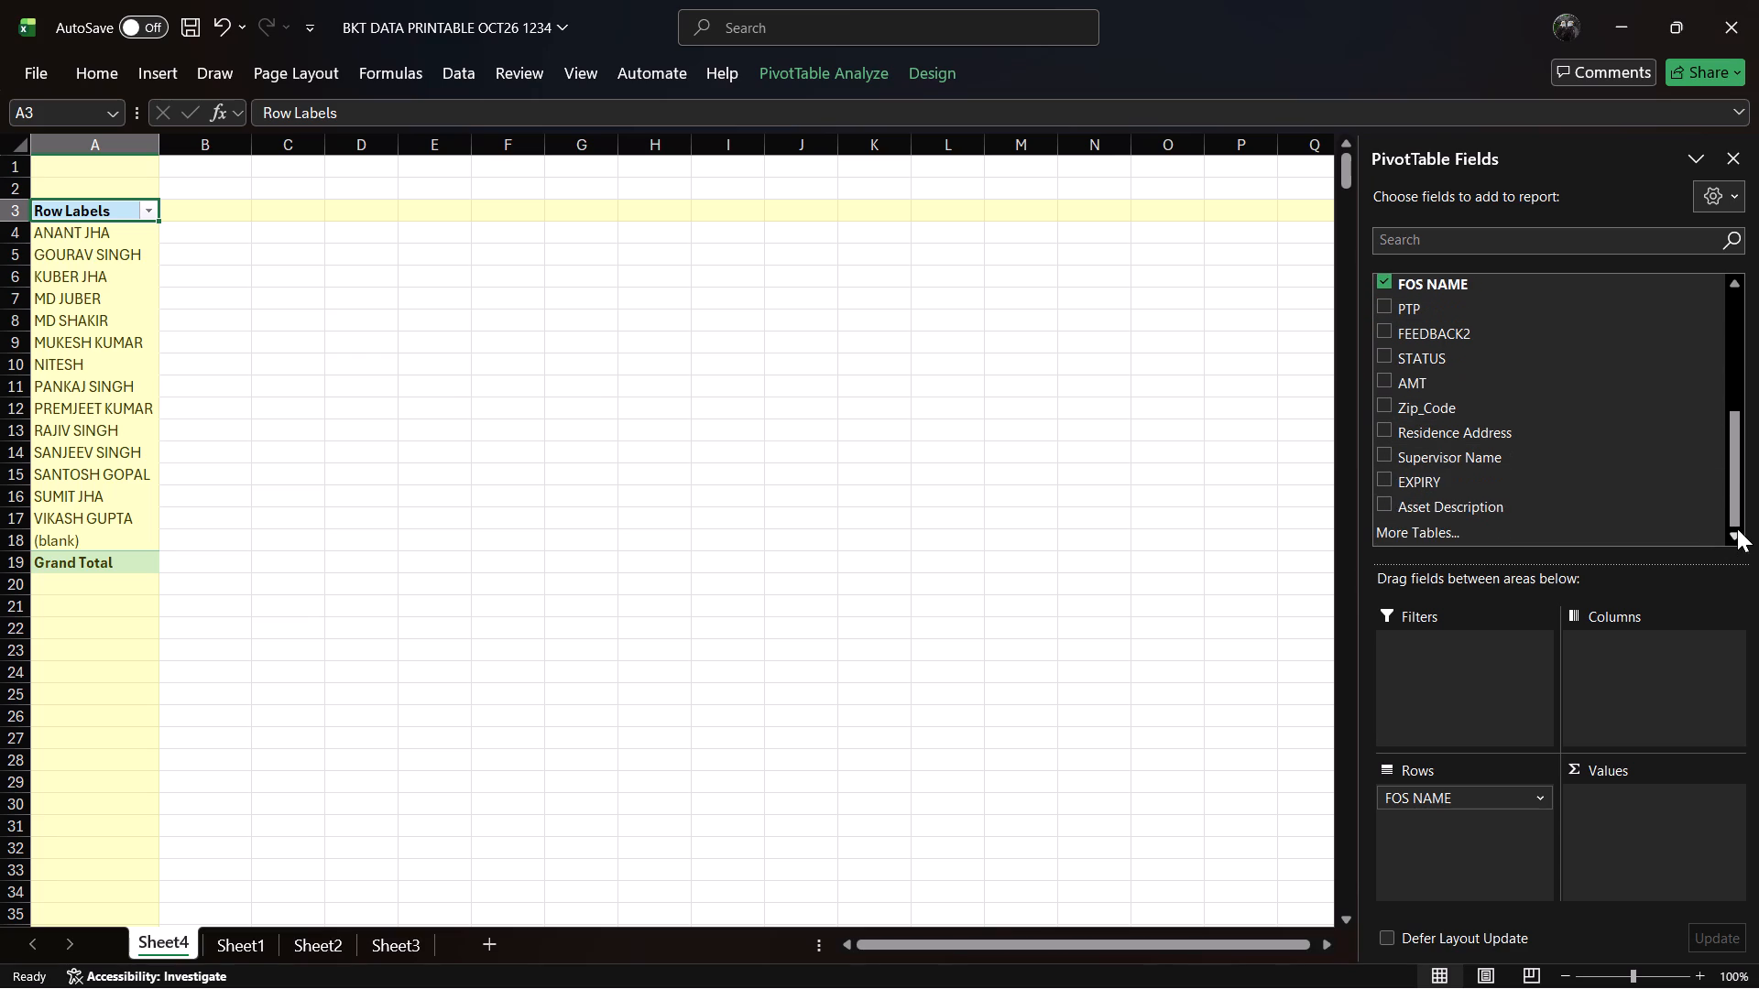
{"action": "triple_click", "coordinate": [1737, 528]}
{"action": "left_click", "coordinate": [1737, 528]}
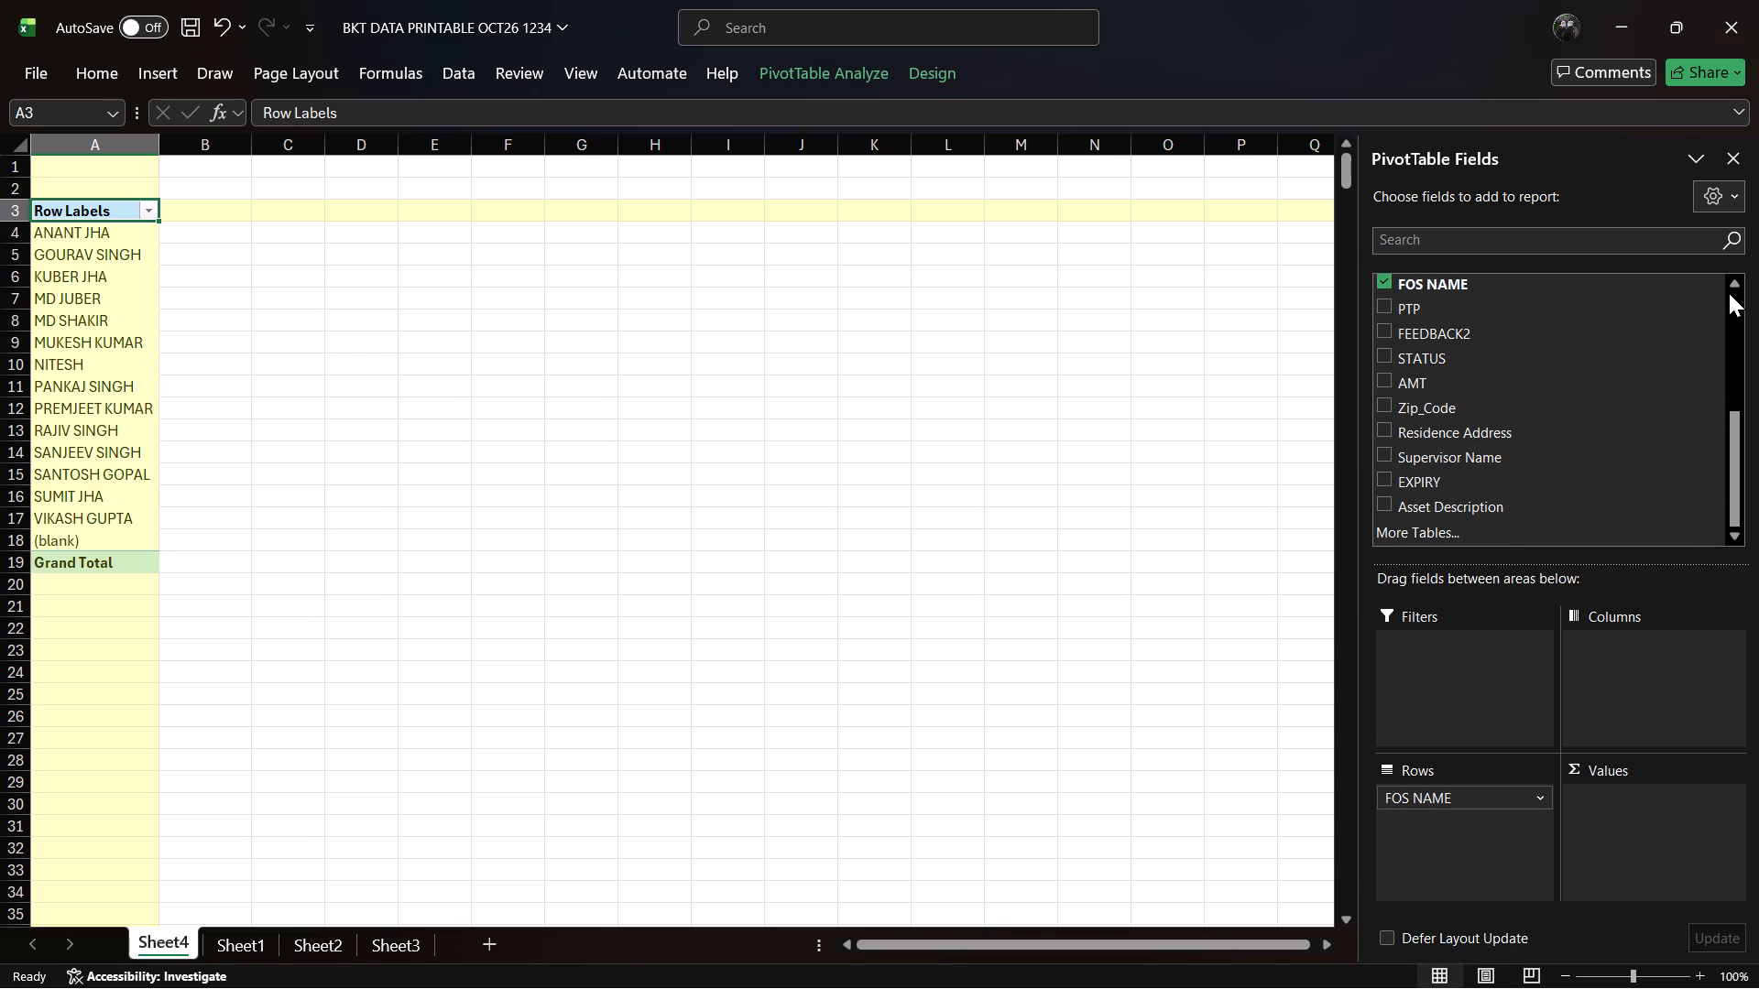
{"action": "triple_click", "coordinate": [1729, 281]}
{"action": "double_click", "coordinate": [1729, 281]}
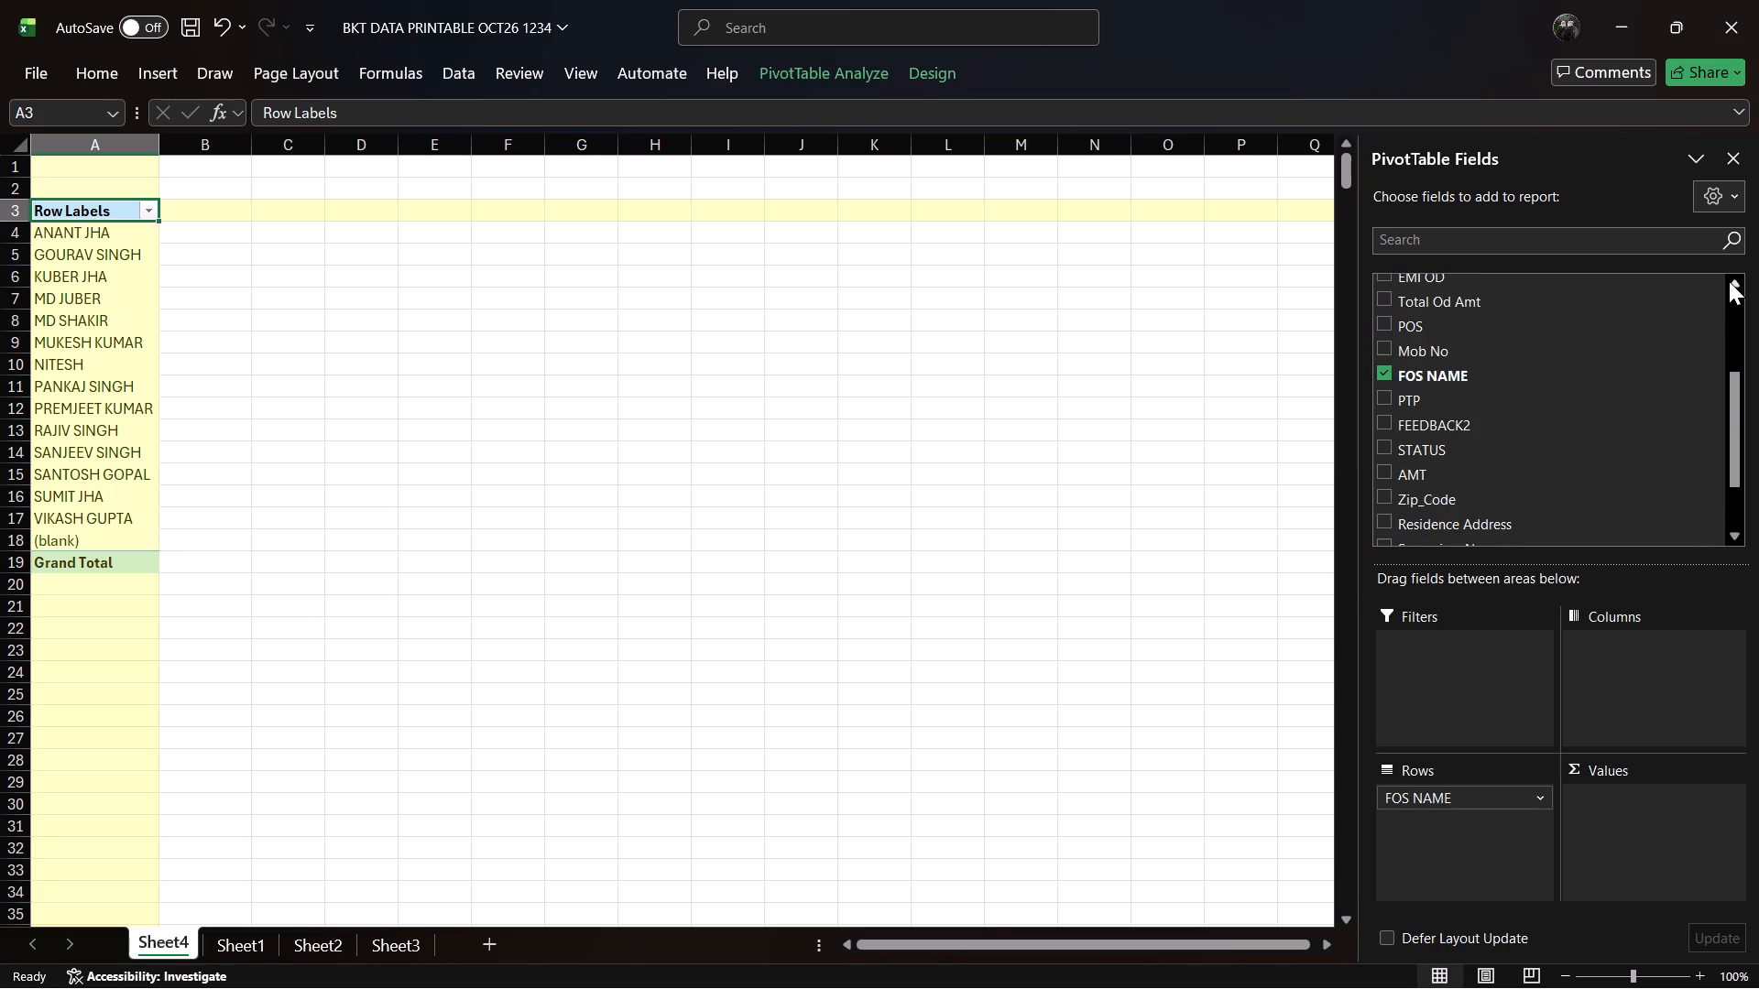
{"action": "left_click", "coordinate": [1729, 281]}
{"action": "double_click", "coordinate": [1729, 281]}
{"action": "left_click", "coordinate": [1729, 281]}
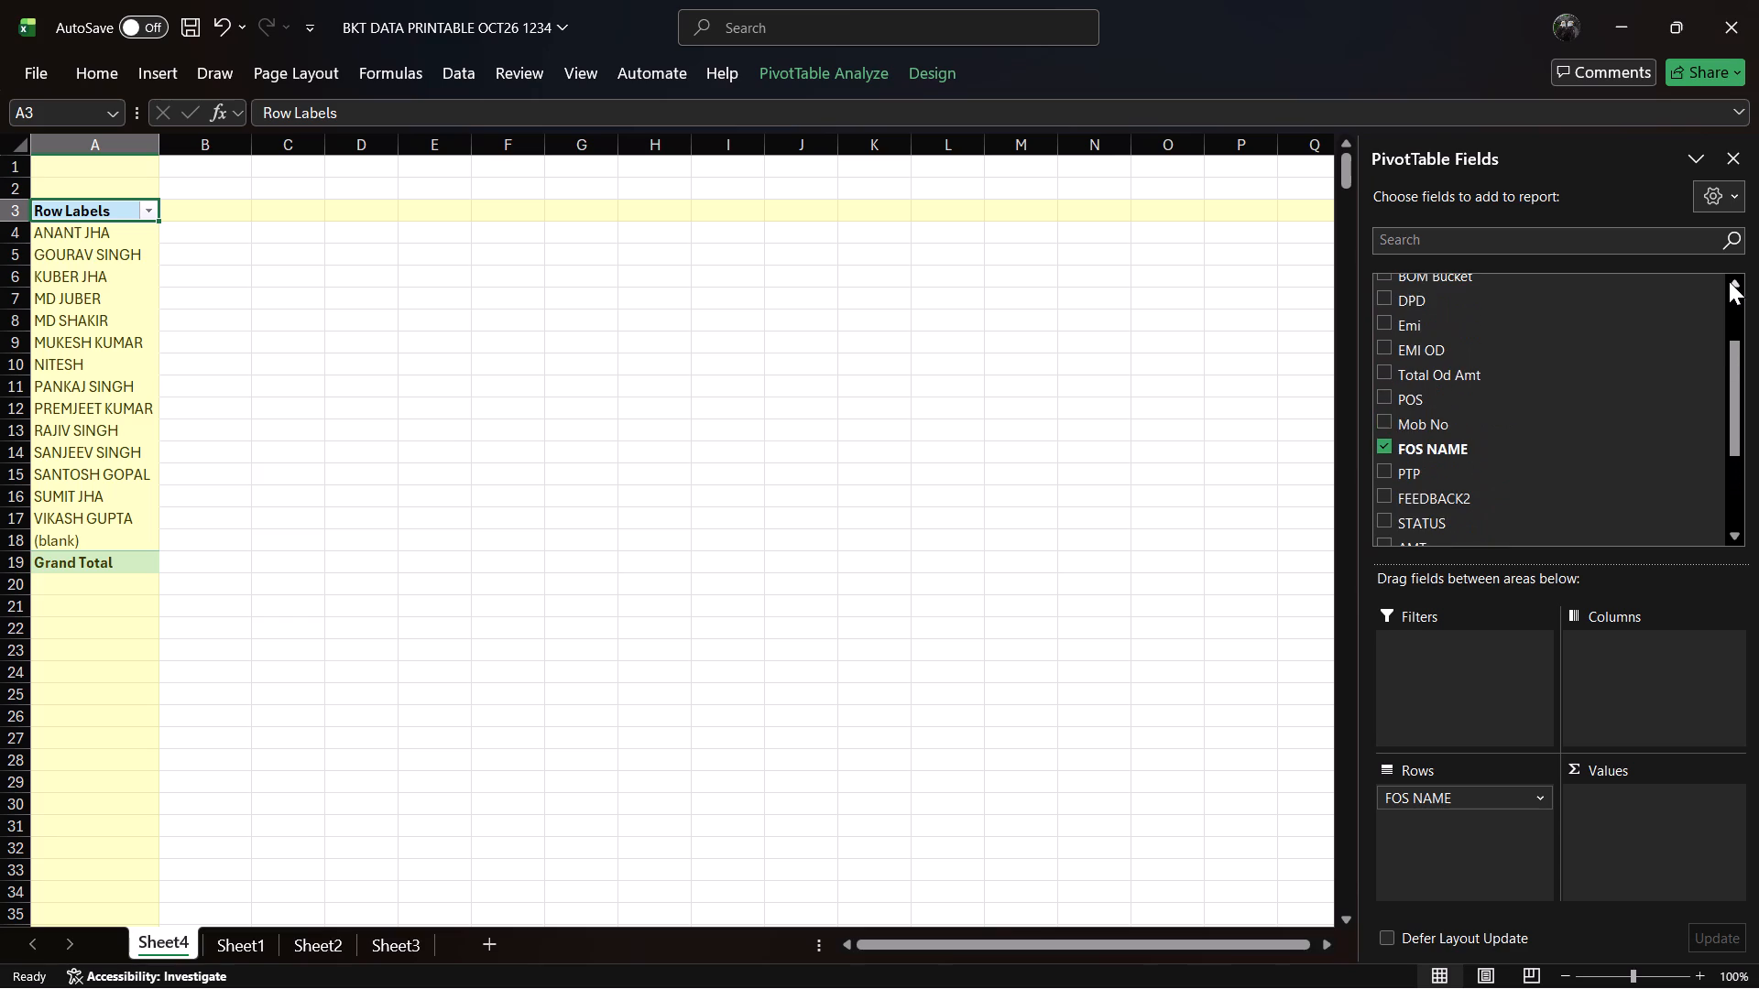
{"action": "left_click", "coordinate": [1729, 281]}
{"action": "double_click", "coordinate": [1729, 281]}
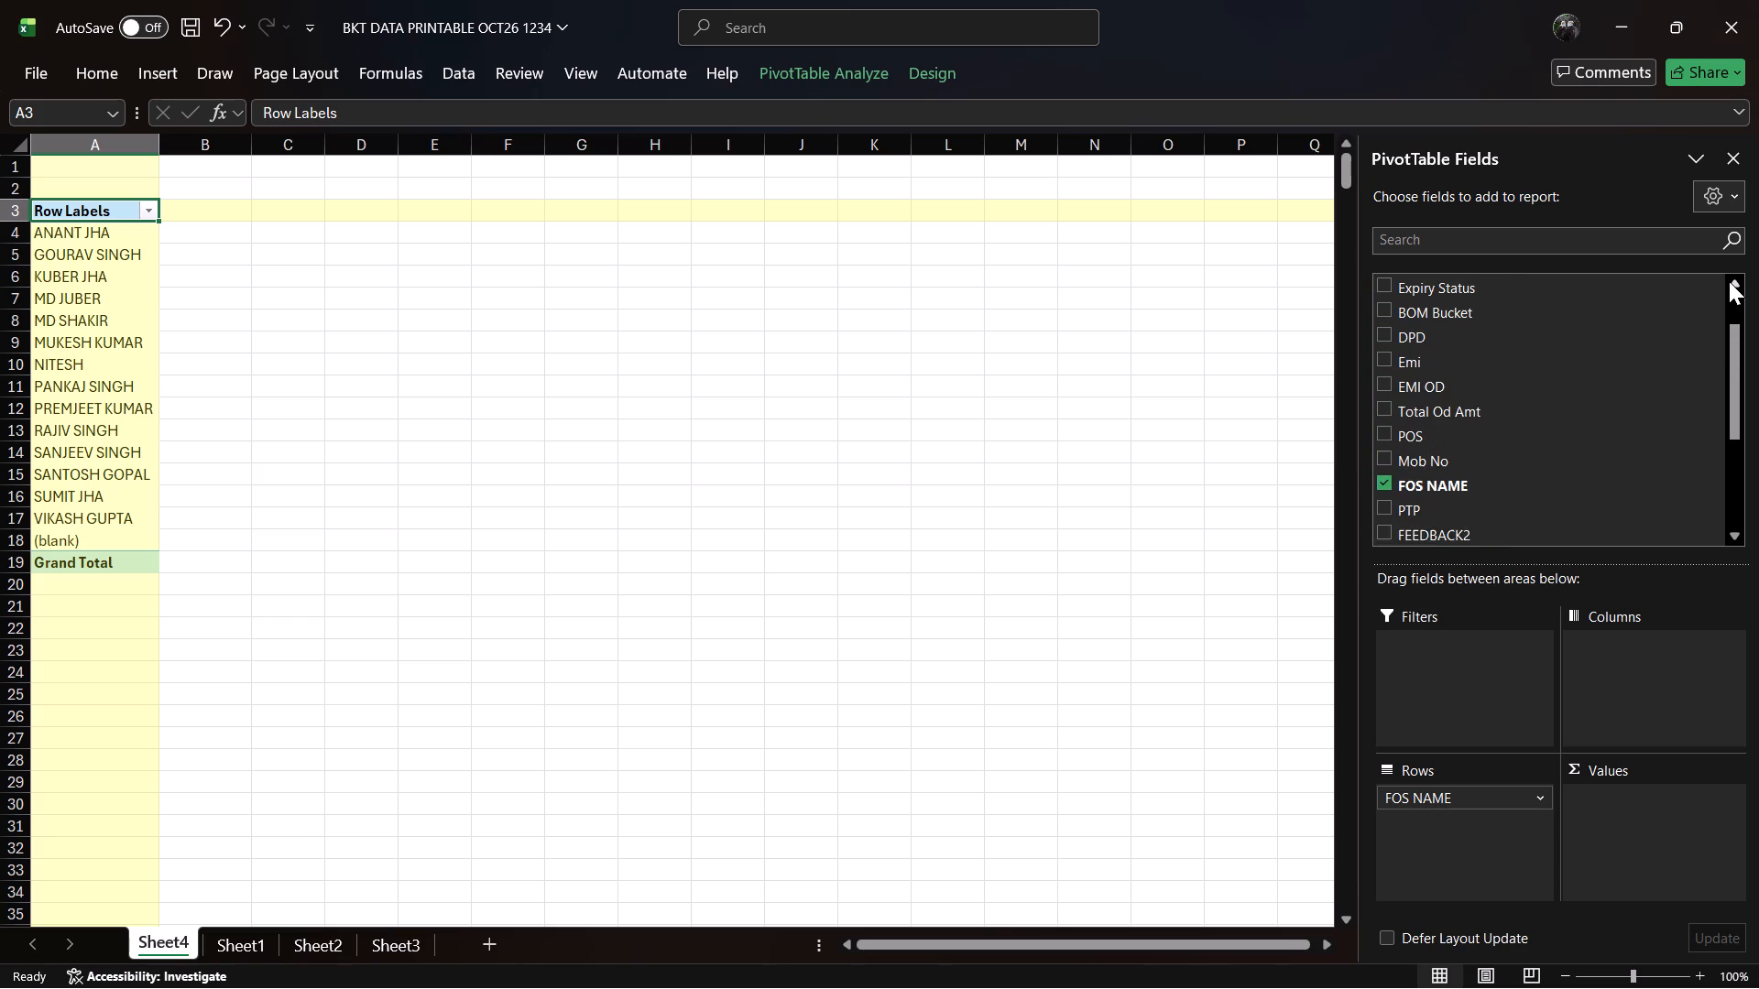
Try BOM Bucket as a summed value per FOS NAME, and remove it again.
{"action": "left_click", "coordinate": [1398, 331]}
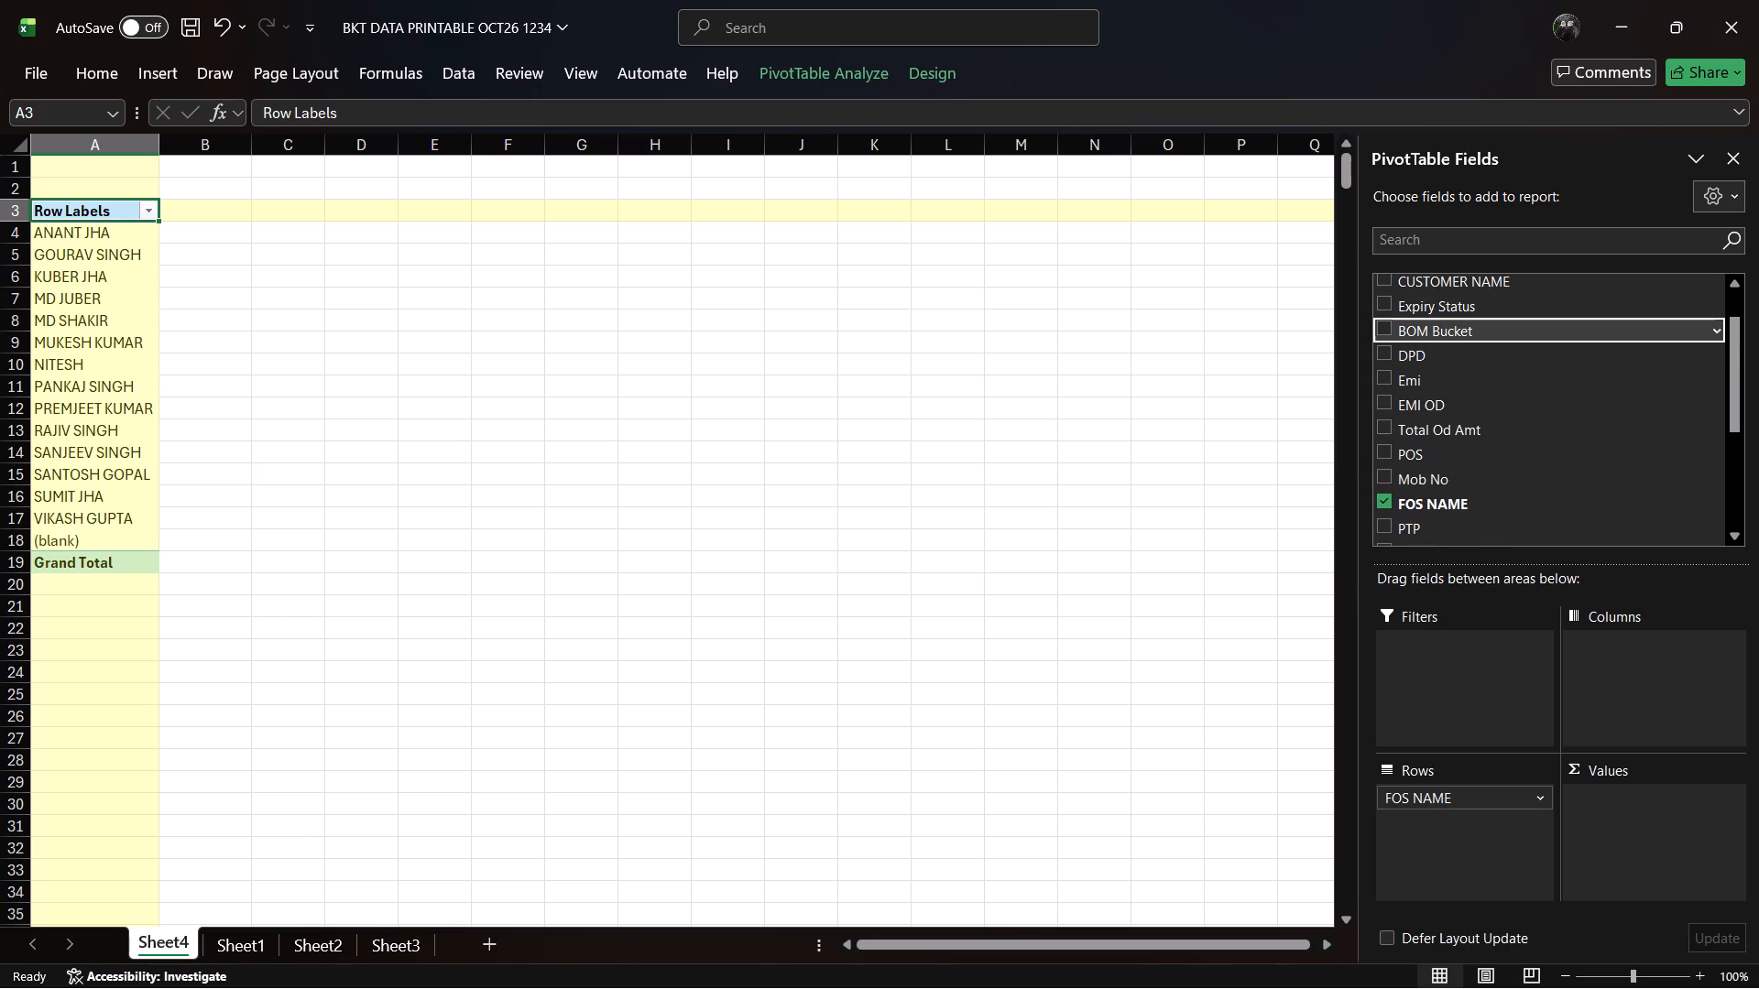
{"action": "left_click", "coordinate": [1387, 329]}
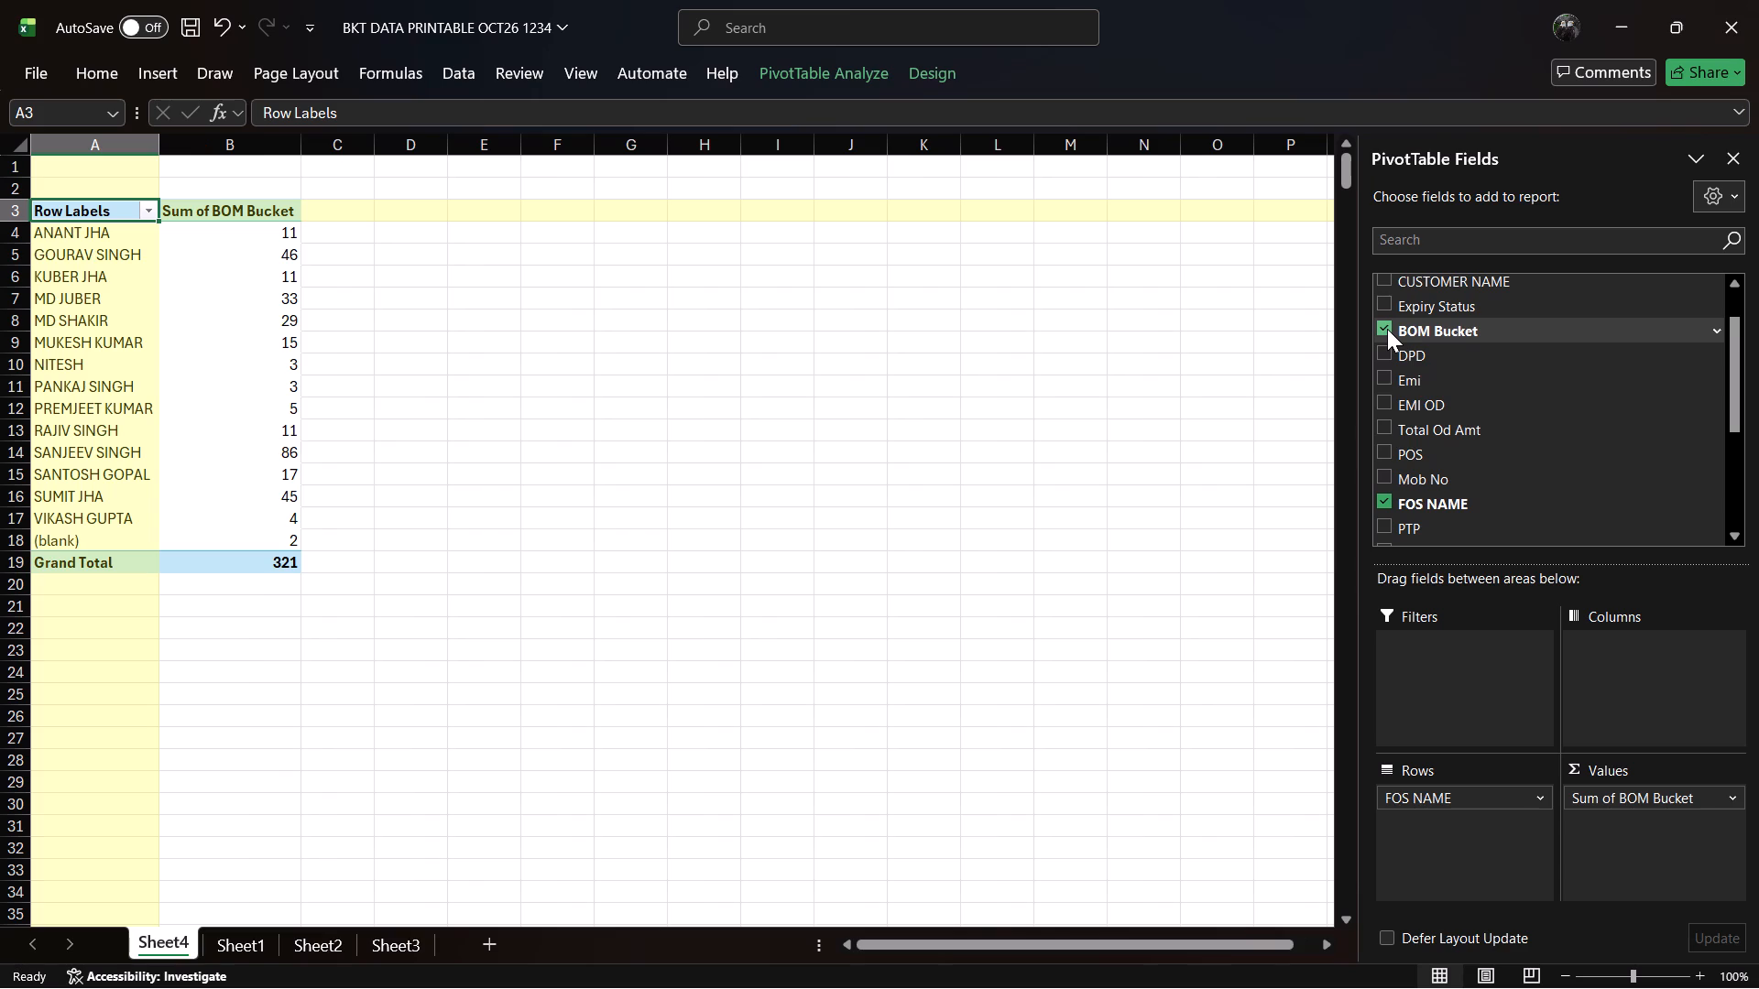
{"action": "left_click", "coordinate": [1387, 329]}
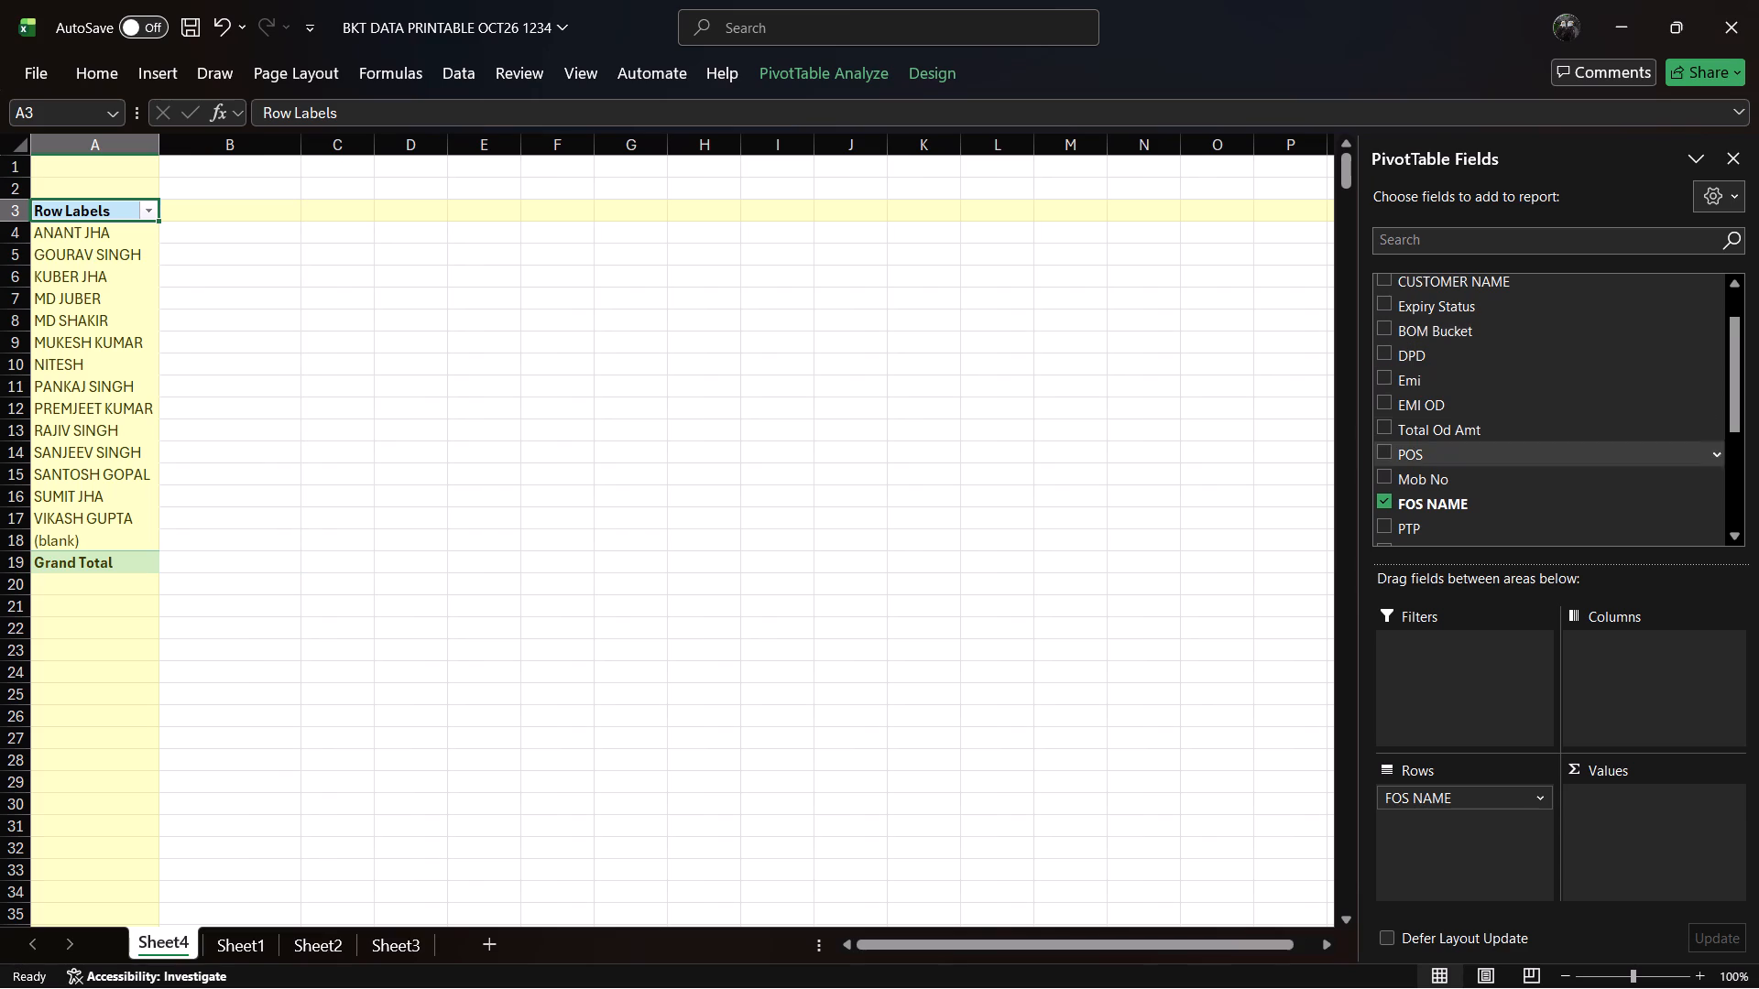
Replace FOS NAME with LAN NO as the PivotTable's row field.
{"action": "left_click", "coordinate": [1403, 504]}
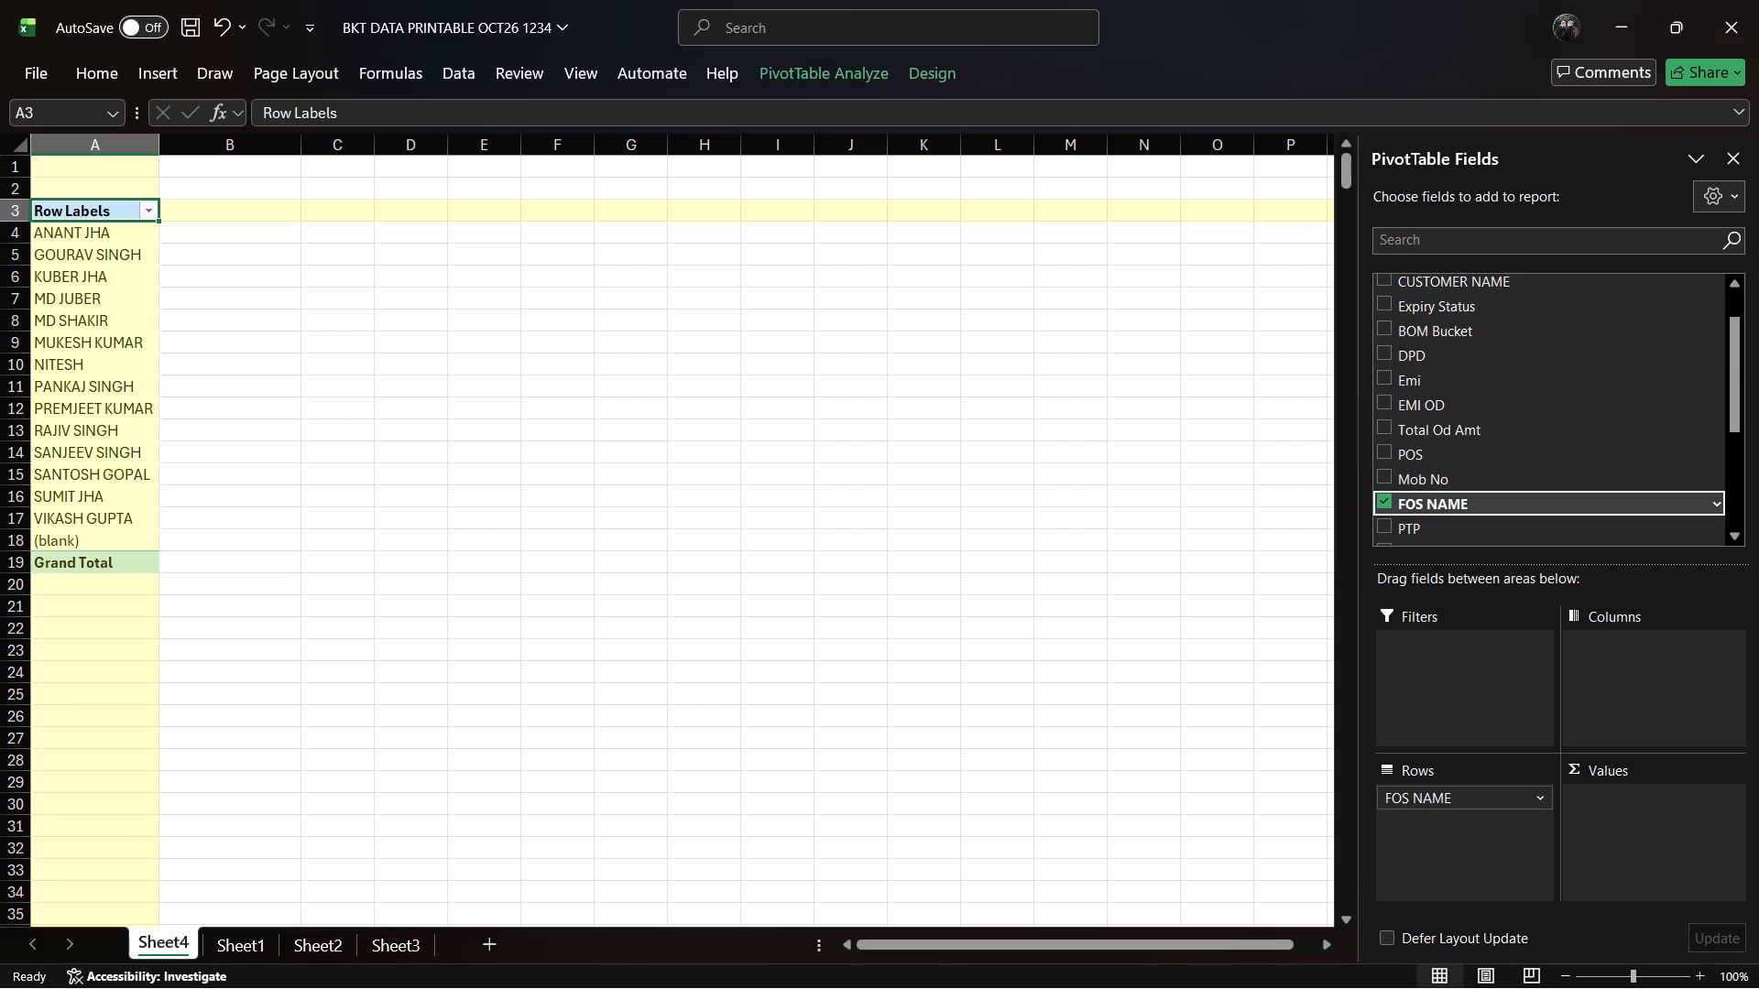
{"action": "left_click", "coordinate": [1384, 499]}
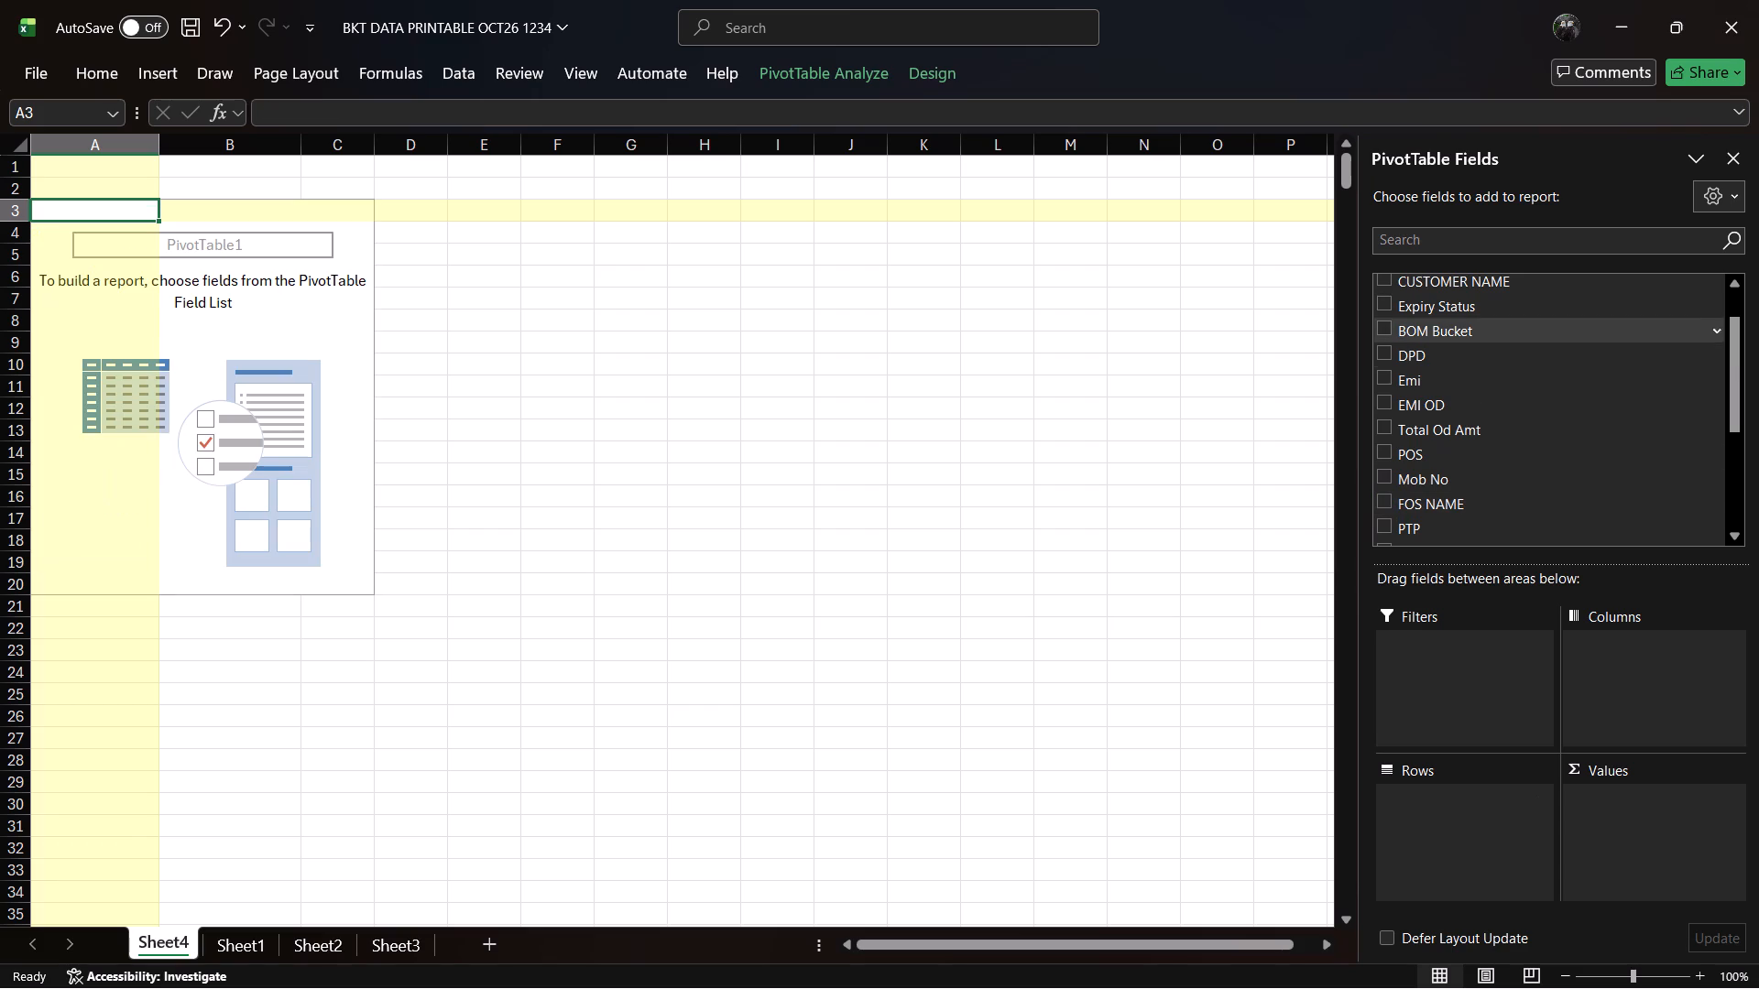
{"action": "triple_click", "coordinate": [1739, 281]}
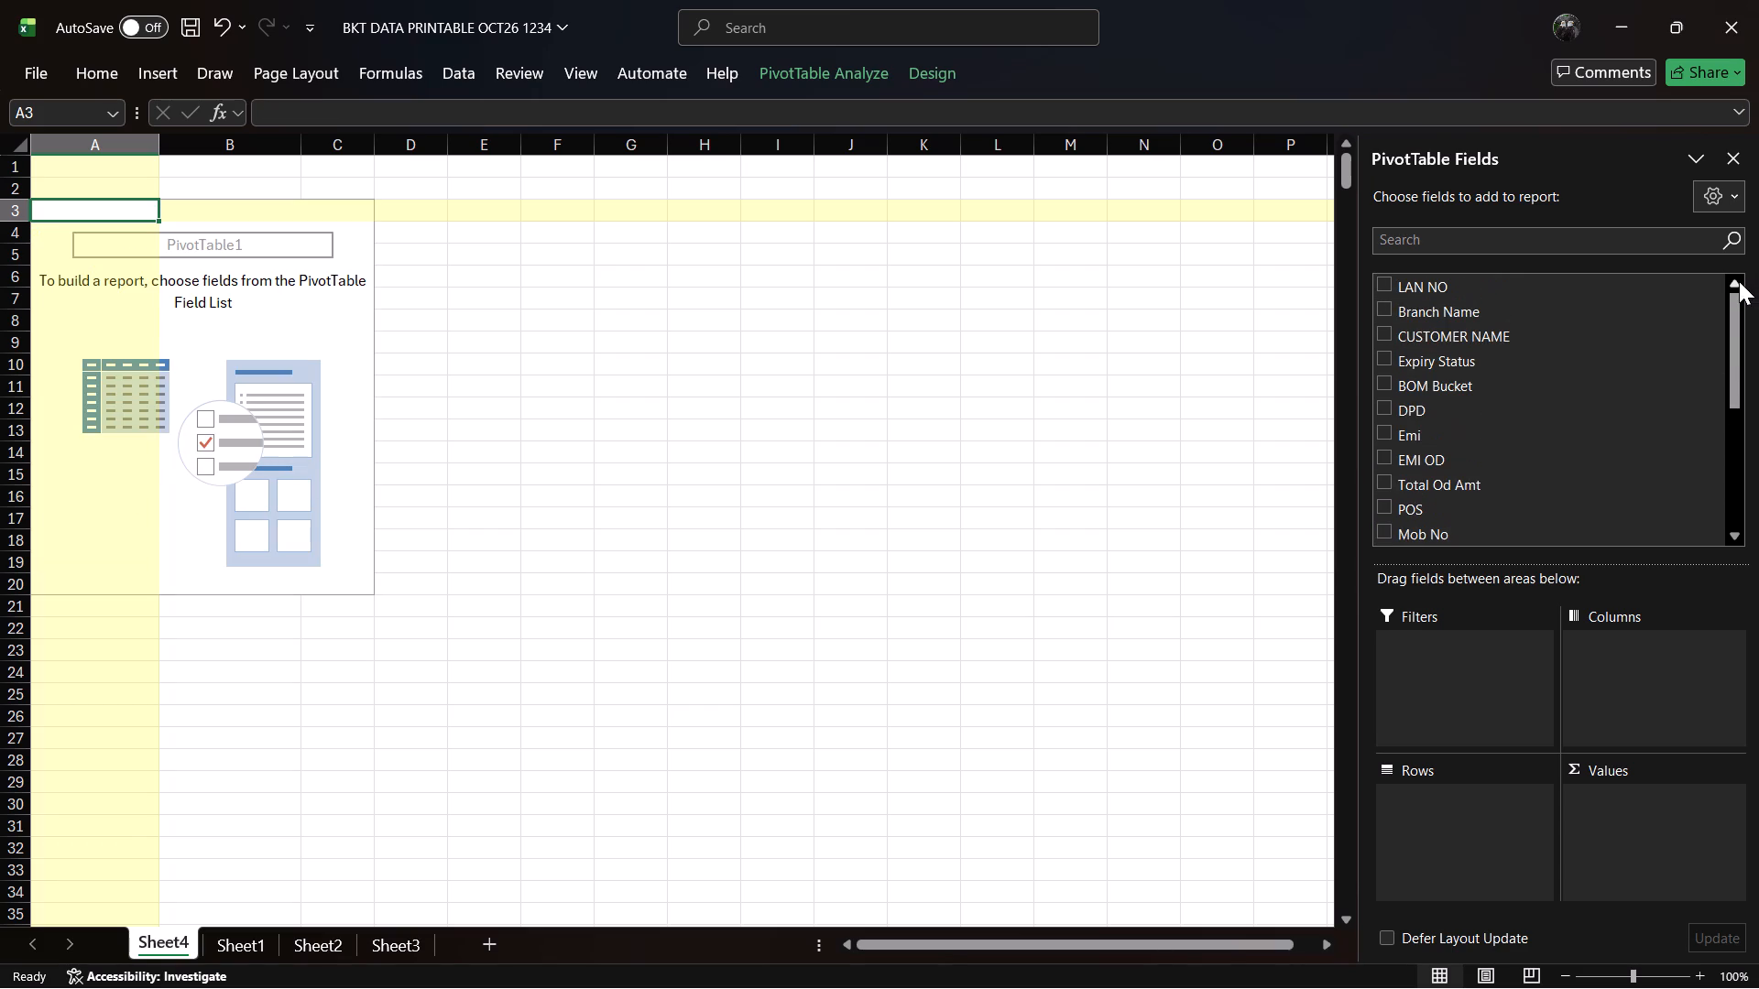
{"action": "left_click", "coordinate": [1739, 281]}
{"action": "double_click", "coordinate": [1739, 281]}
{"action": "left_click", "coordinate": [1427, 296]}
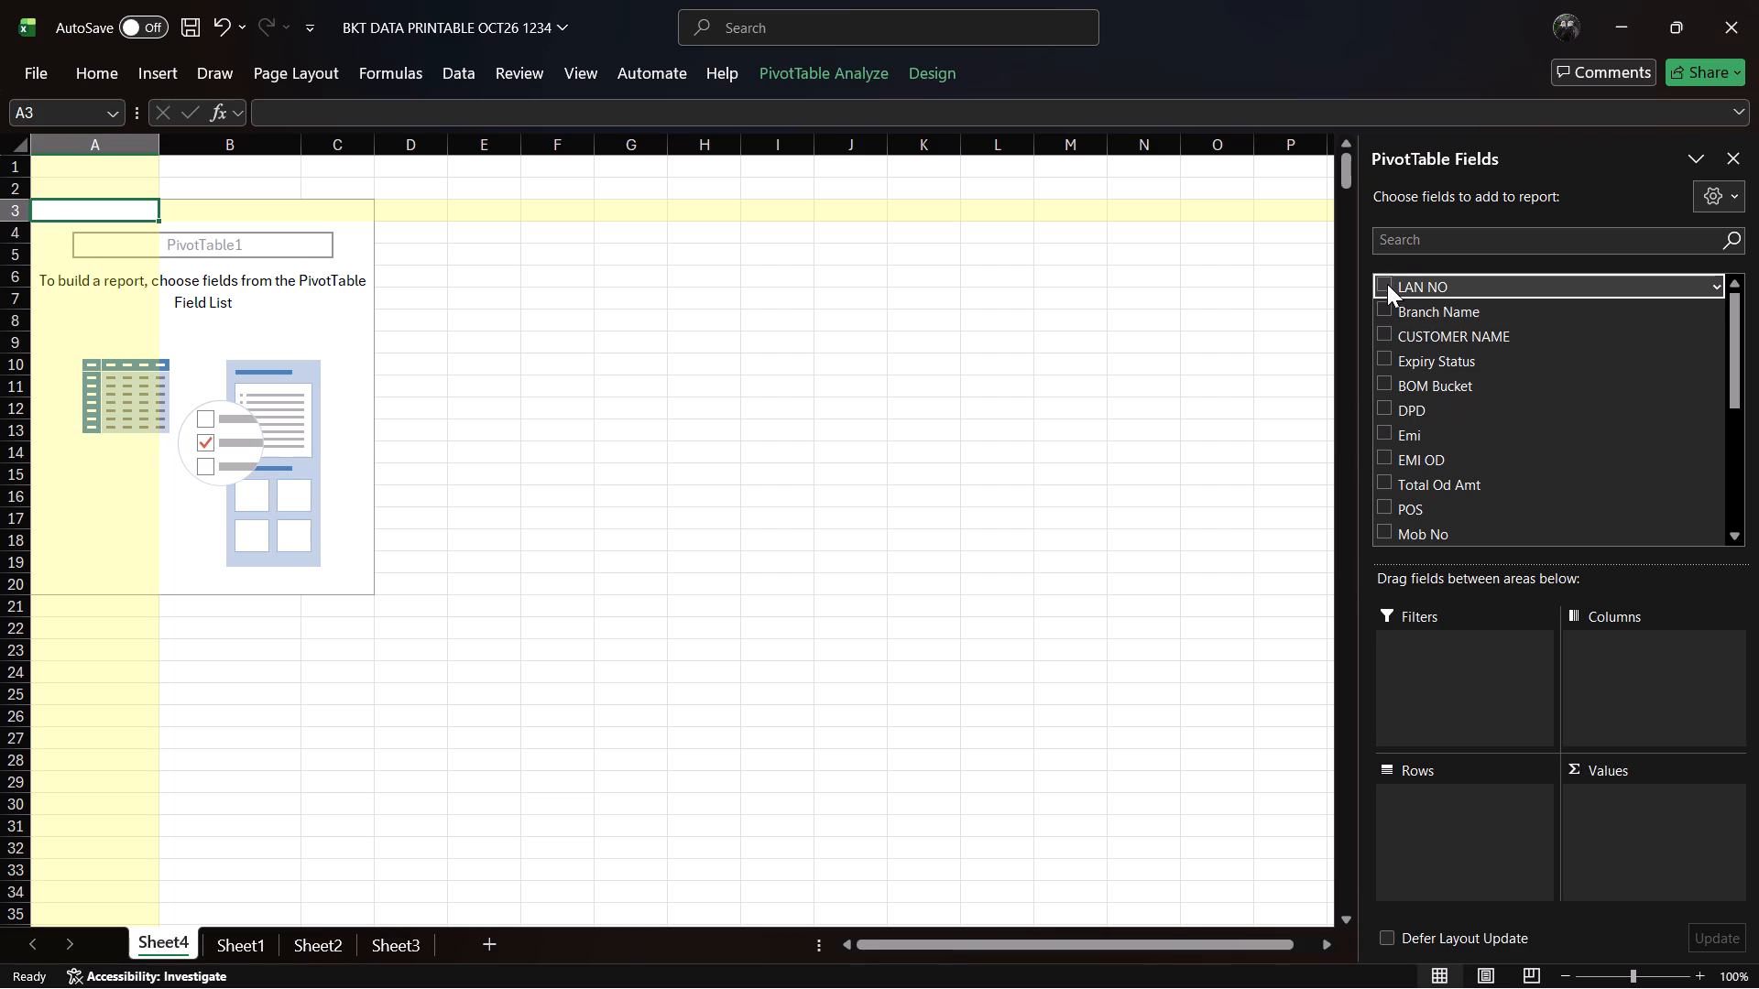
{"action": "left_click", "coordinate": [1387, 284]}
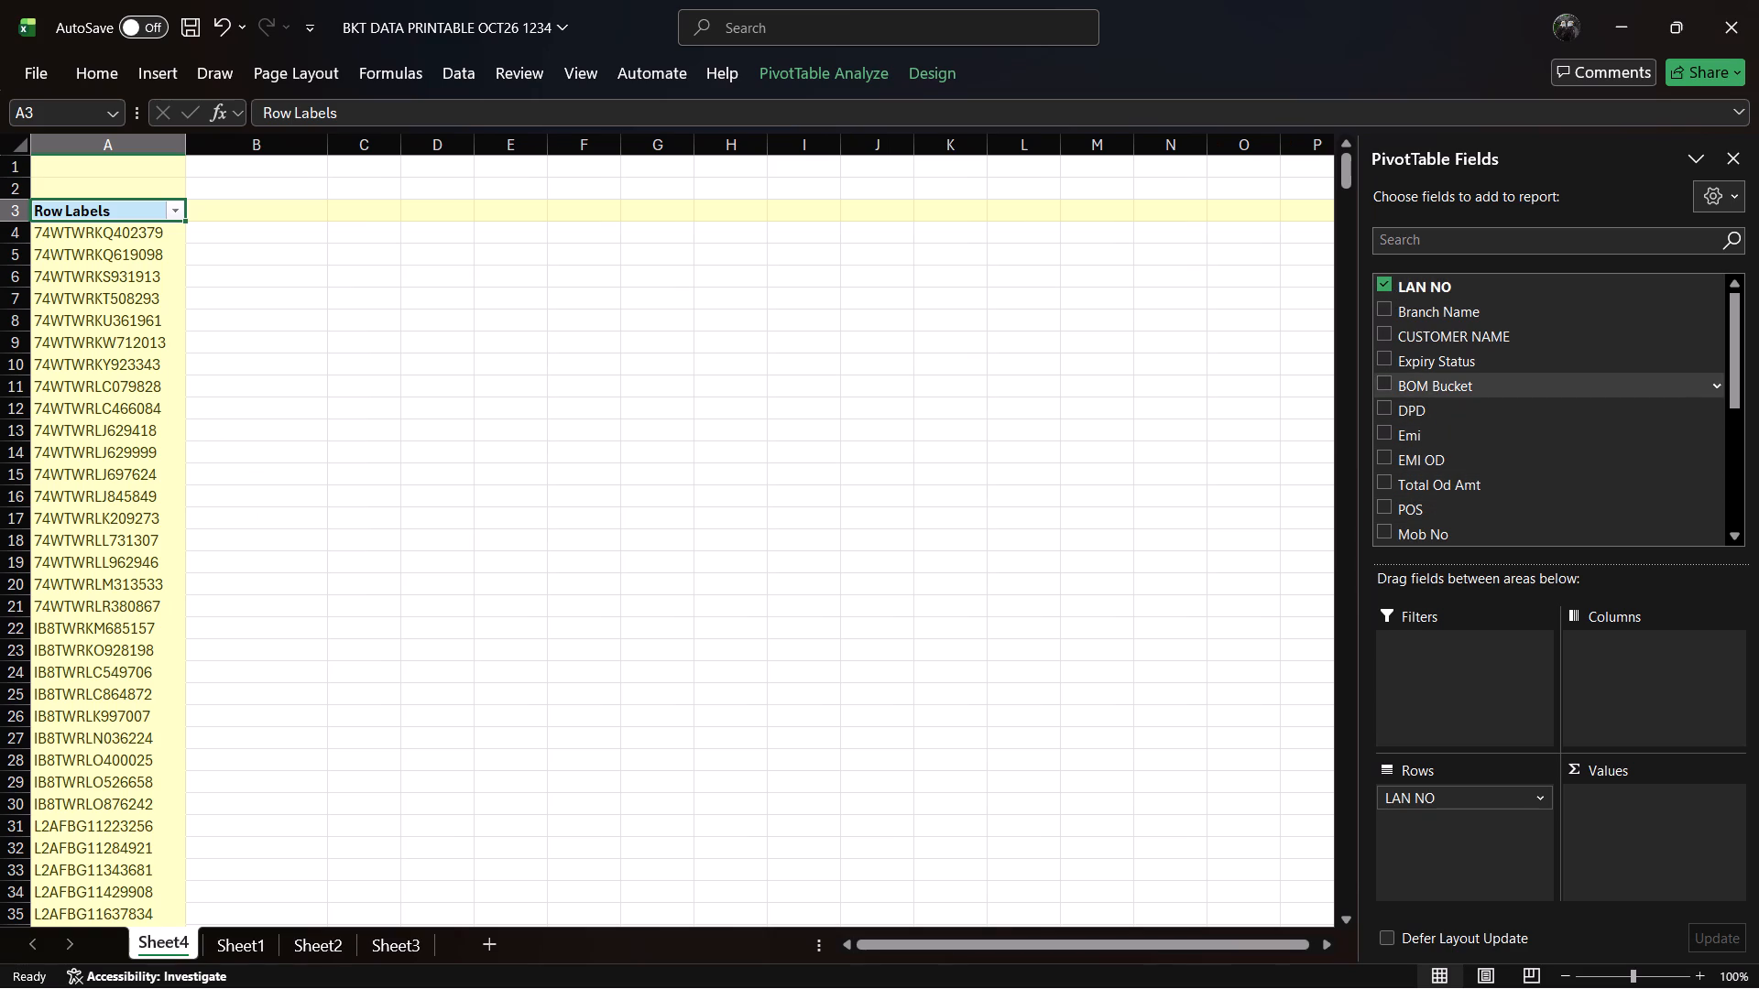
Add the FOS NAME field to the PivotTable and place it in the Values area as a count.
{"action": "triple_click", "coordinate": [1734, 527]}
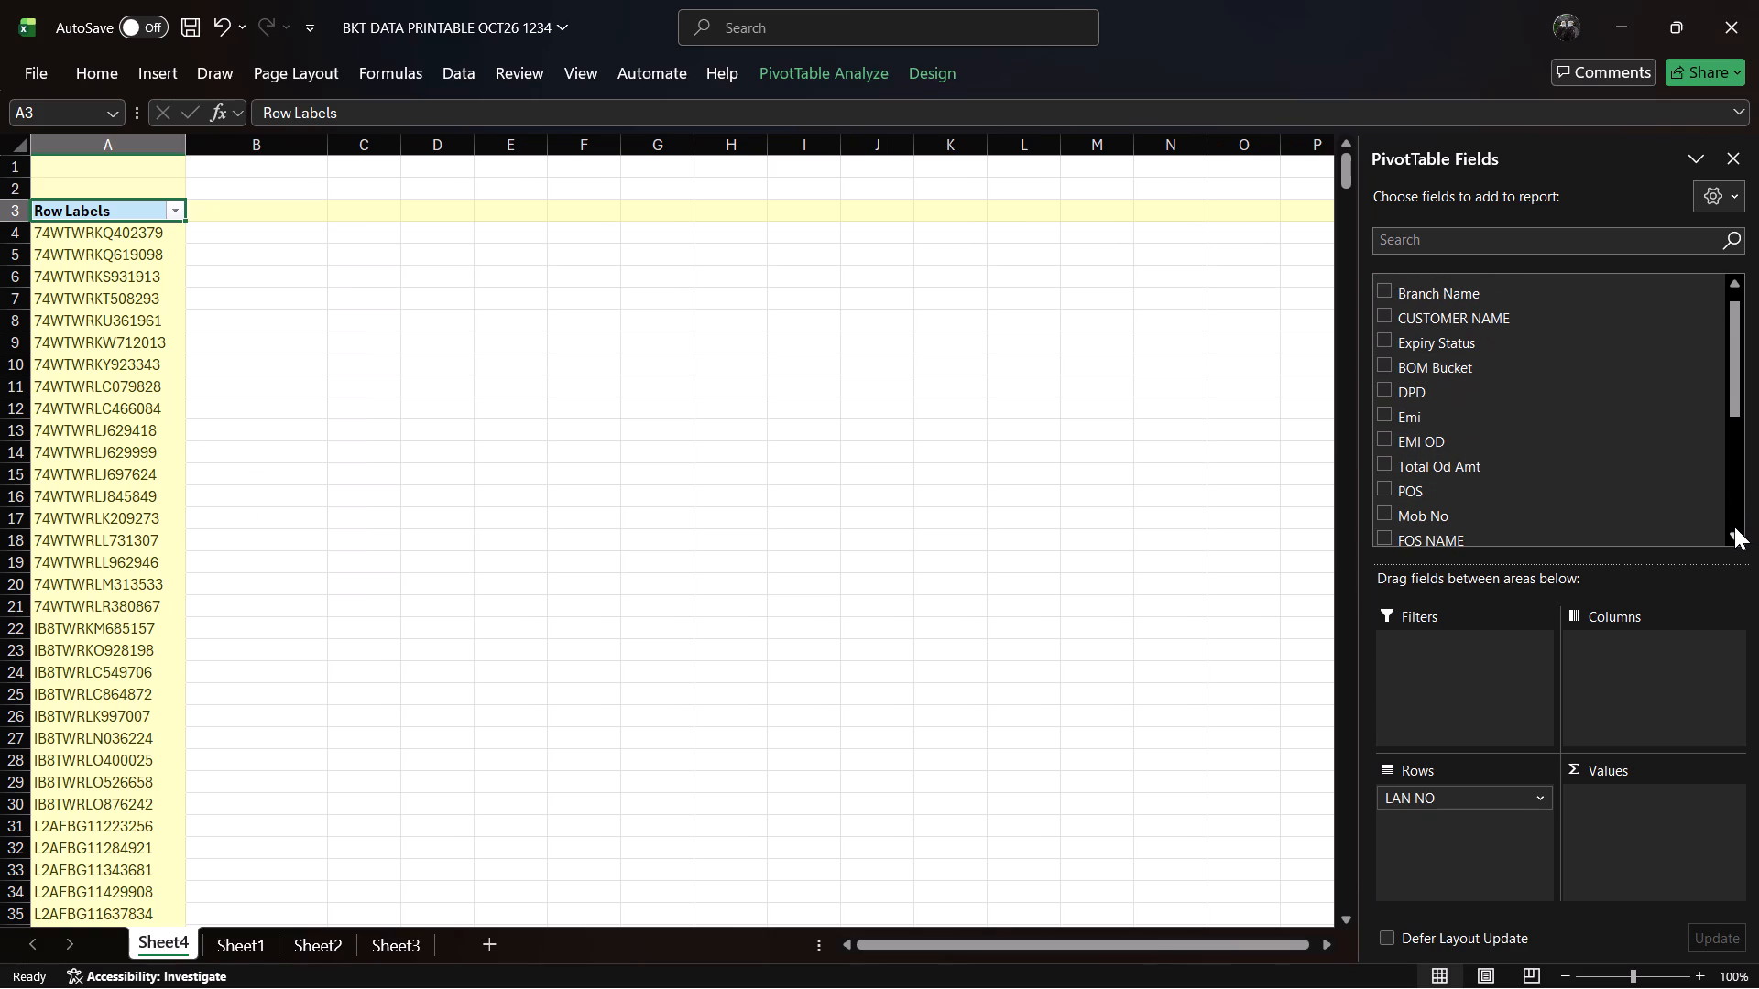
{"action": "left_click", "coordinate": [1734, 527]}
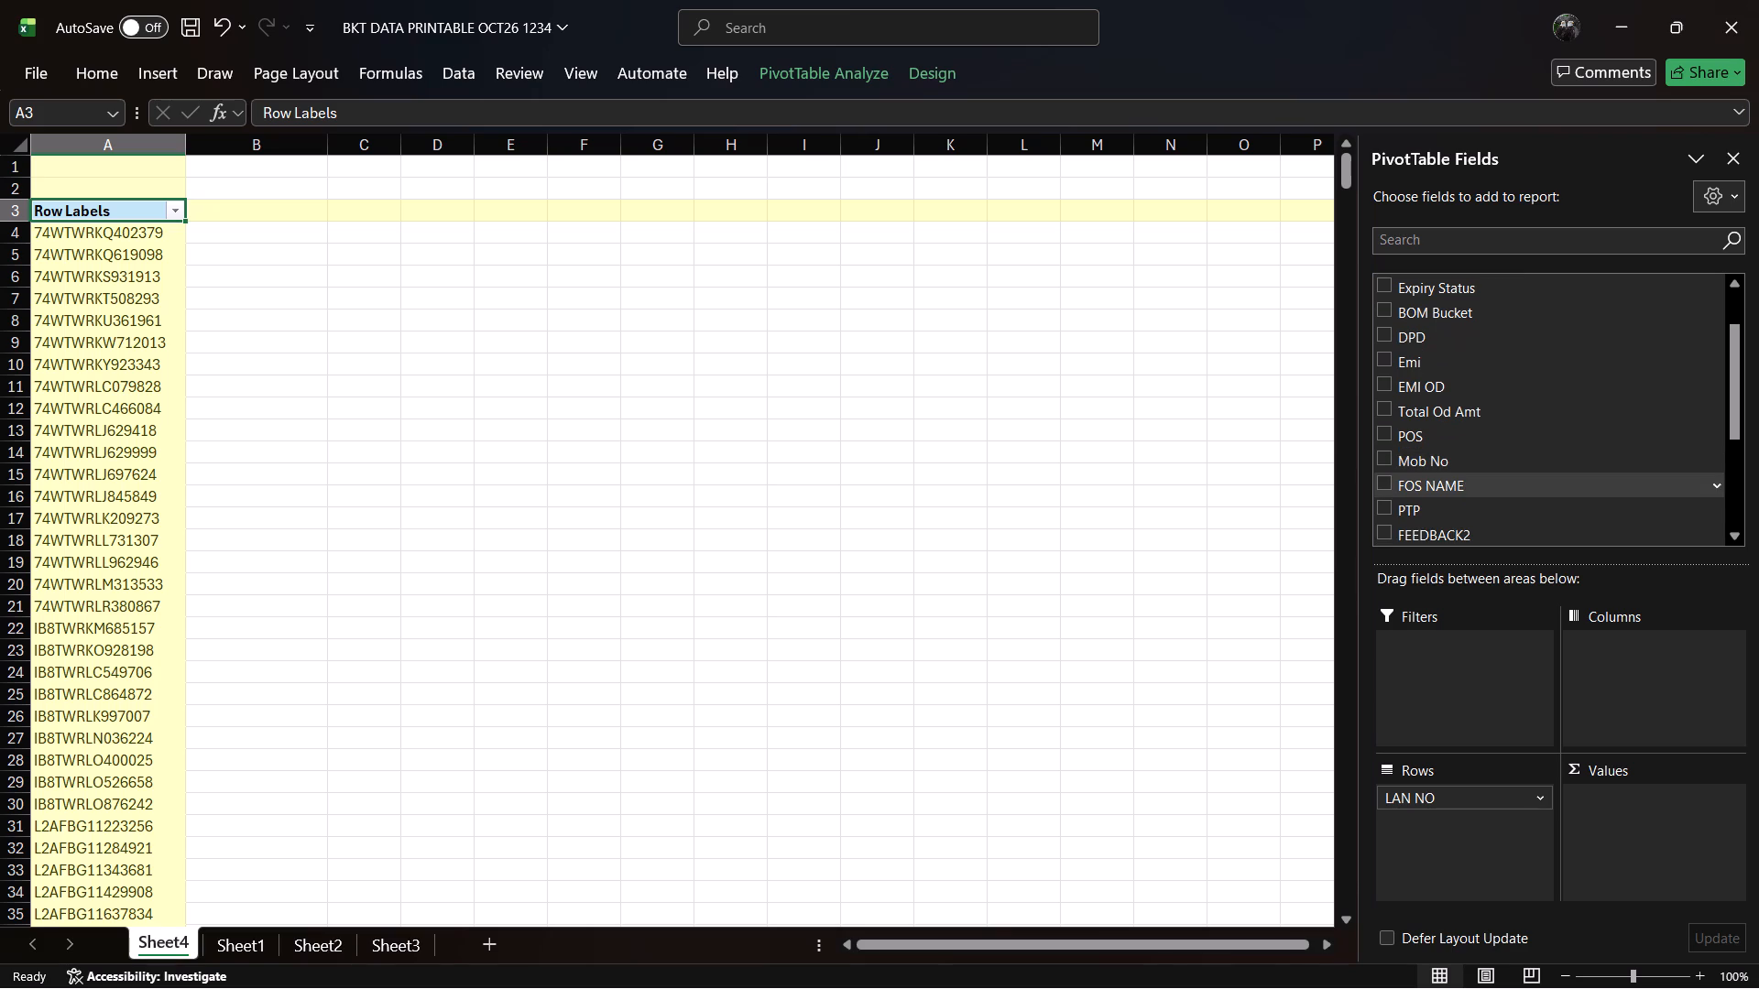
{"action": "left_click", "coordinate": [1382, 483]}
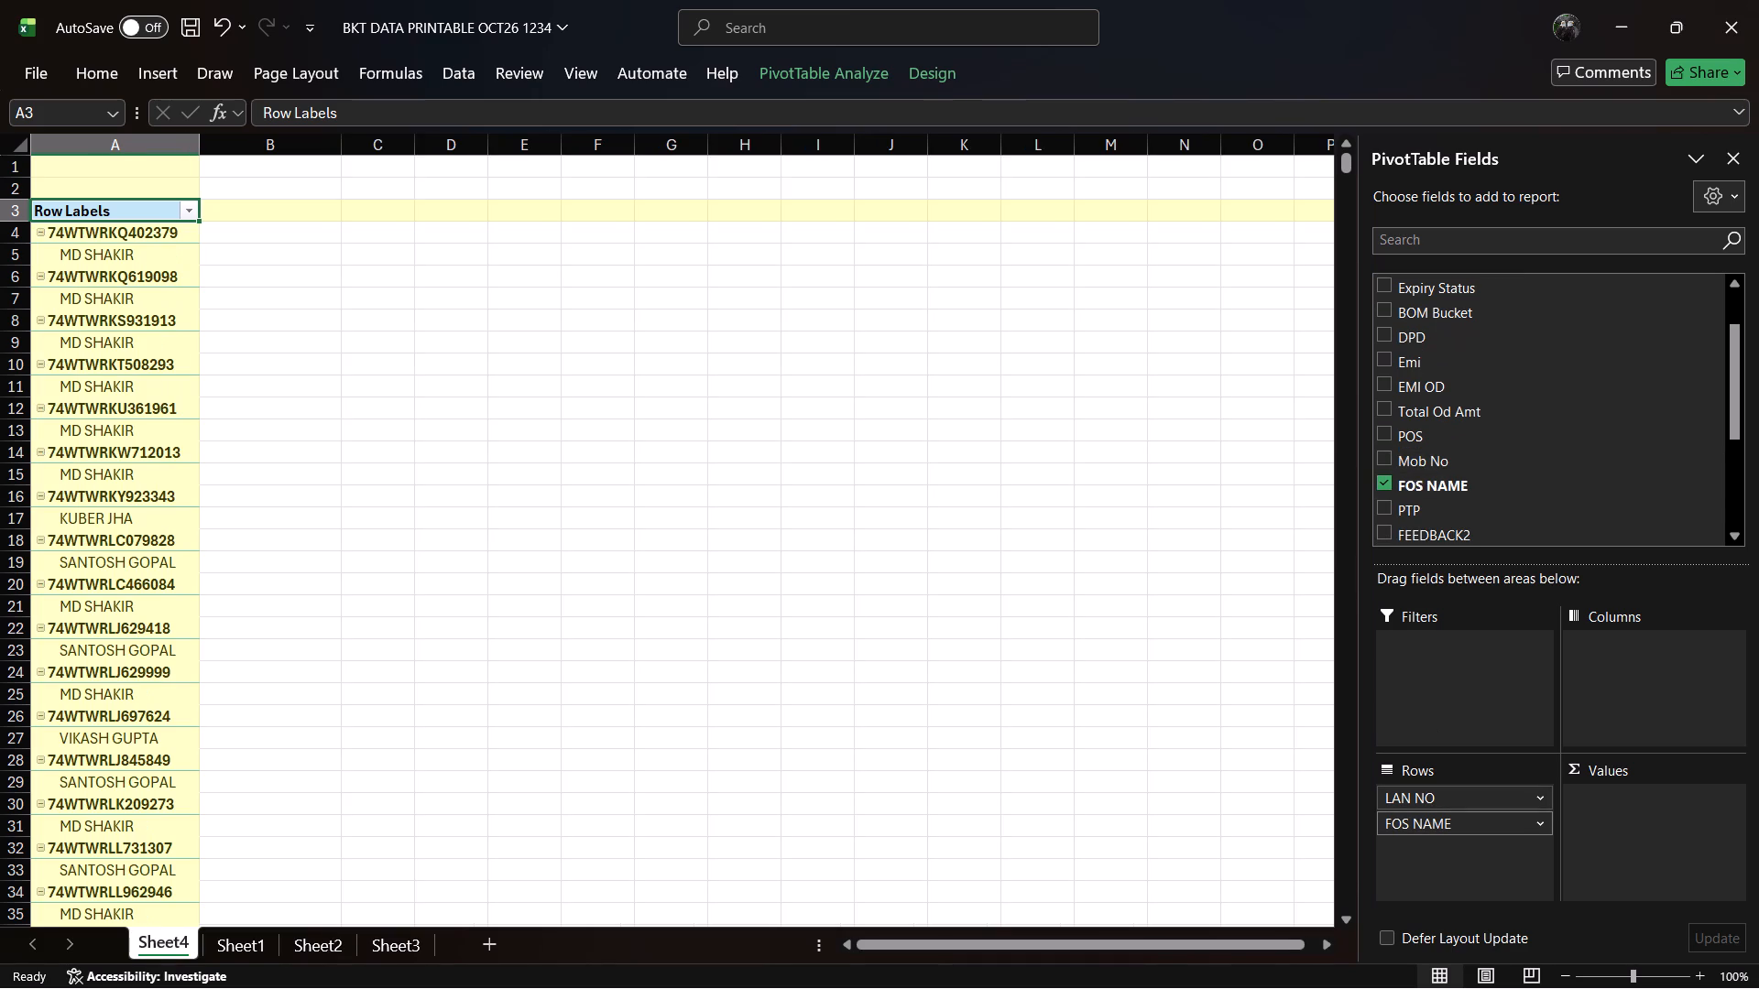
{"action": "left_click", "coordinate": [1459, 824]}
{"action": "left_click_drag", "start_coordinate": [1459, 824], "coordinate": [1603, 804]}
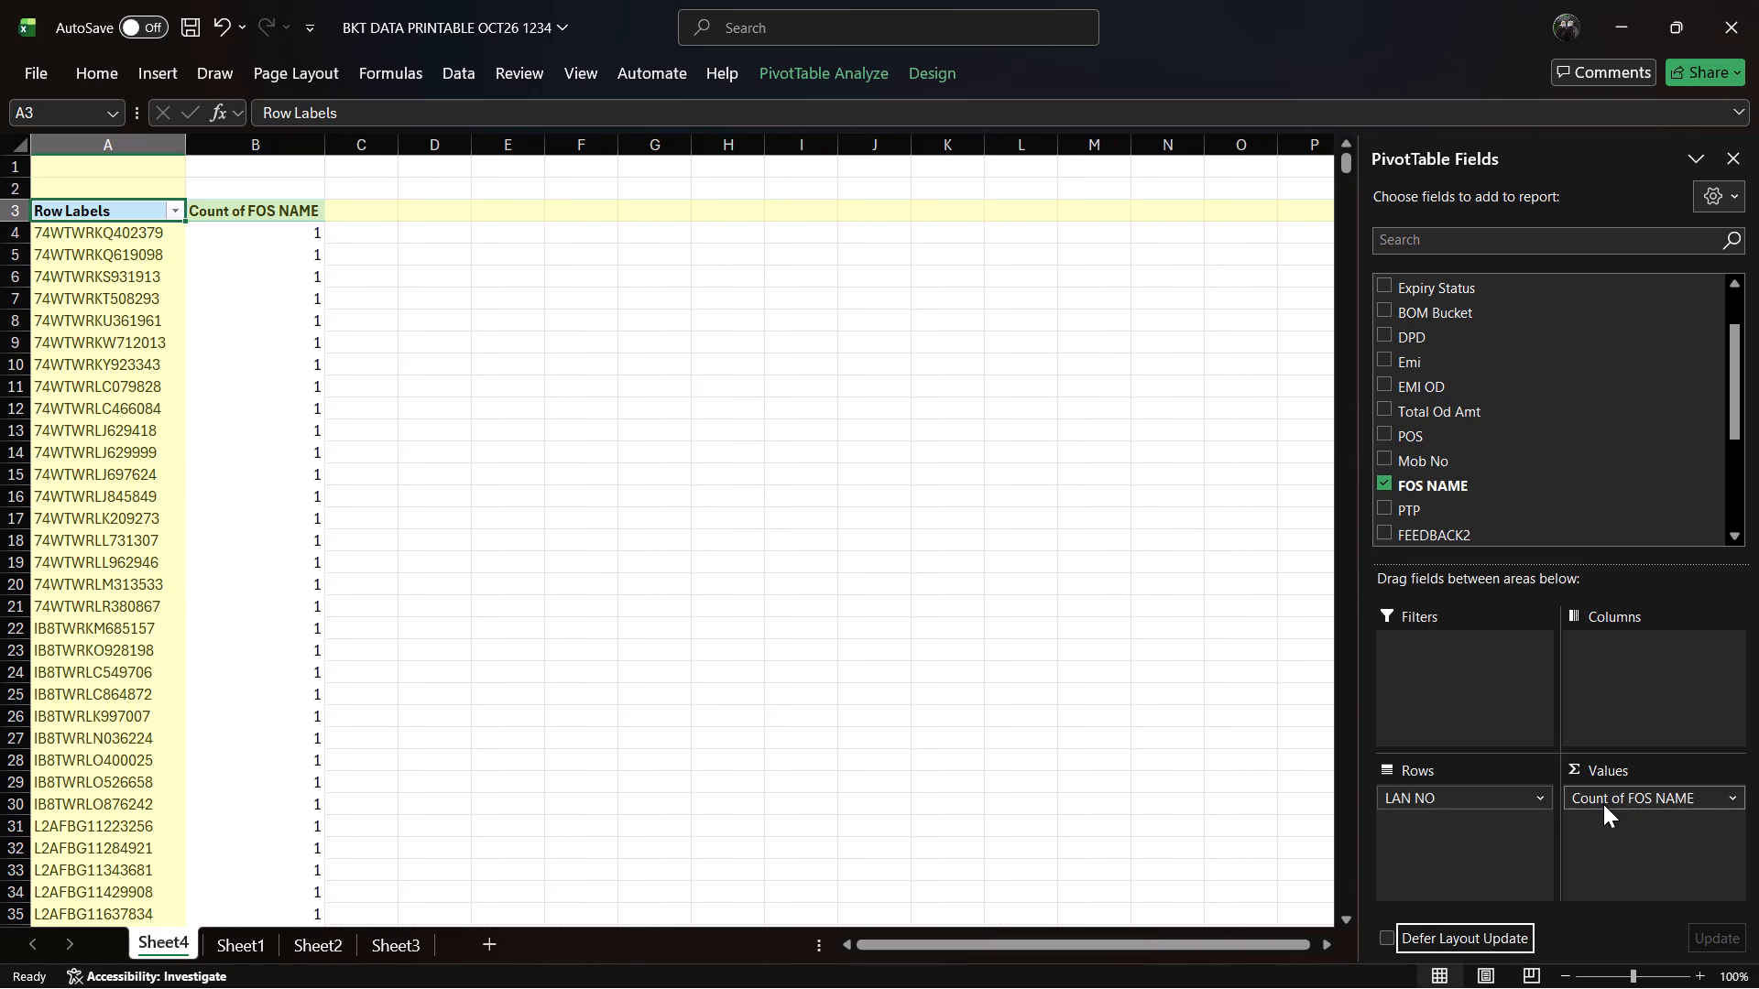
Move FOS NAME from the Values area to the Columns area of the PivotTable.
{"action": "left_click_drag", "start_coordinate": [1603, 804], "coordinate": [1640, 745]}
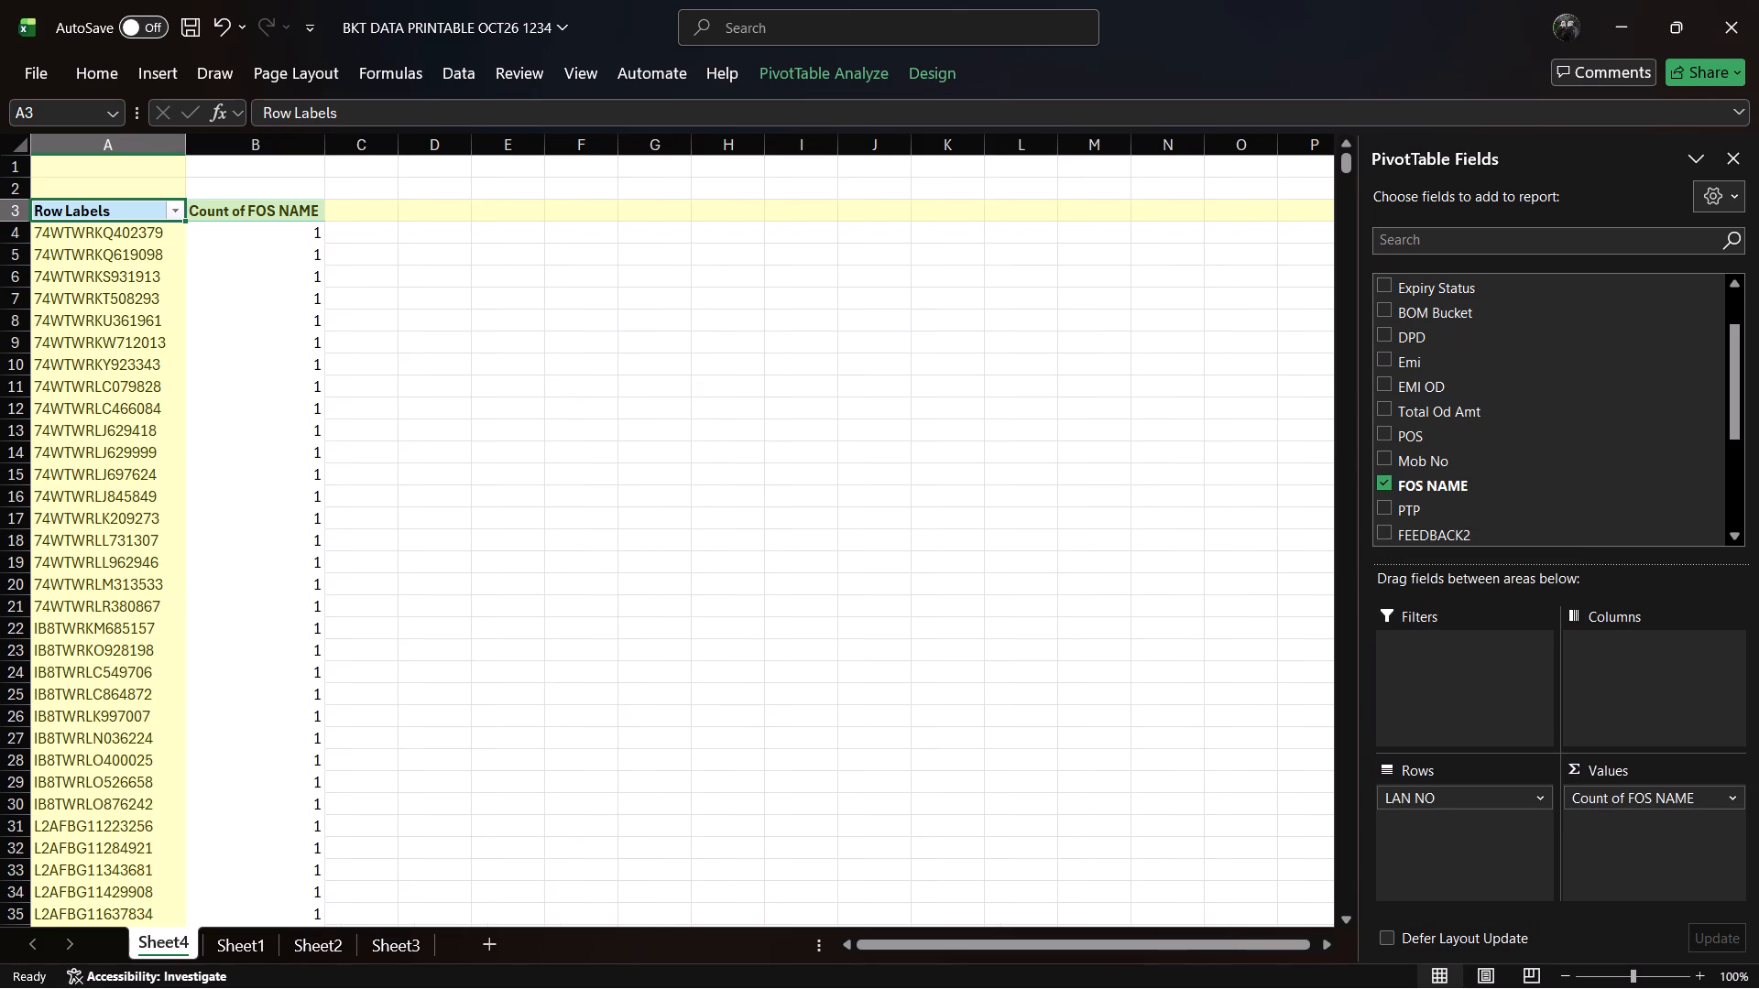
{"action": "left_click_drag", "start_coordinate": [1640, 745], "coordinate": [1622, 649]}
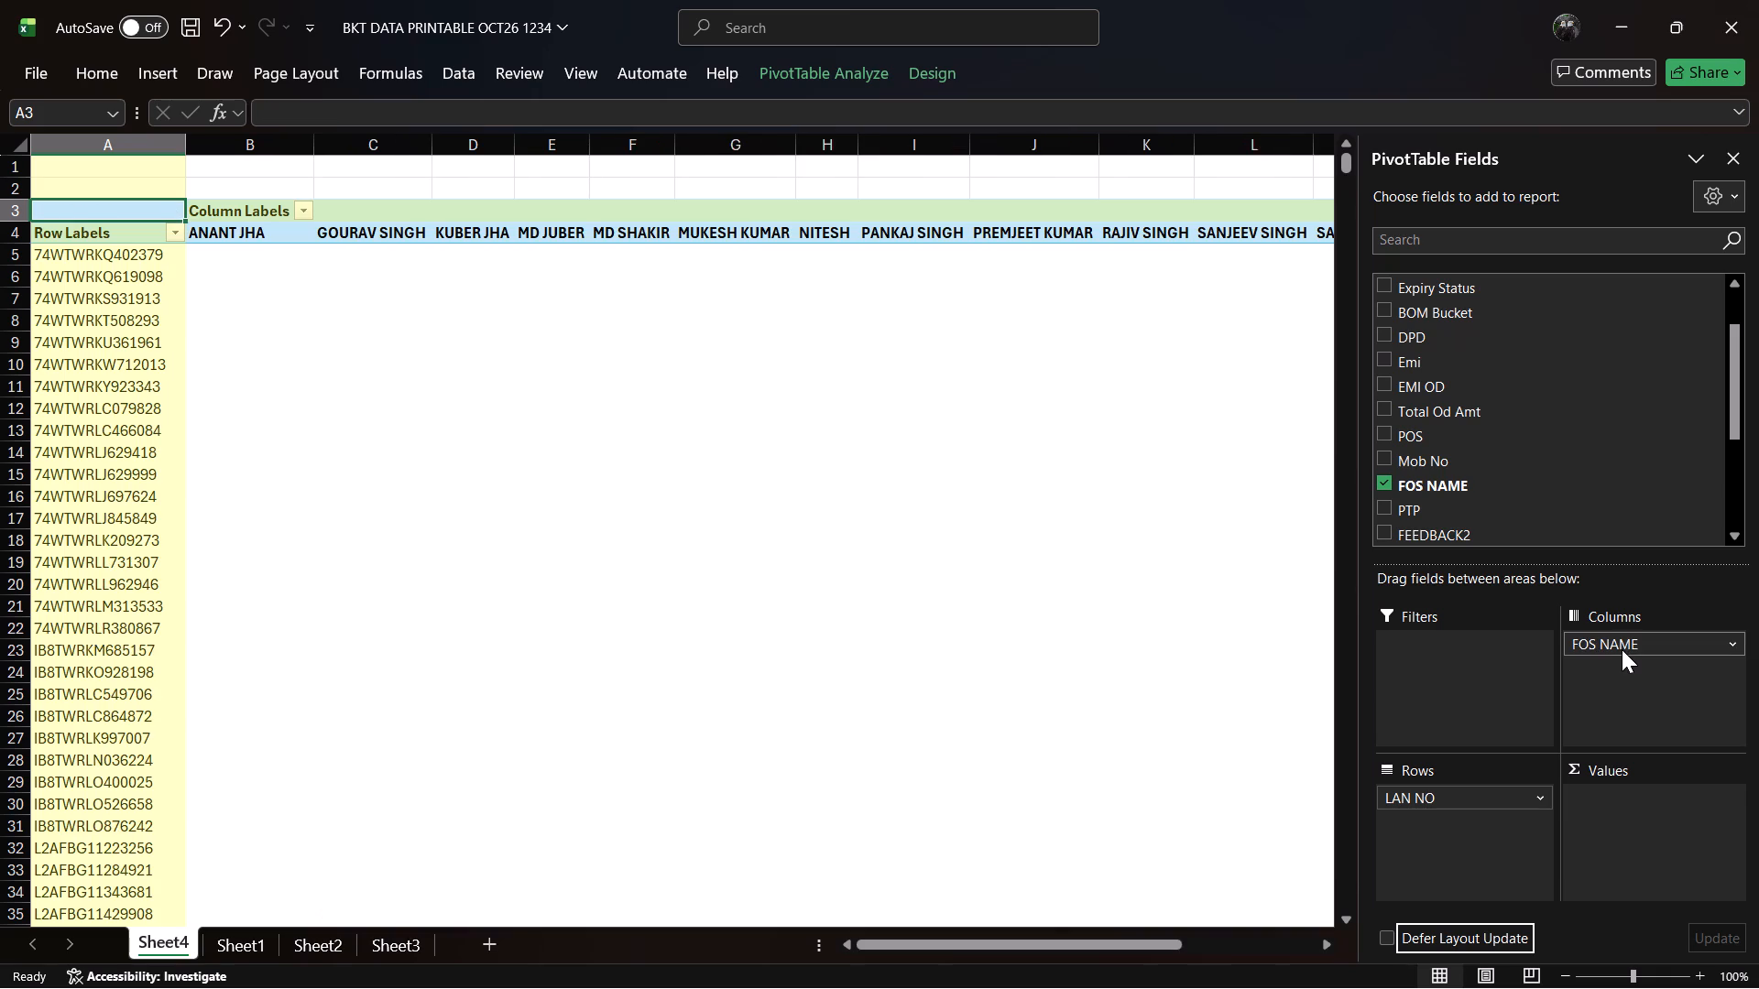
Move FOS NAME from the Columns area to the Filters area of the PivotTable.
{"action": "left_click_drag", "start_coordinate": [1622, 649], "coordinate": [1427, 654]}
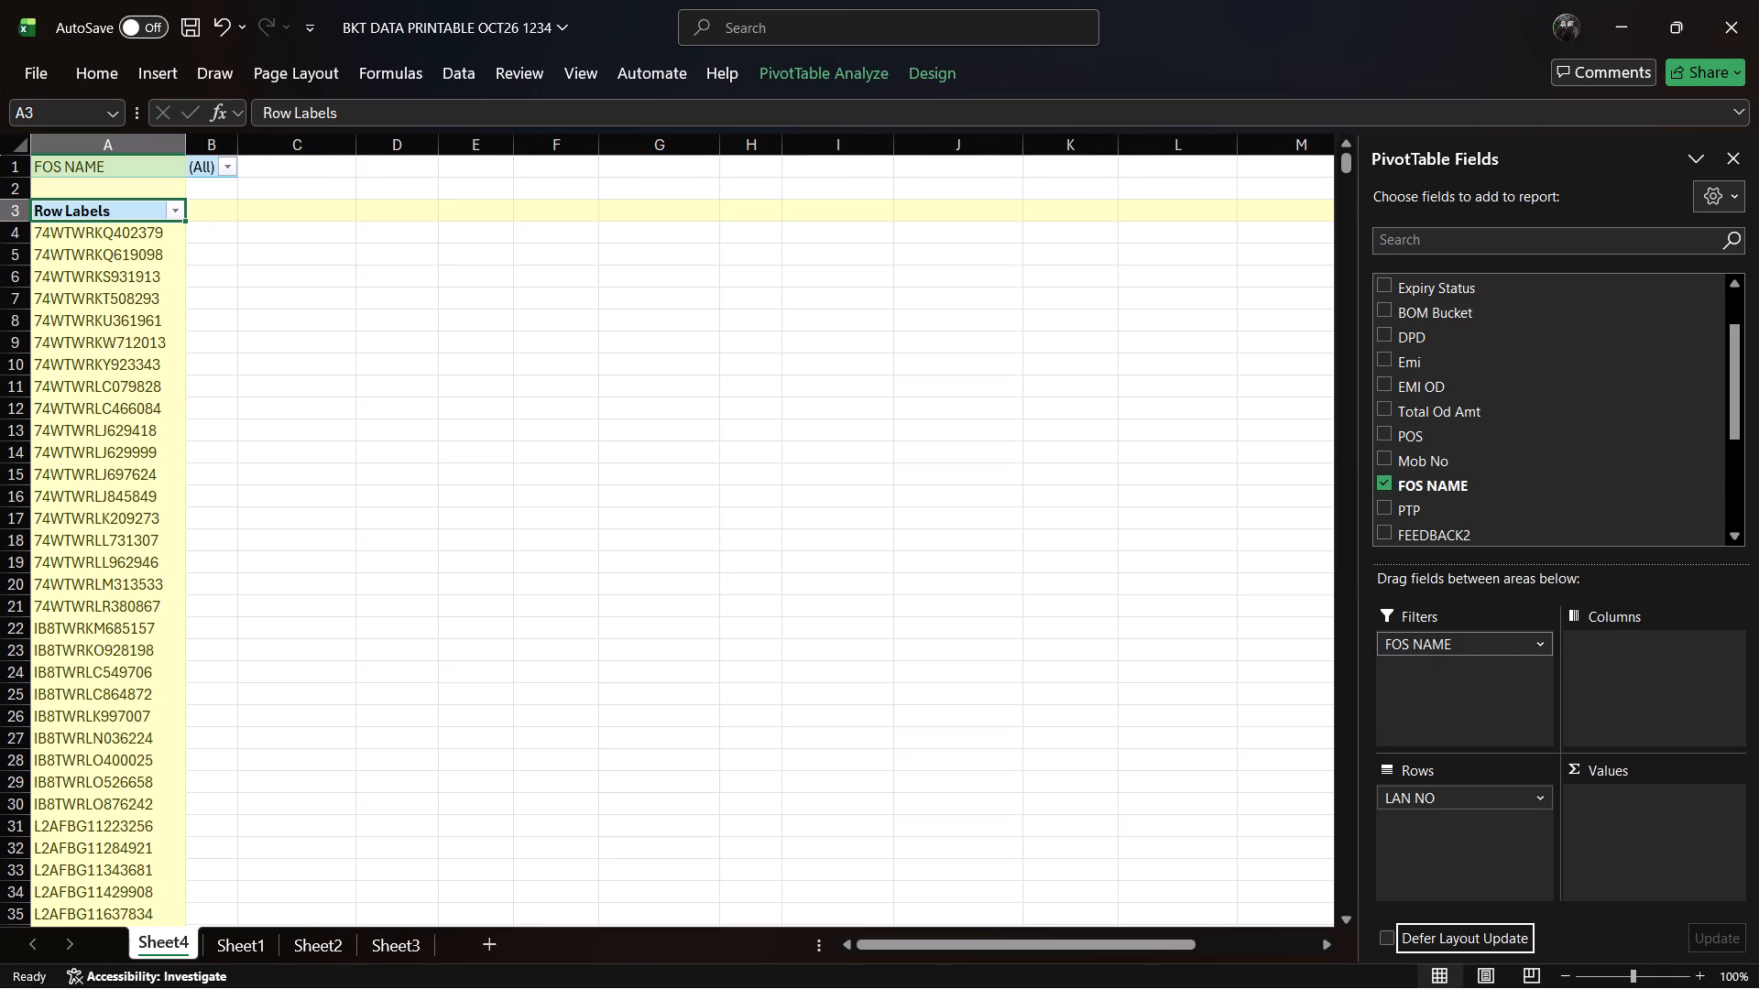
Filter the PivotTable to the fifth person listed under FOS NAME, with selection of multiple items enabled.
{"action": "left_click", "coordinate": [225, 169]}
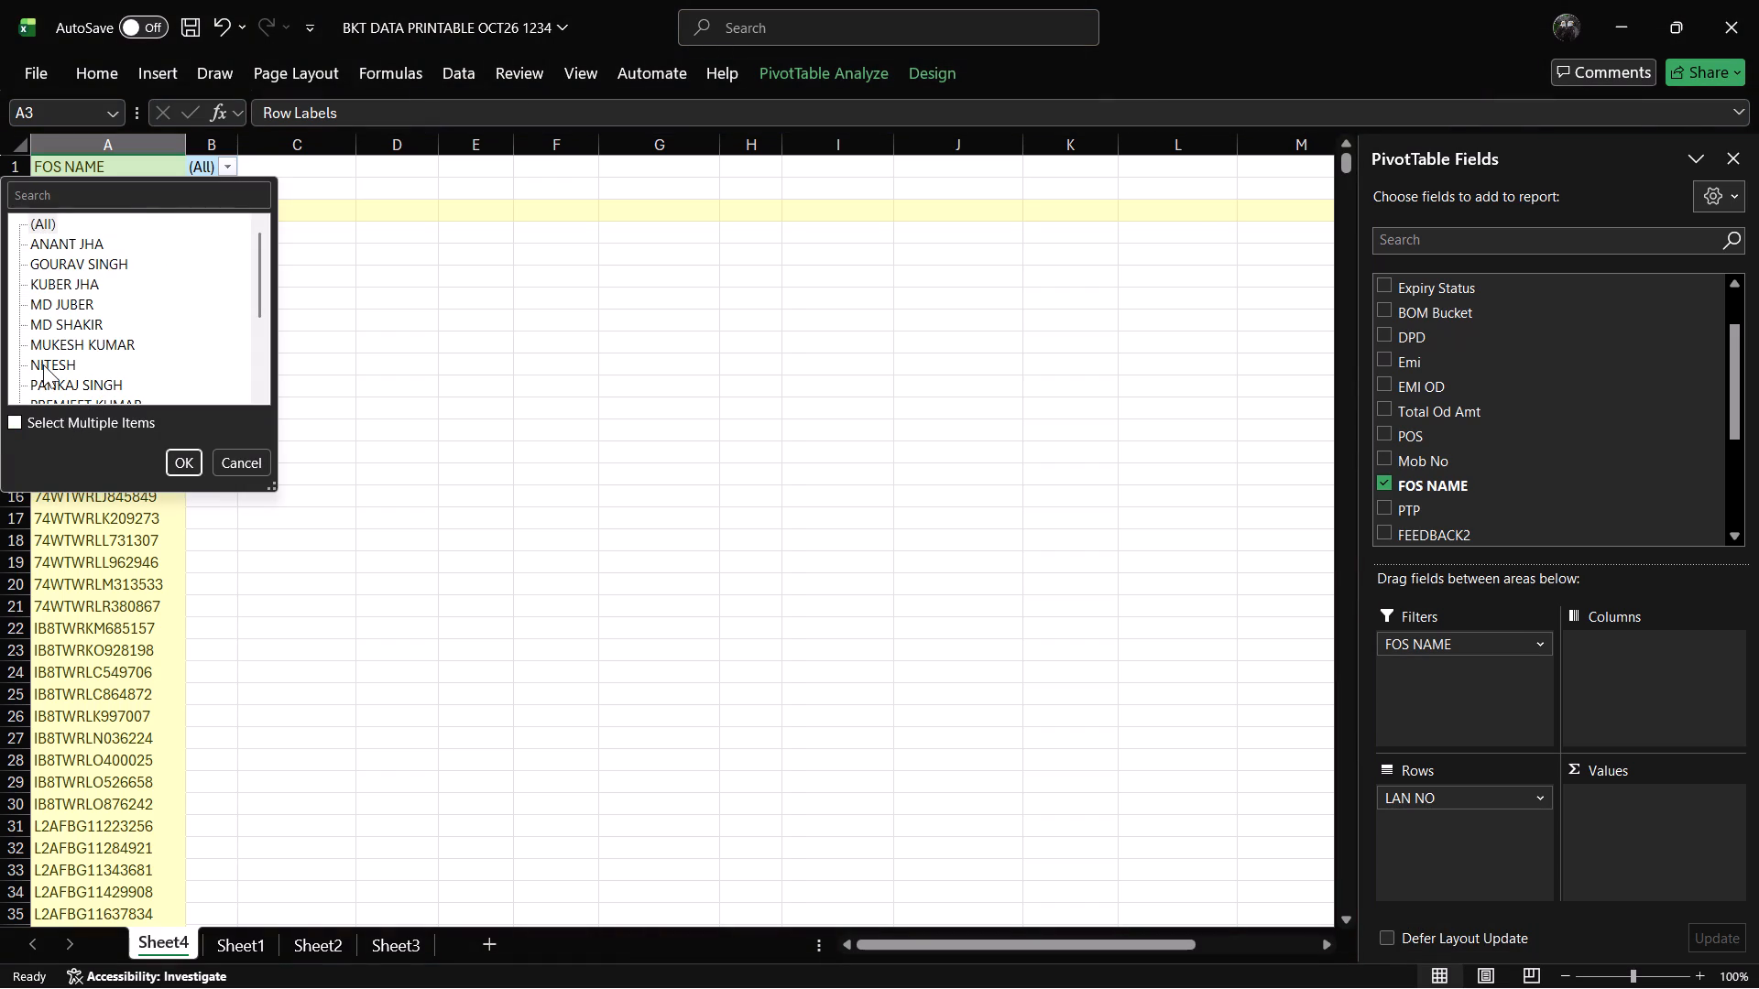
{"action": "left_click", "coordinate": [26, 340]}
{"action": "left_click", "coordinate": [18, 416]}
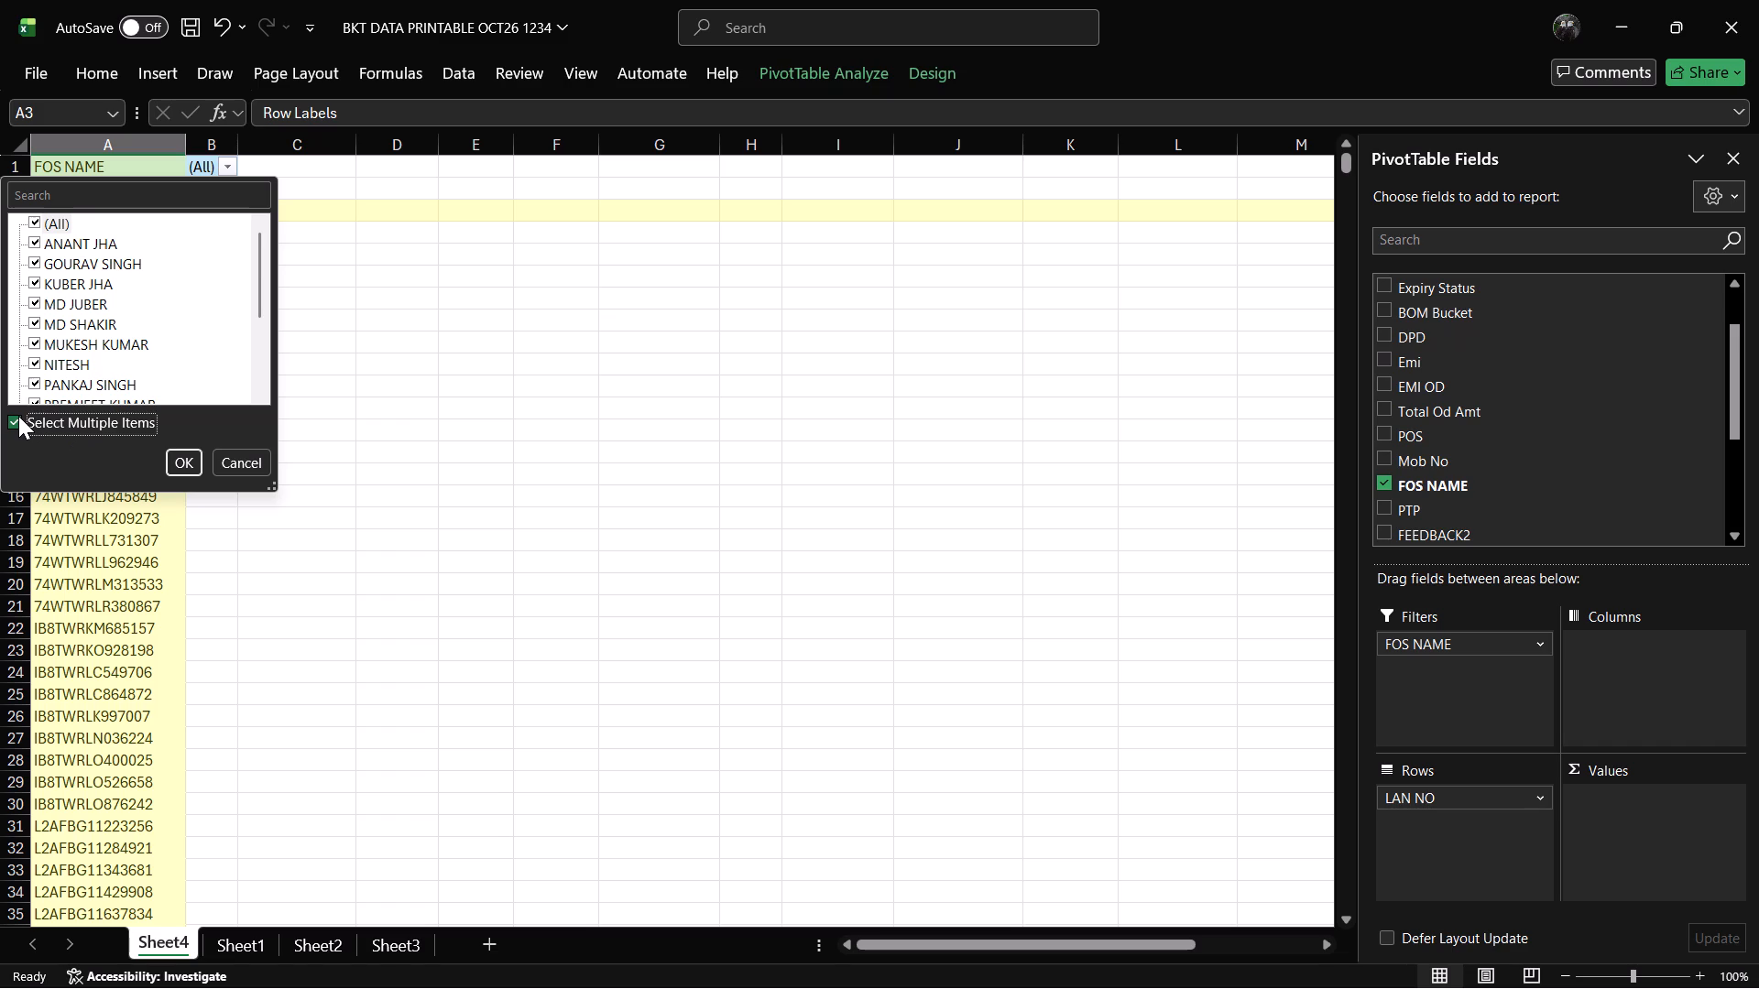
{"action": "left_click", "coordinate": [18, 416]}
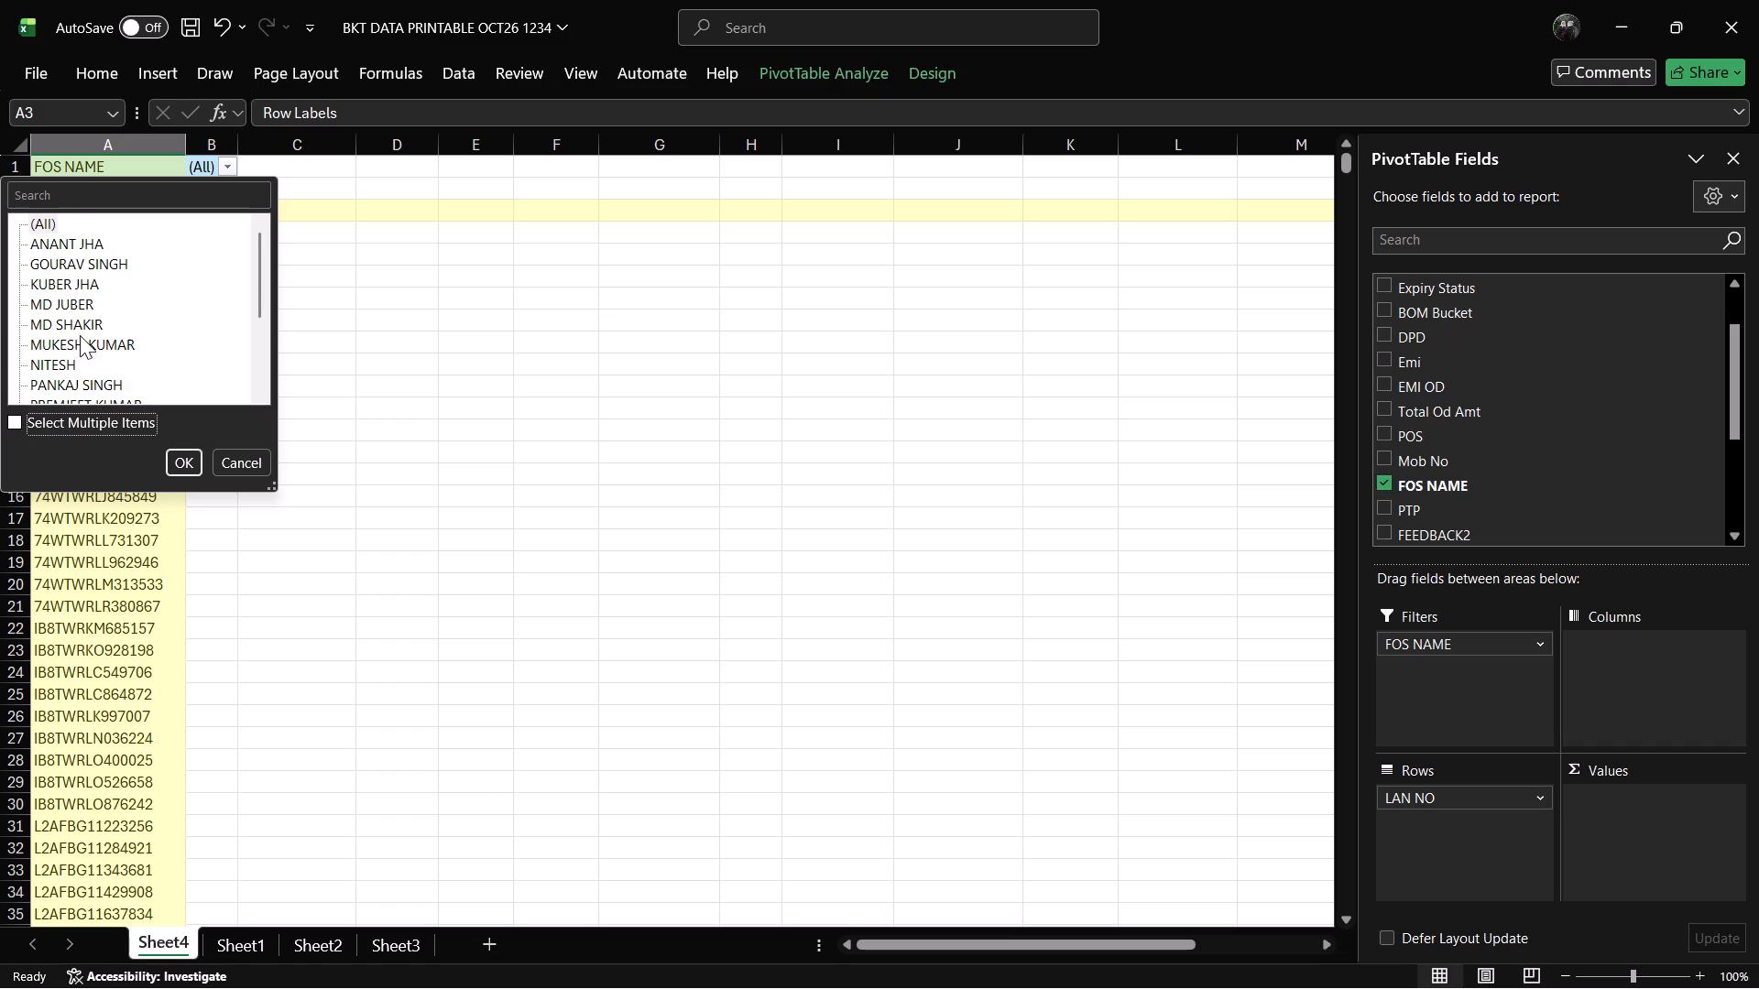
{"action": "left_click", "coordinate": [78, 326]}
{"action": "left_click", "coordinate": [78, 326]}
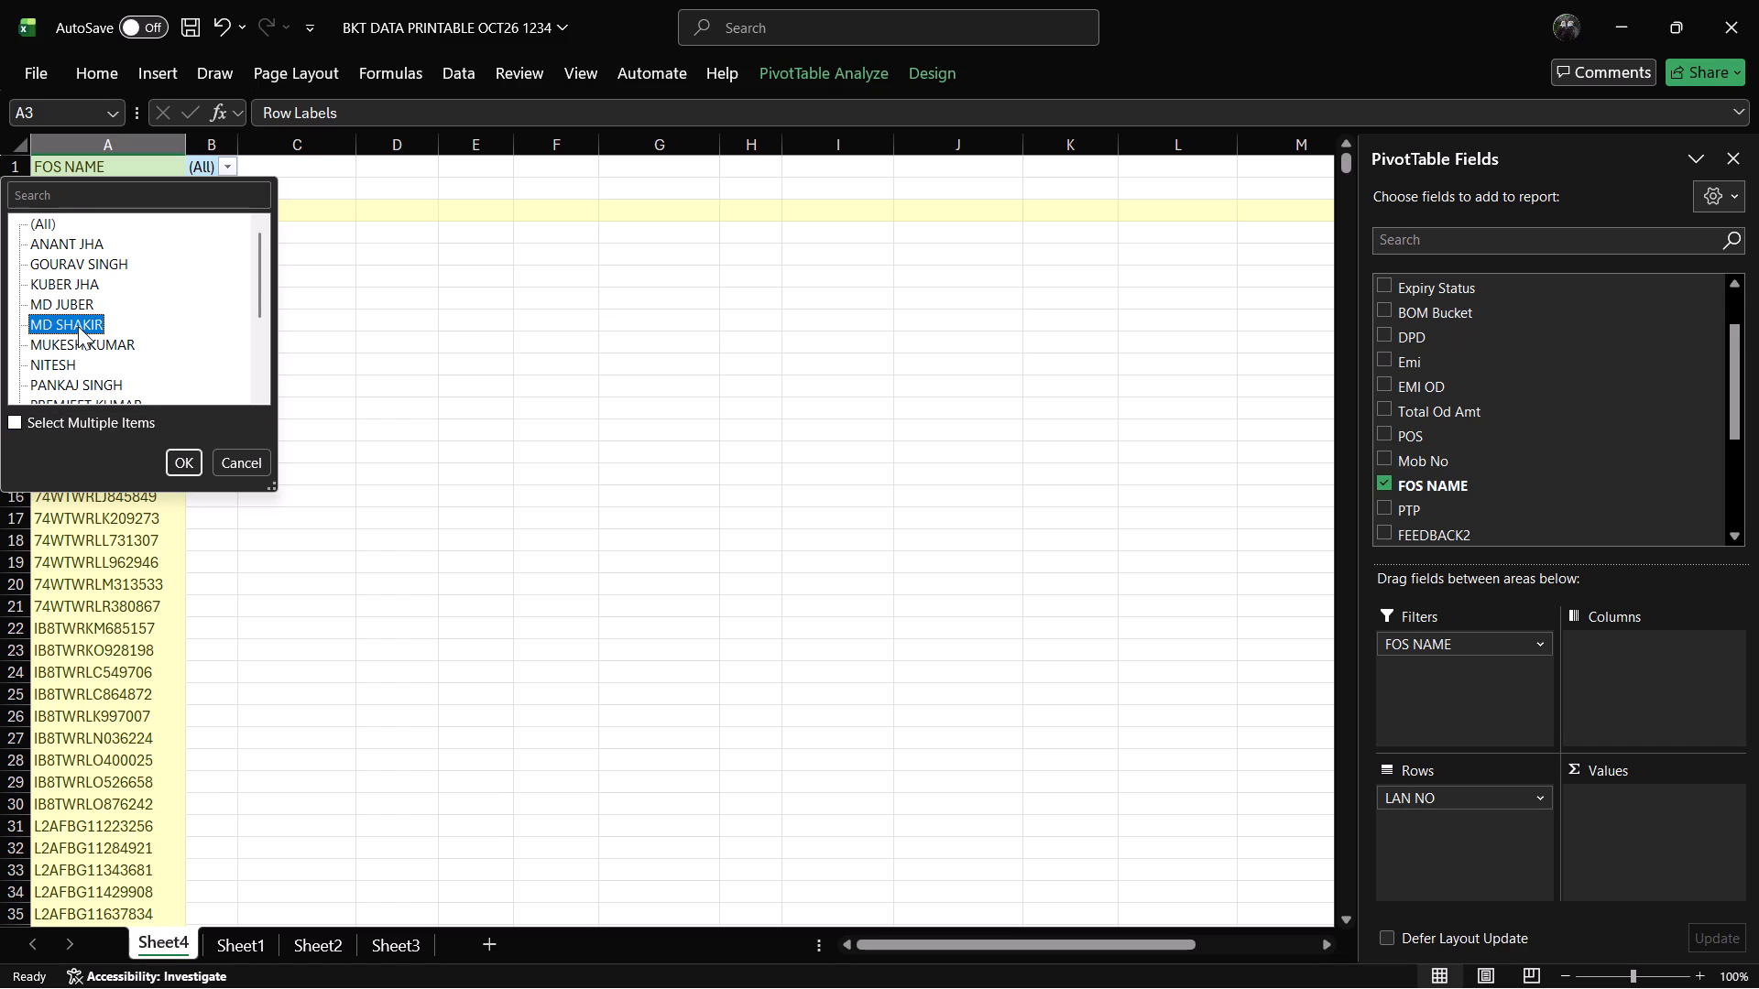
{"action": "double_click", "coordinate": [37, 320]}
{"action": "left_click", "coordinate": [59, 421]}
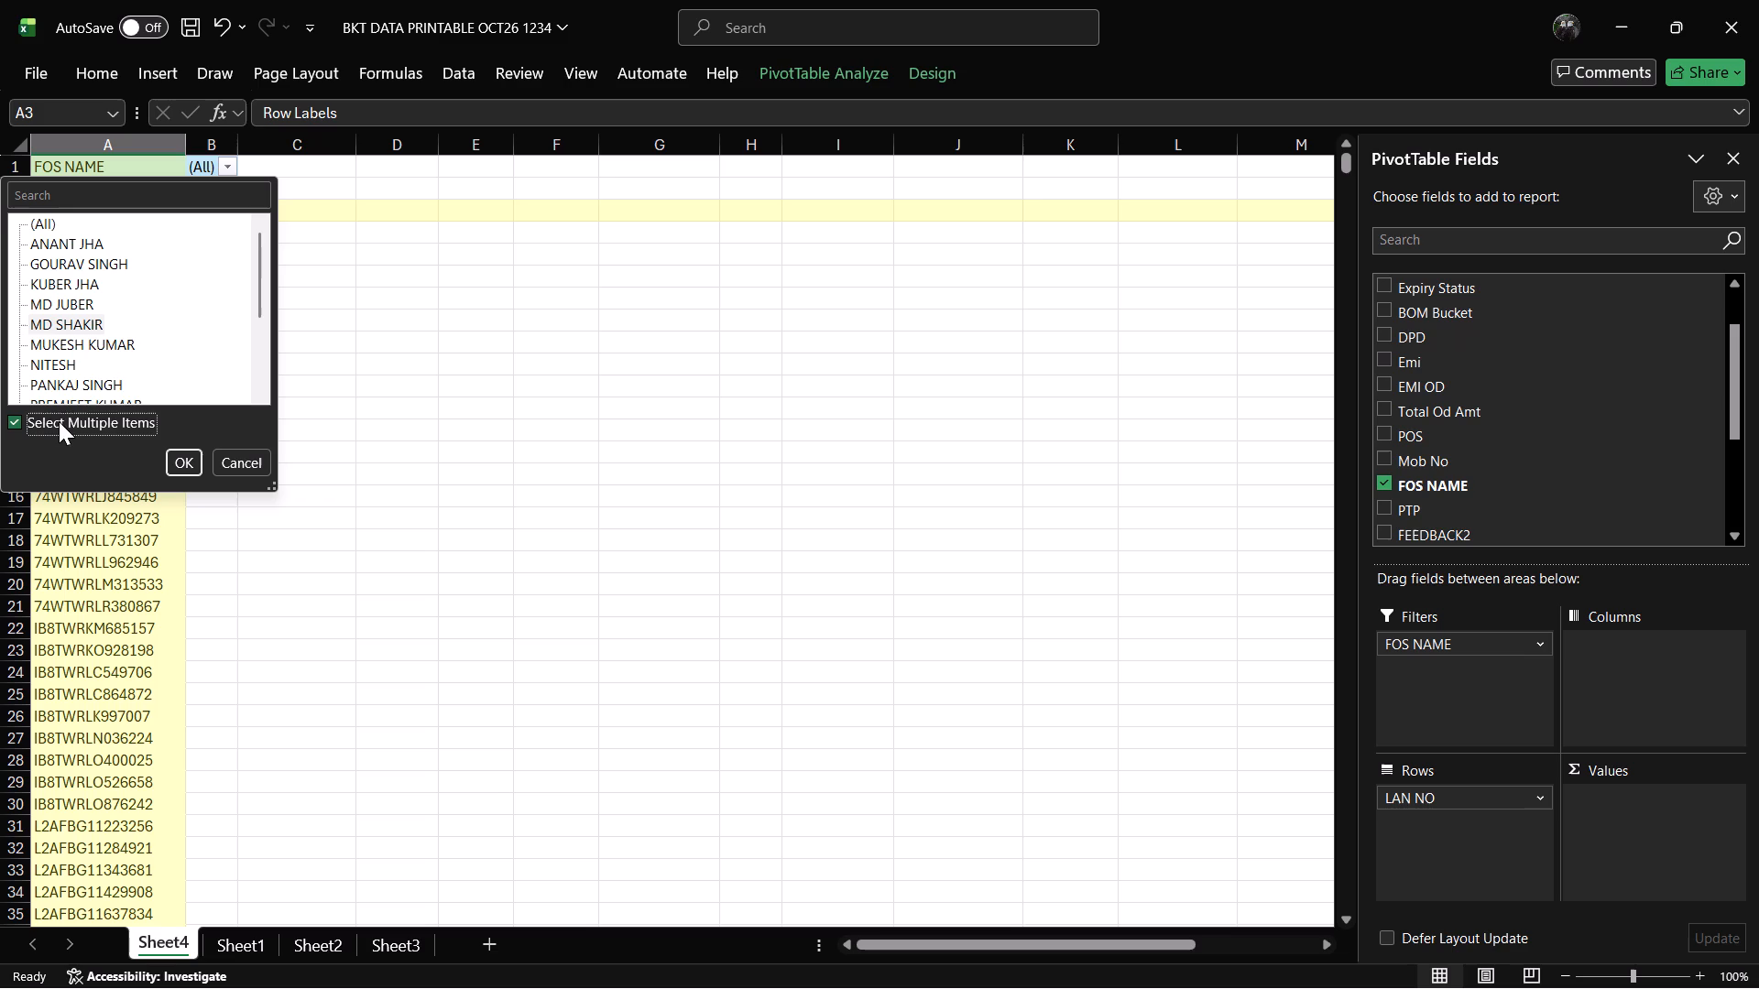
{"action": "left_click", "coordinate": [187, 466]}
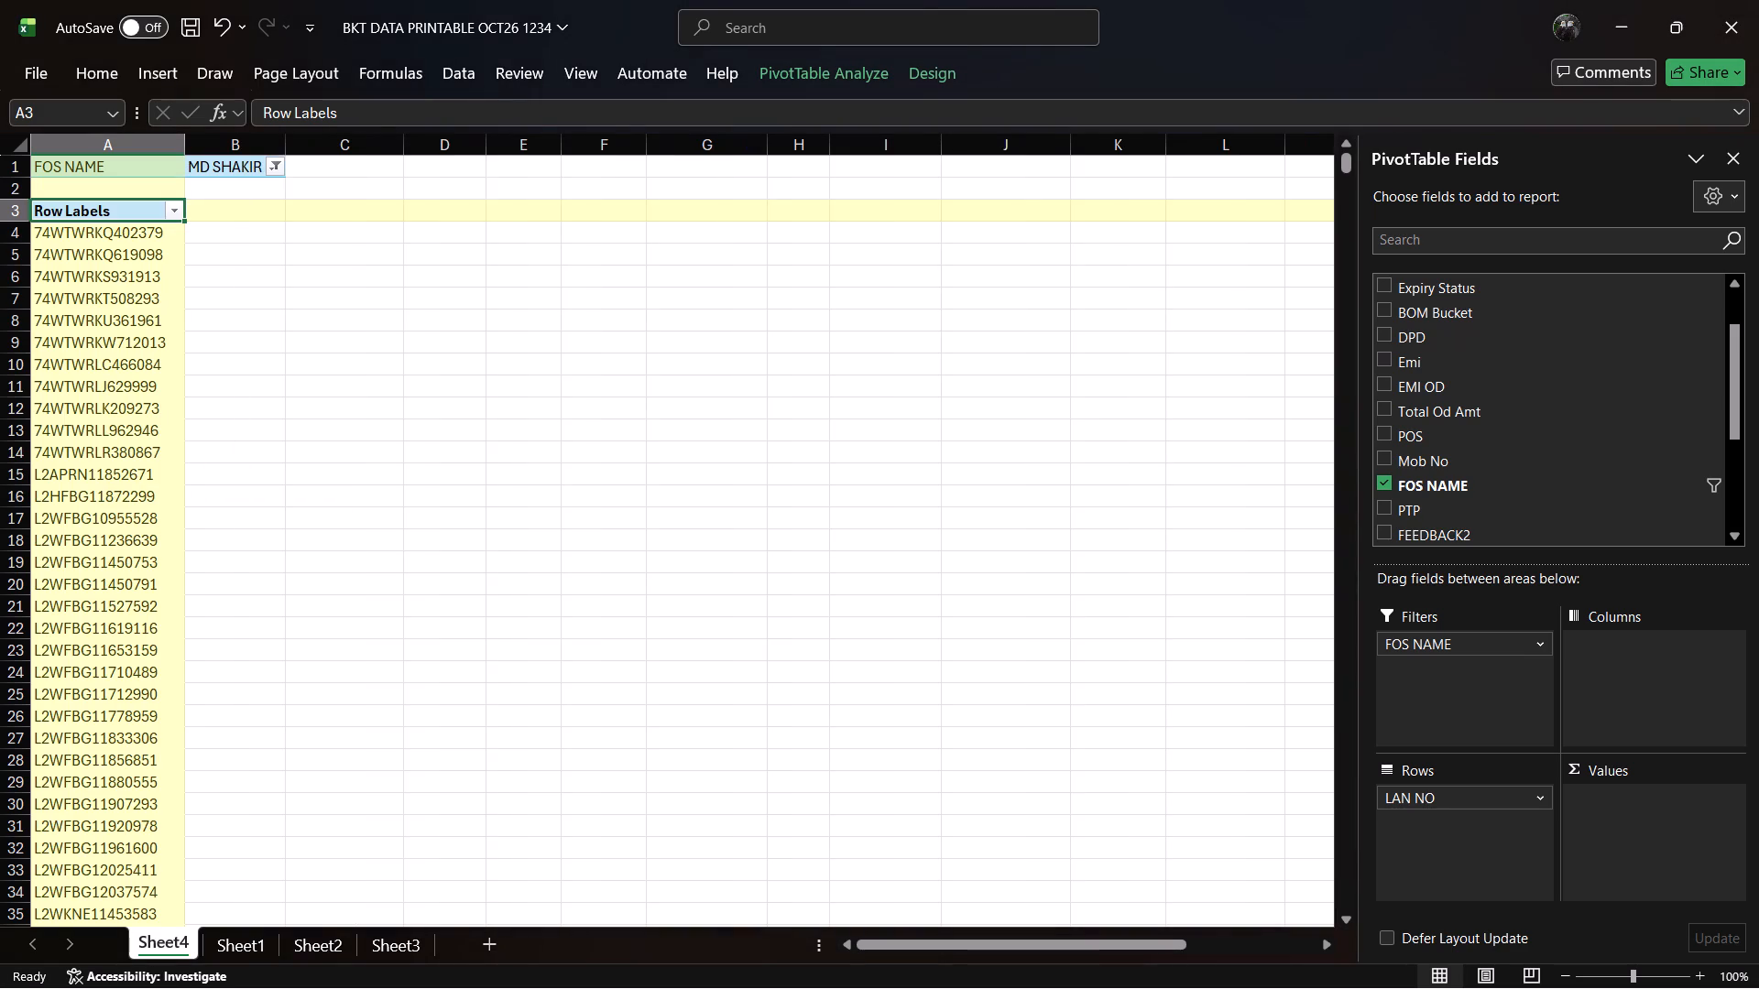
Examine the filtered LAN NO list from its header down past the Grand Total row and back up.
{"action": "left_click", "coordinate": [134, 201]}
{"action": "key", "text": "Down"}
{"action": "key", "text": "Down"}
{"action": "key", "text": "Down"}
{"action": "key", "text": "Down"}
{"action": "key", "text": "Down"}
{"action": "key", "text": "Down"}
{"action": "key", "text": "Down"}
{"action": "key", "text": "Down"}
{"action": "key", "text": "Down"}
{"action": "key", "text": "Down"}
{"action": "key", "text": "Down"}
{"action": "key", "text": "Down"}
{"action": "key", "text": "Down"}
{"action": "key", "text": "Down"}
{"action": "key", "text": "Down"}
{"action": "key", "text": "Down"}
{"action": "key", "text": "Down"}
{"action": "key", "text": "Down"}
{"action": "key", "text": "Down"}
{"action": "key", "text": "Down"}
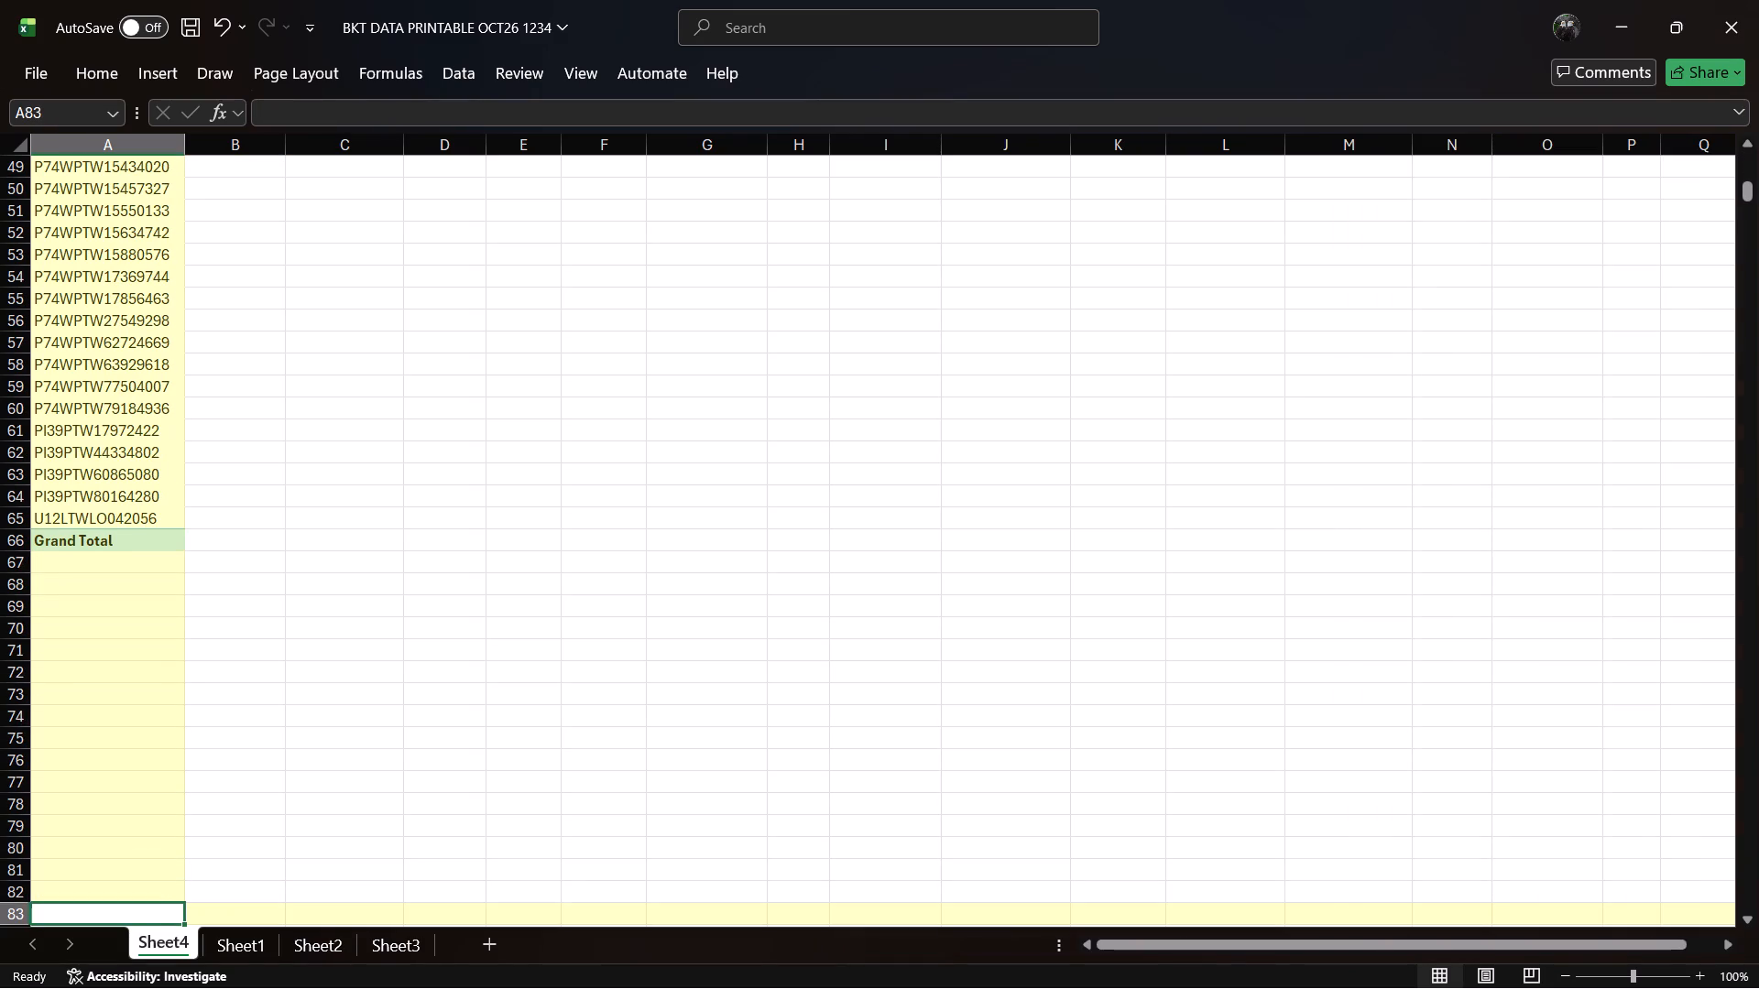
{"action": "key", "text": "Up"}
{"action": "key", "text": "Up"}
{"action": "key", "text": "Up"}
{"action": "key", "text": "Up"}
{"action": "key", "text": "Up"}
{"action": "key", "text": "Up"}
{"action": "key", "text": "Up"}
{"action": "key", "text": "Up"}
{"action": "key", "text": "Up"}
{"action": "key", "text": "Up"}
{"action": "key", "text": "Up"}
{"action": "key", "text": "Up"}
{"action": "key", "text": "Up"}
{"action": "key", "text": "Up"}
{"action": "key", "text": "Up"}
{"action": "key", "text": "Up"}
{"action": "key", "text": "Up"}
{"action": "key", "text": "Up"}
{"action": "key", "text": "Up"}
{"action": "key", "text": "Up"}
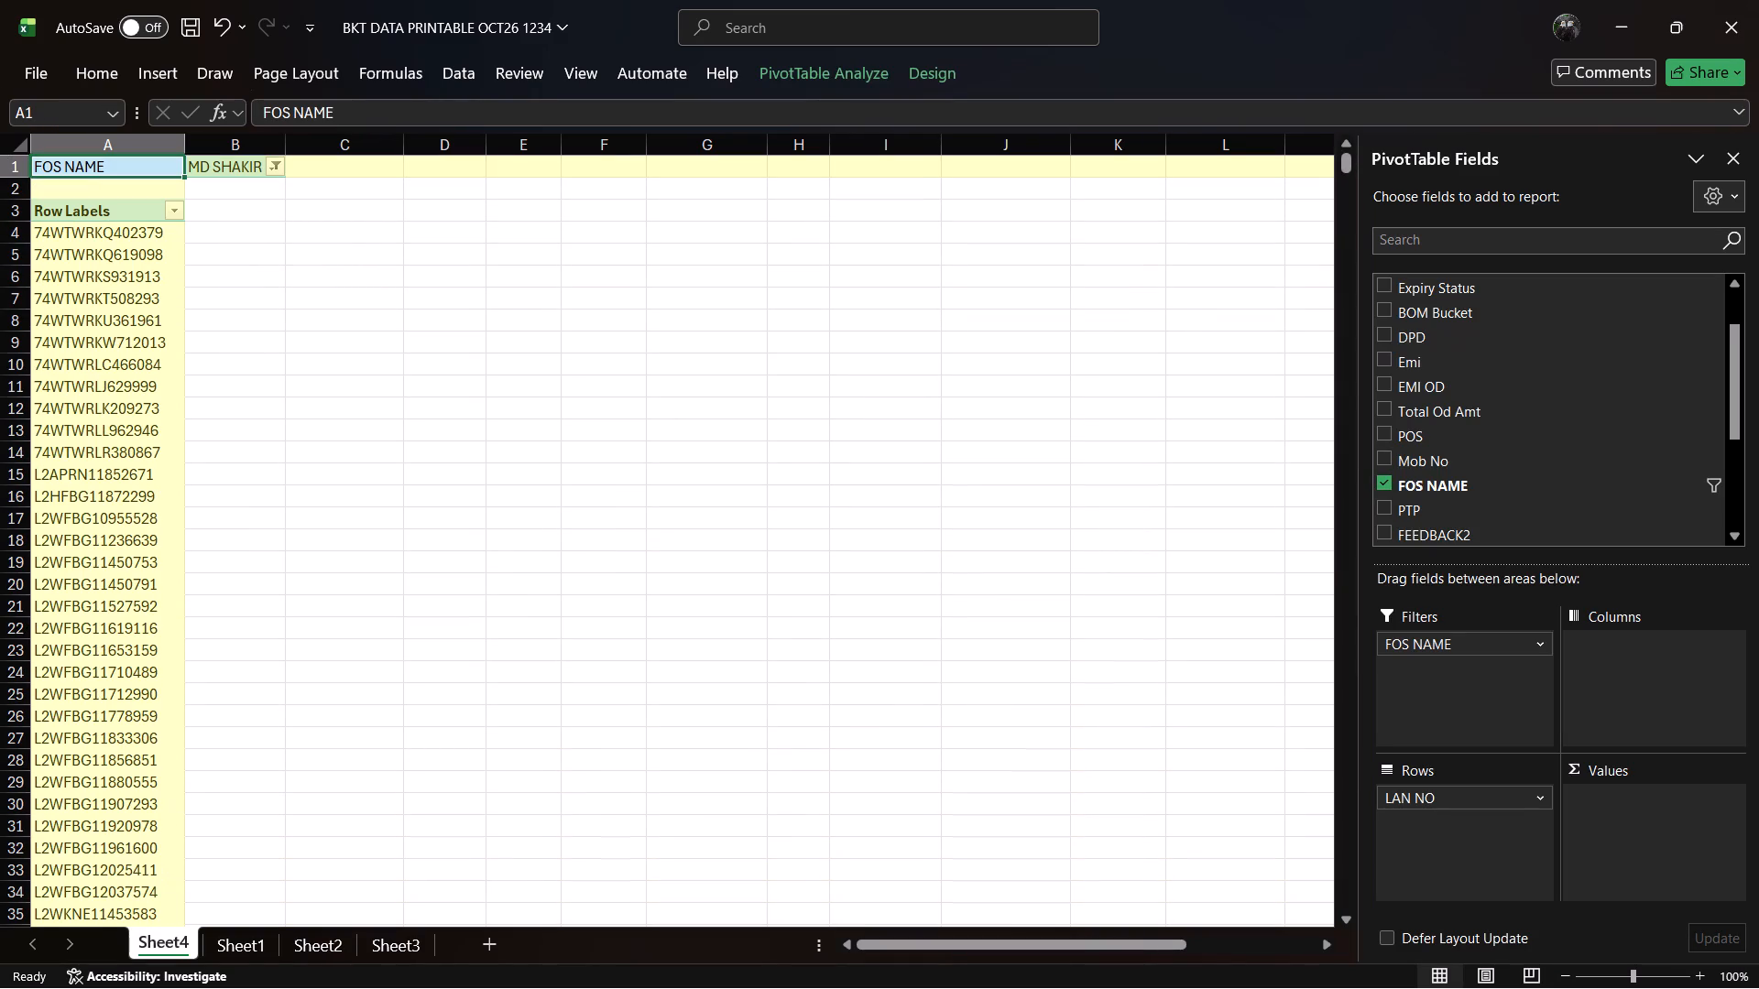
Remove the FOS NAME and LAN NO fields from the PivotTable so that its layout is empty.
{"action": "left_click", "coordinate": [1466, 484]}
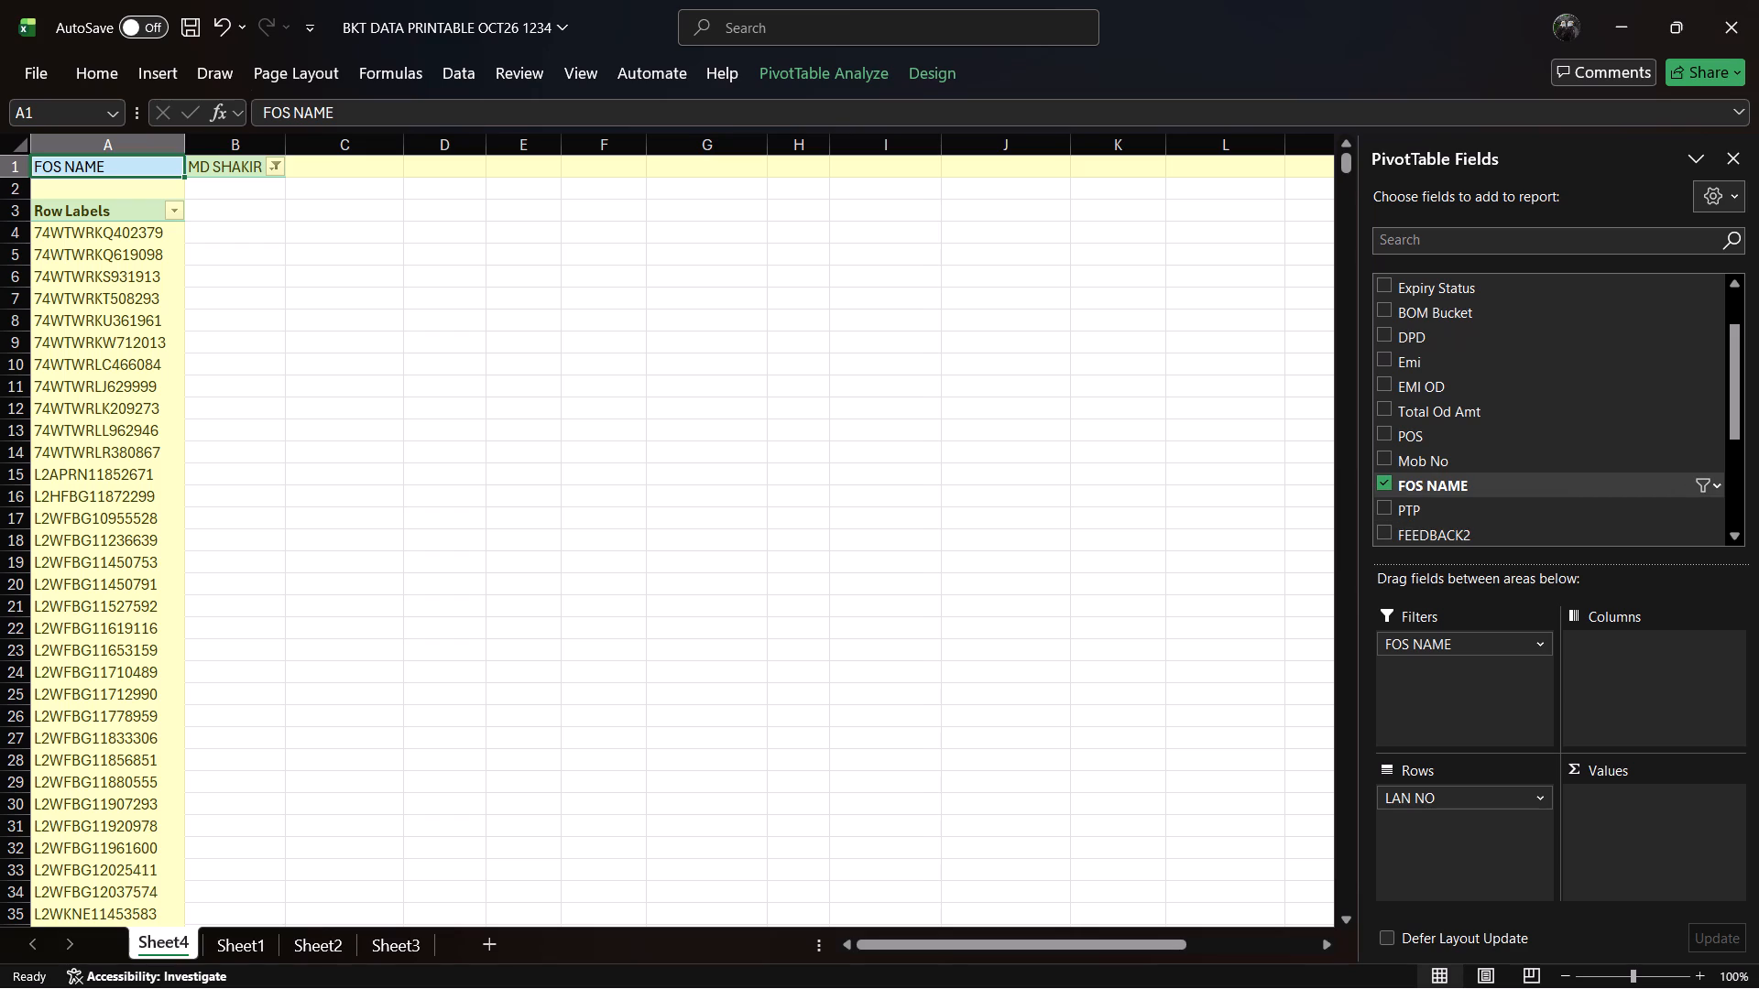
{"action": "left_click", "coordinate": [1394, 484]}
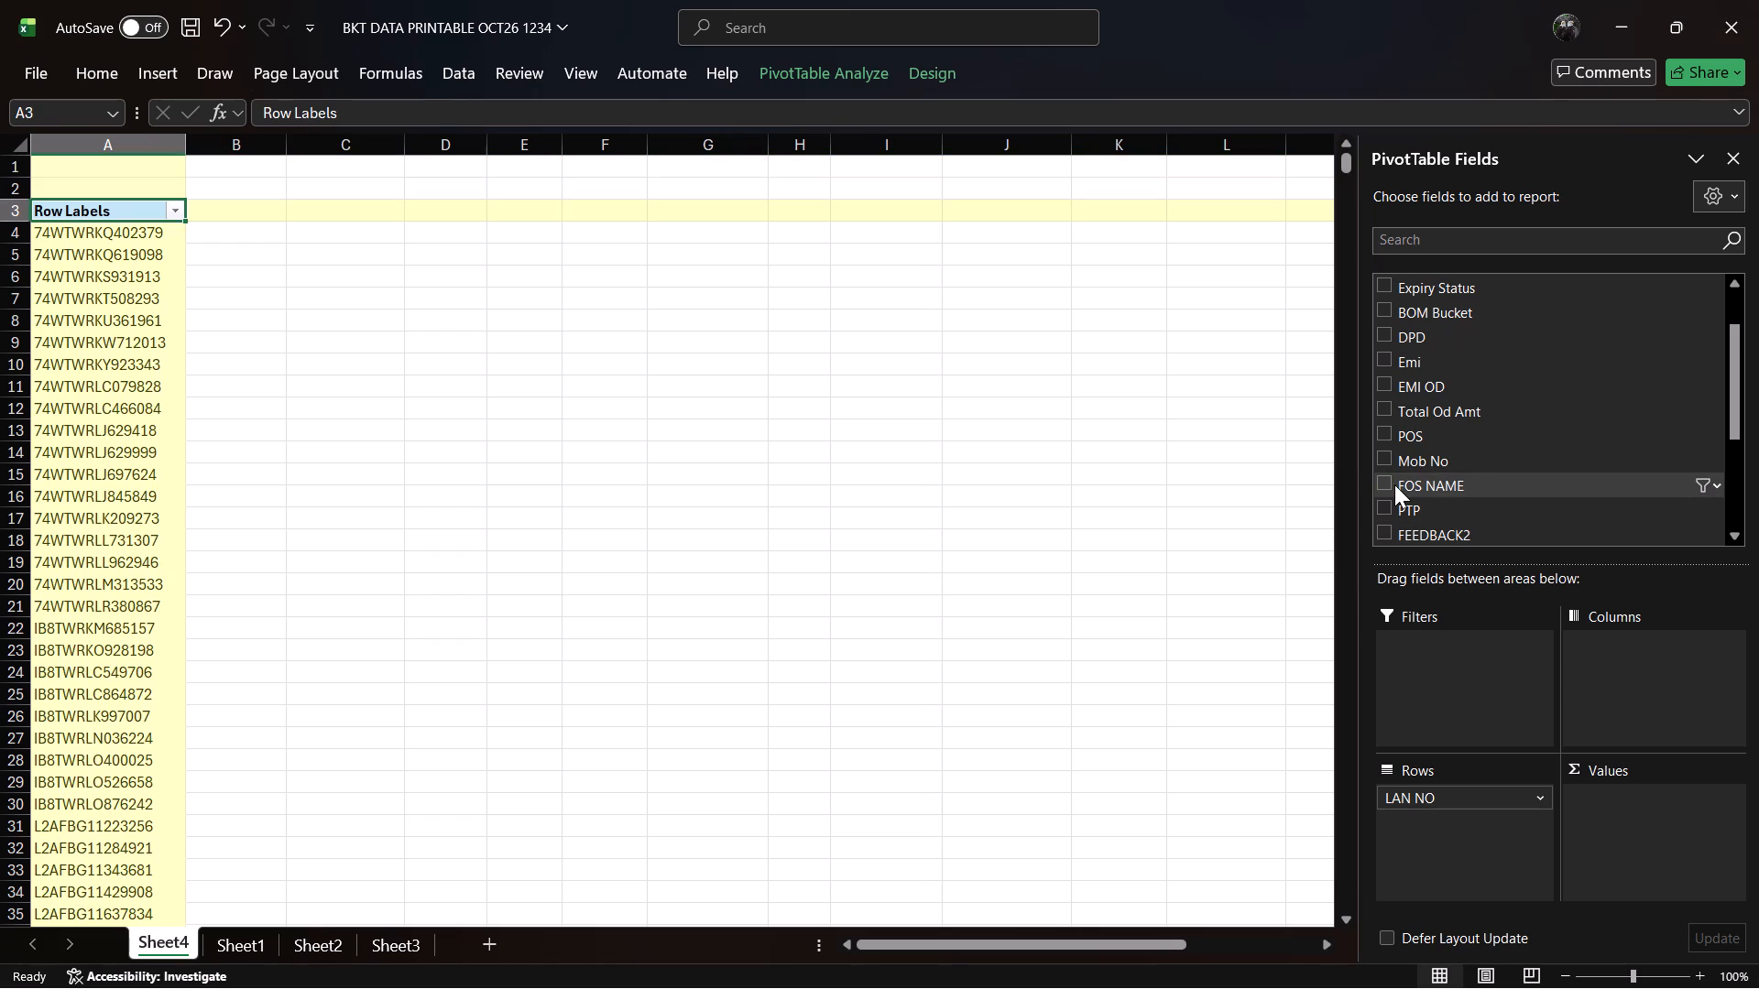
{"action": "triple_click", "coordinate": [1731, 286]}
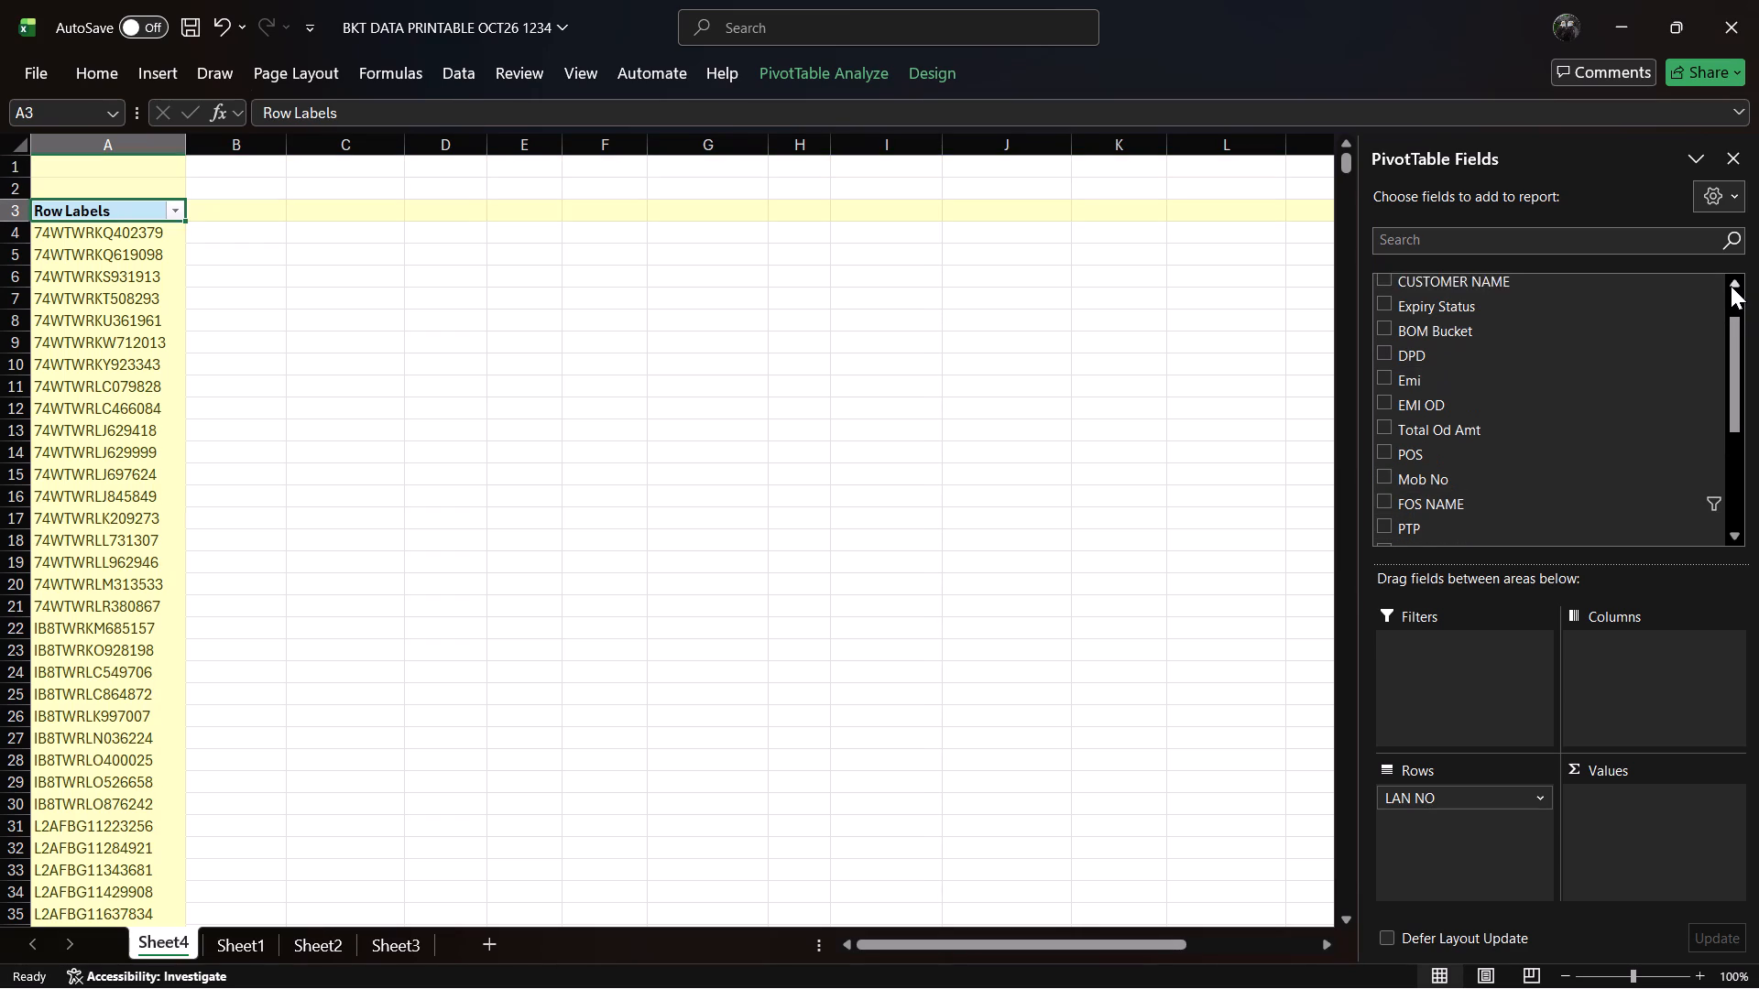
{"action": "triple_click", "coordinate": [1731, 286]}
{"action": "double_click", "coordinate": [1731, 286]}
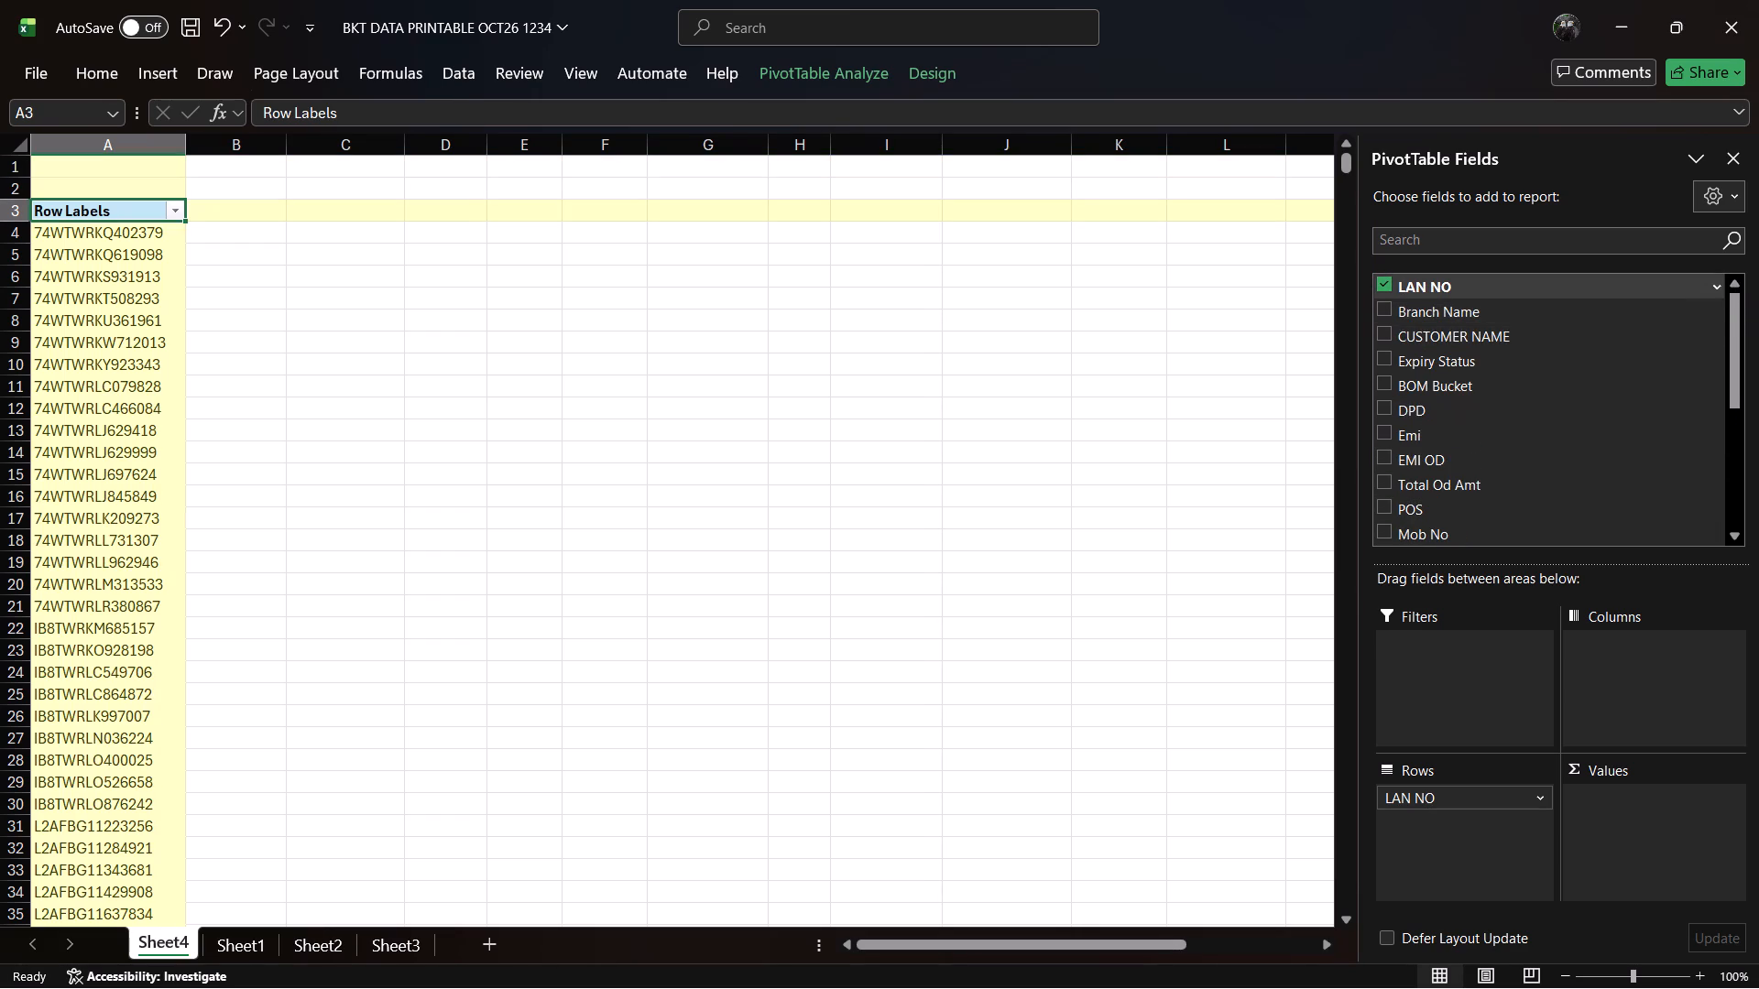
{"action": "left_click", "coordinate": [1377, 281]}
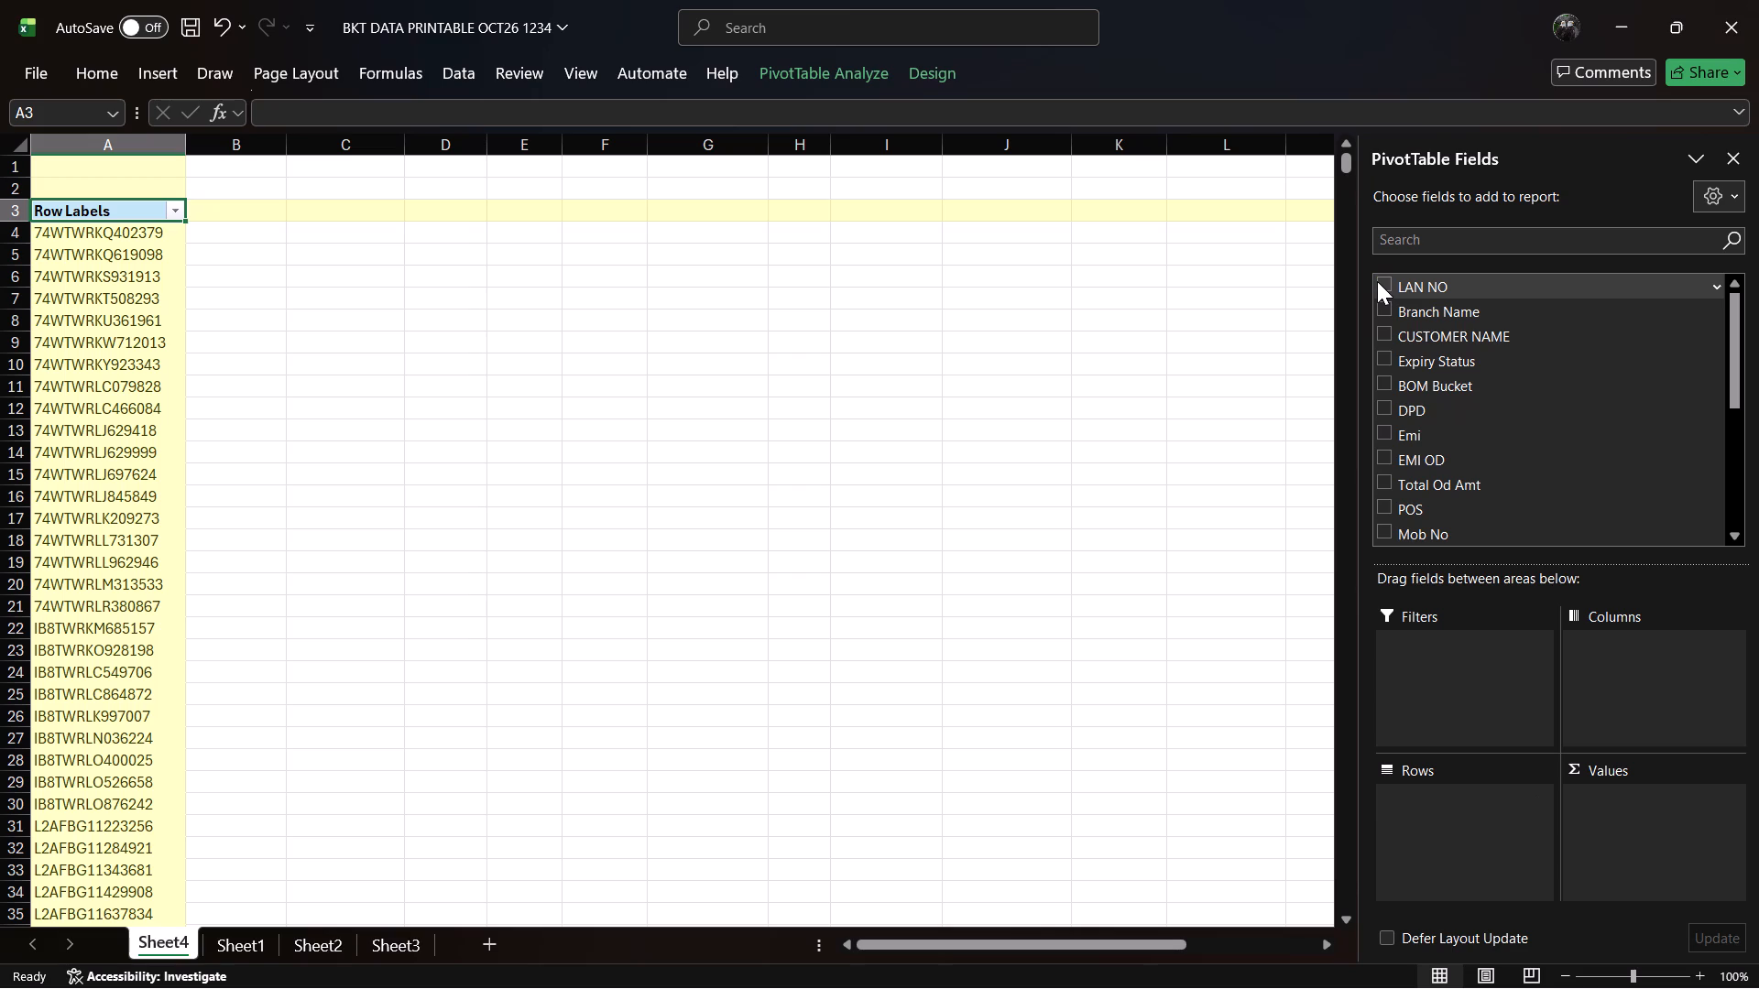
Review the available PivotTable fields from LAN NO through Asset Description.
{"action": "triple_click", "coordinate": [1740, 540]}
{"action": "triple_click", "coordinate": [1740, 540]}
{"action": "triple_click", "coordinate": [1740, 540]}
{"action": "triple_click", "coordinate": [1740, 540]}
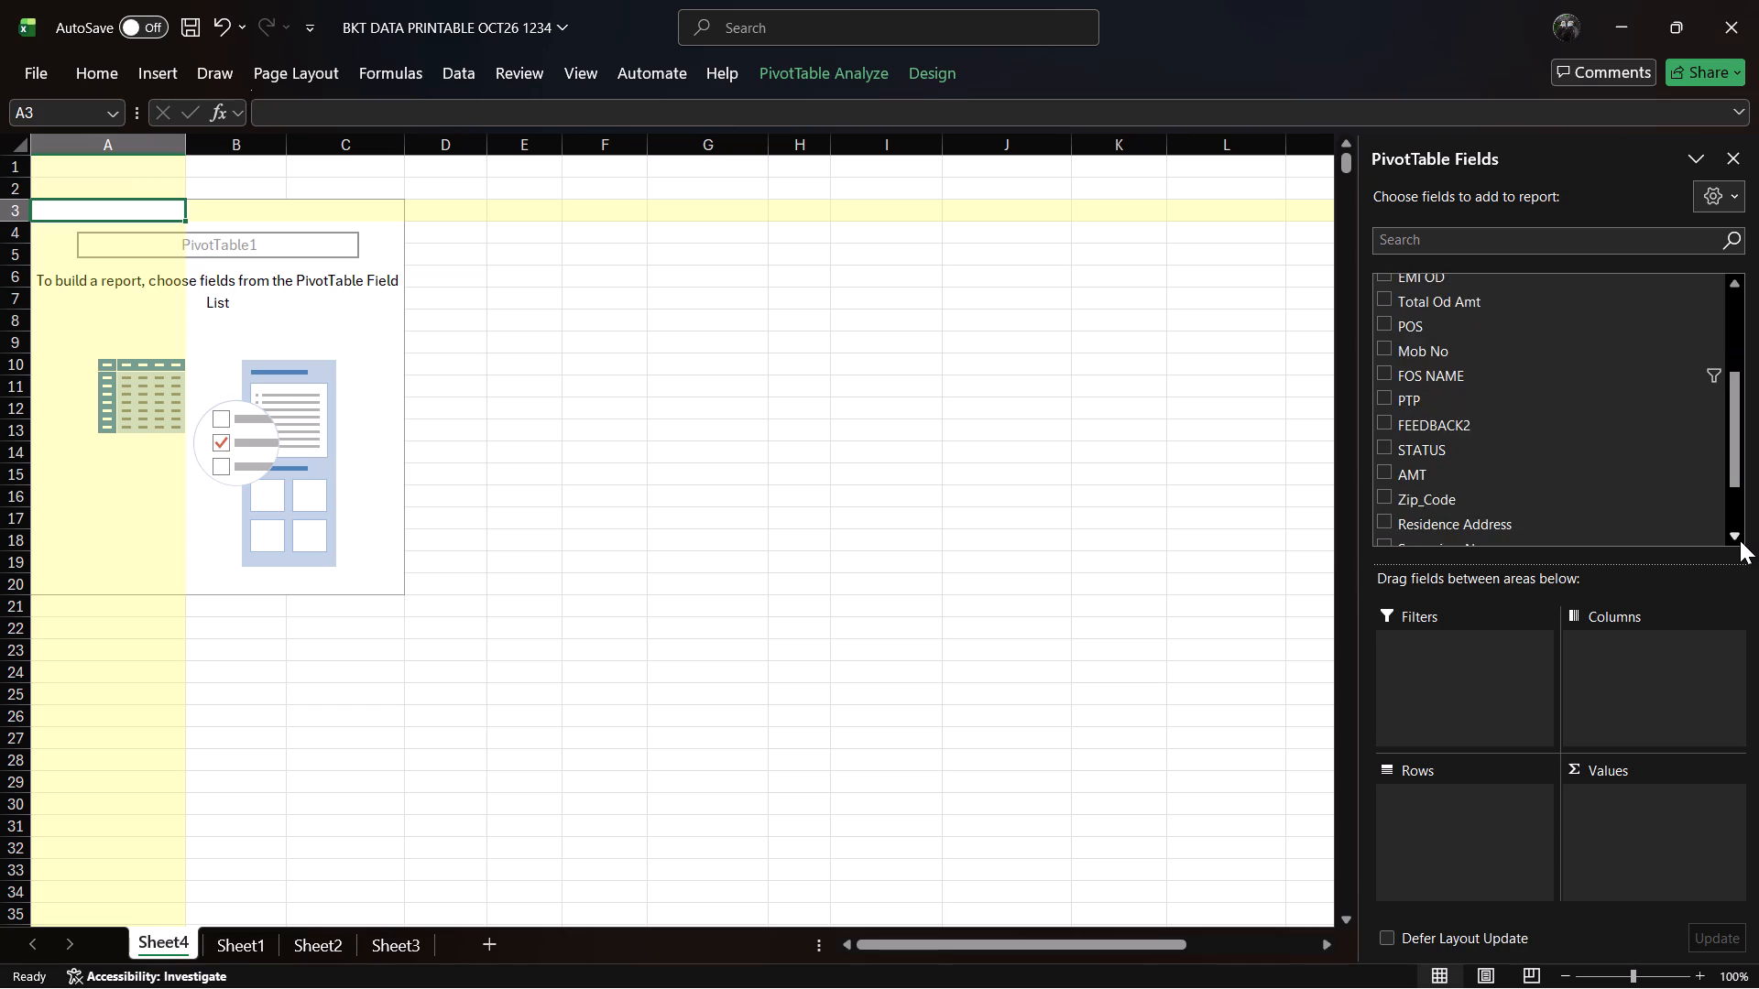
{"action": "triple_click", "coordinate": [1740, 540]}
{"action": "triple_click", "coordinate": [1740, 540]}
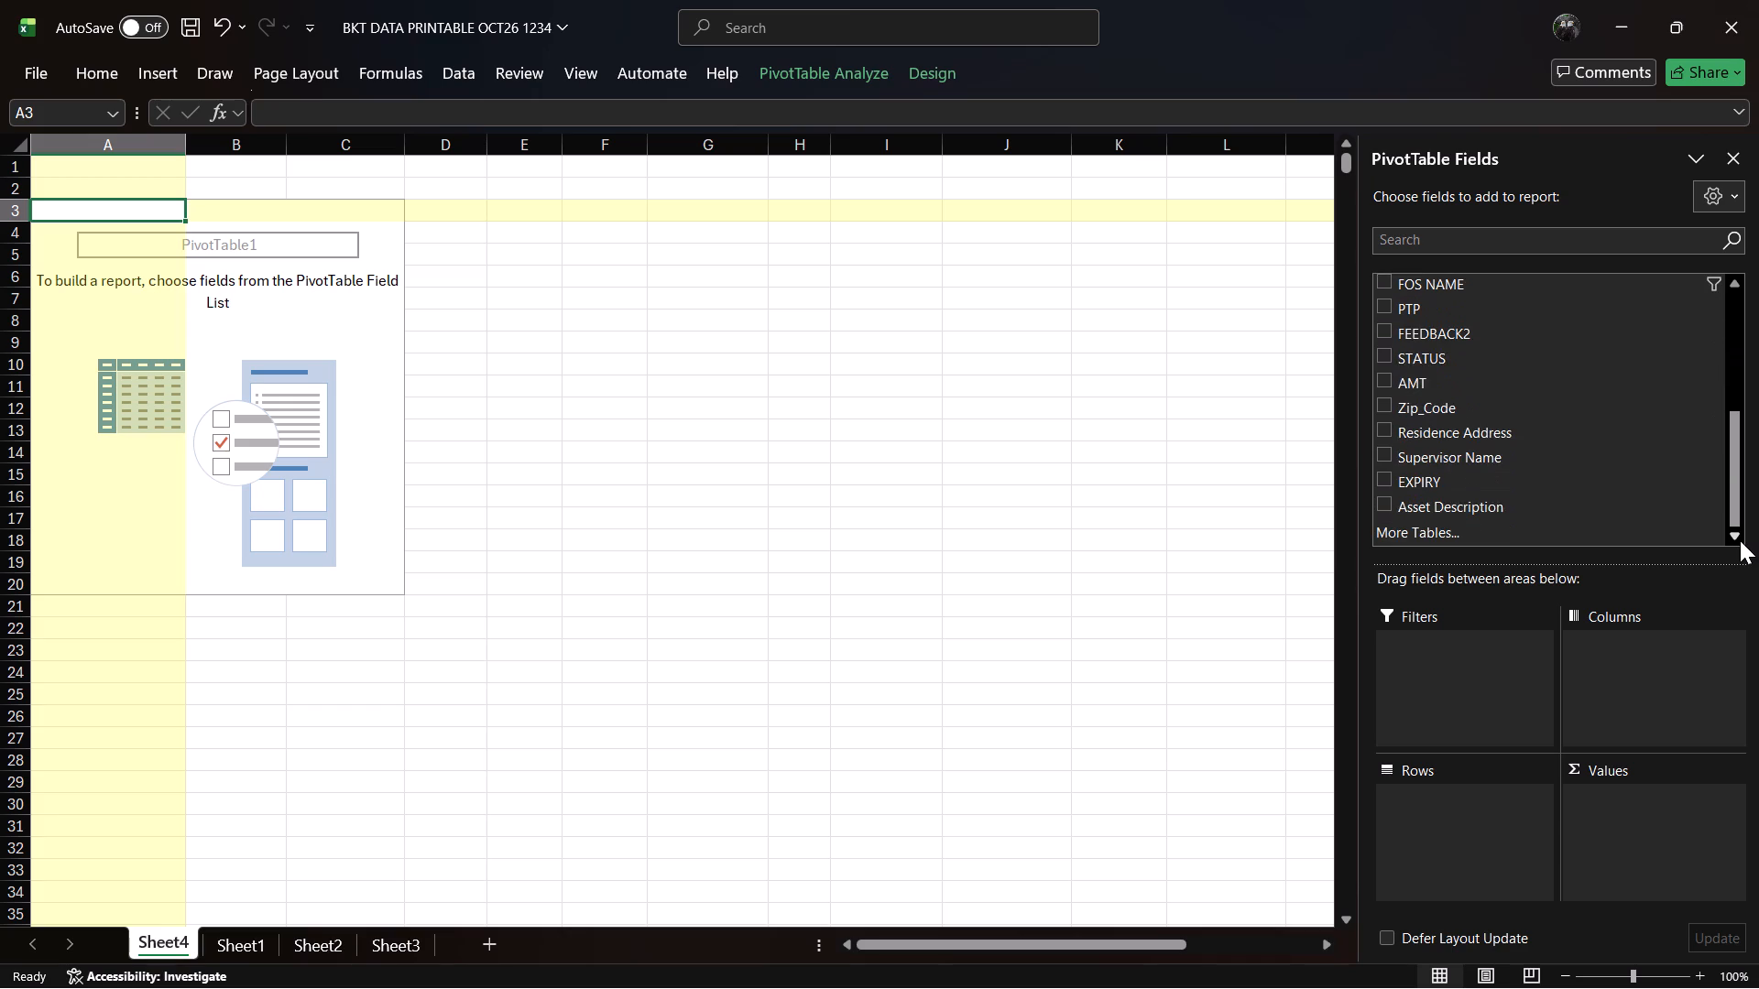
{"action": "triple_click", "coordinate": [1734, 285]}
{"action": "triple_click", "coordinate": [1734, 285]}
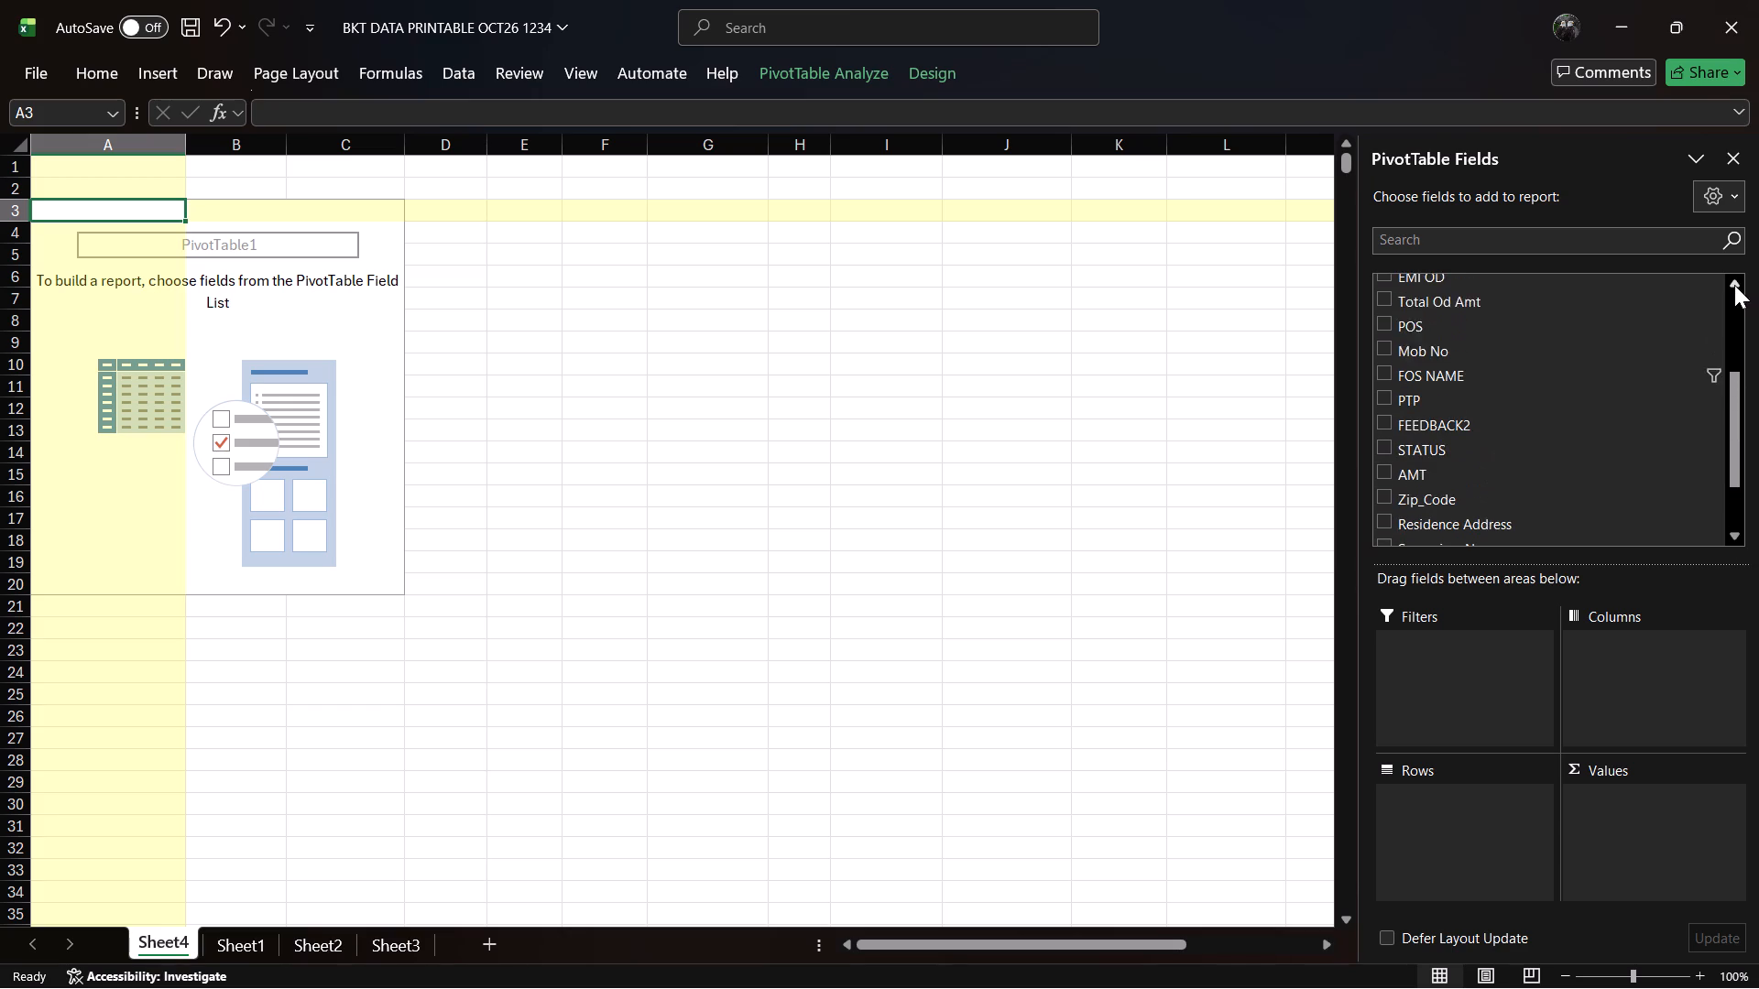
{"action": "triple_click", "coordinate": [1732, 285]}
{"action": "triple_click", "coordinate": [1732, 285]}
{"action": "triple_click", "coordinate": [1730, 285]}
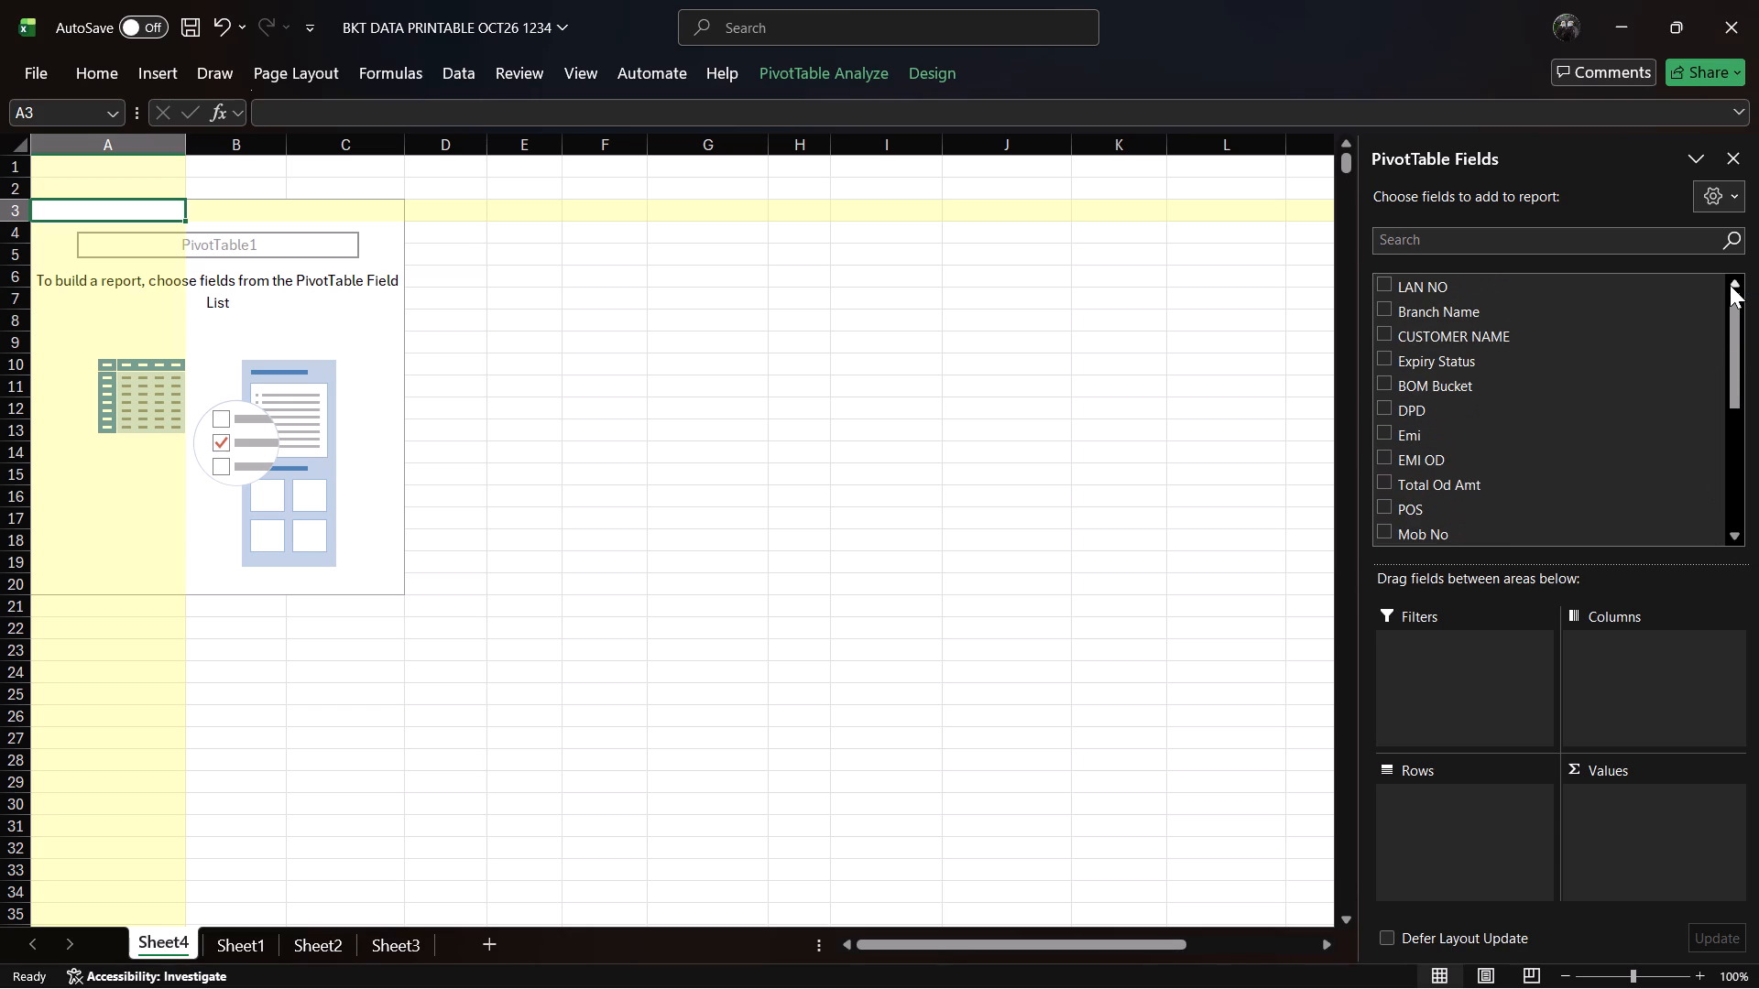
{"action": "triple_click", "coordinate": [1730, 285]}
{"action": "left_click", "coordinate": [1737, 527]}
{"action": "triple_click", "coordinate": [1730, 532]}
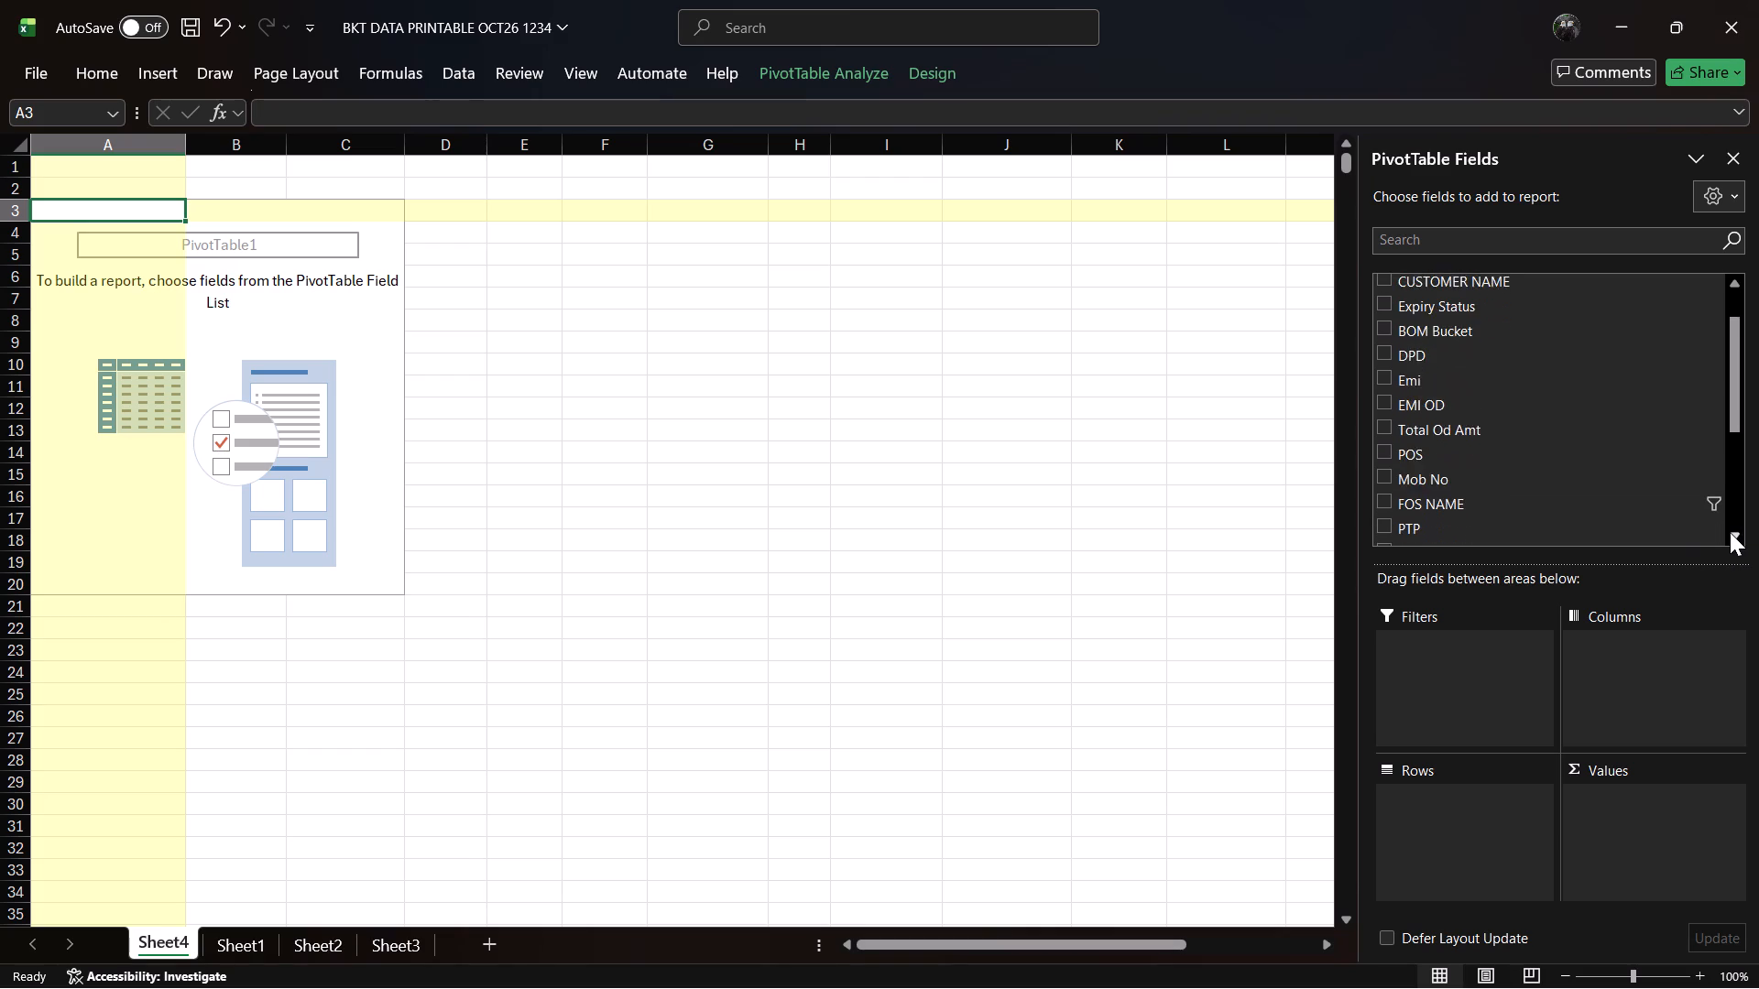
{"action": "triple_click", "coordinate": [1730, 532]}
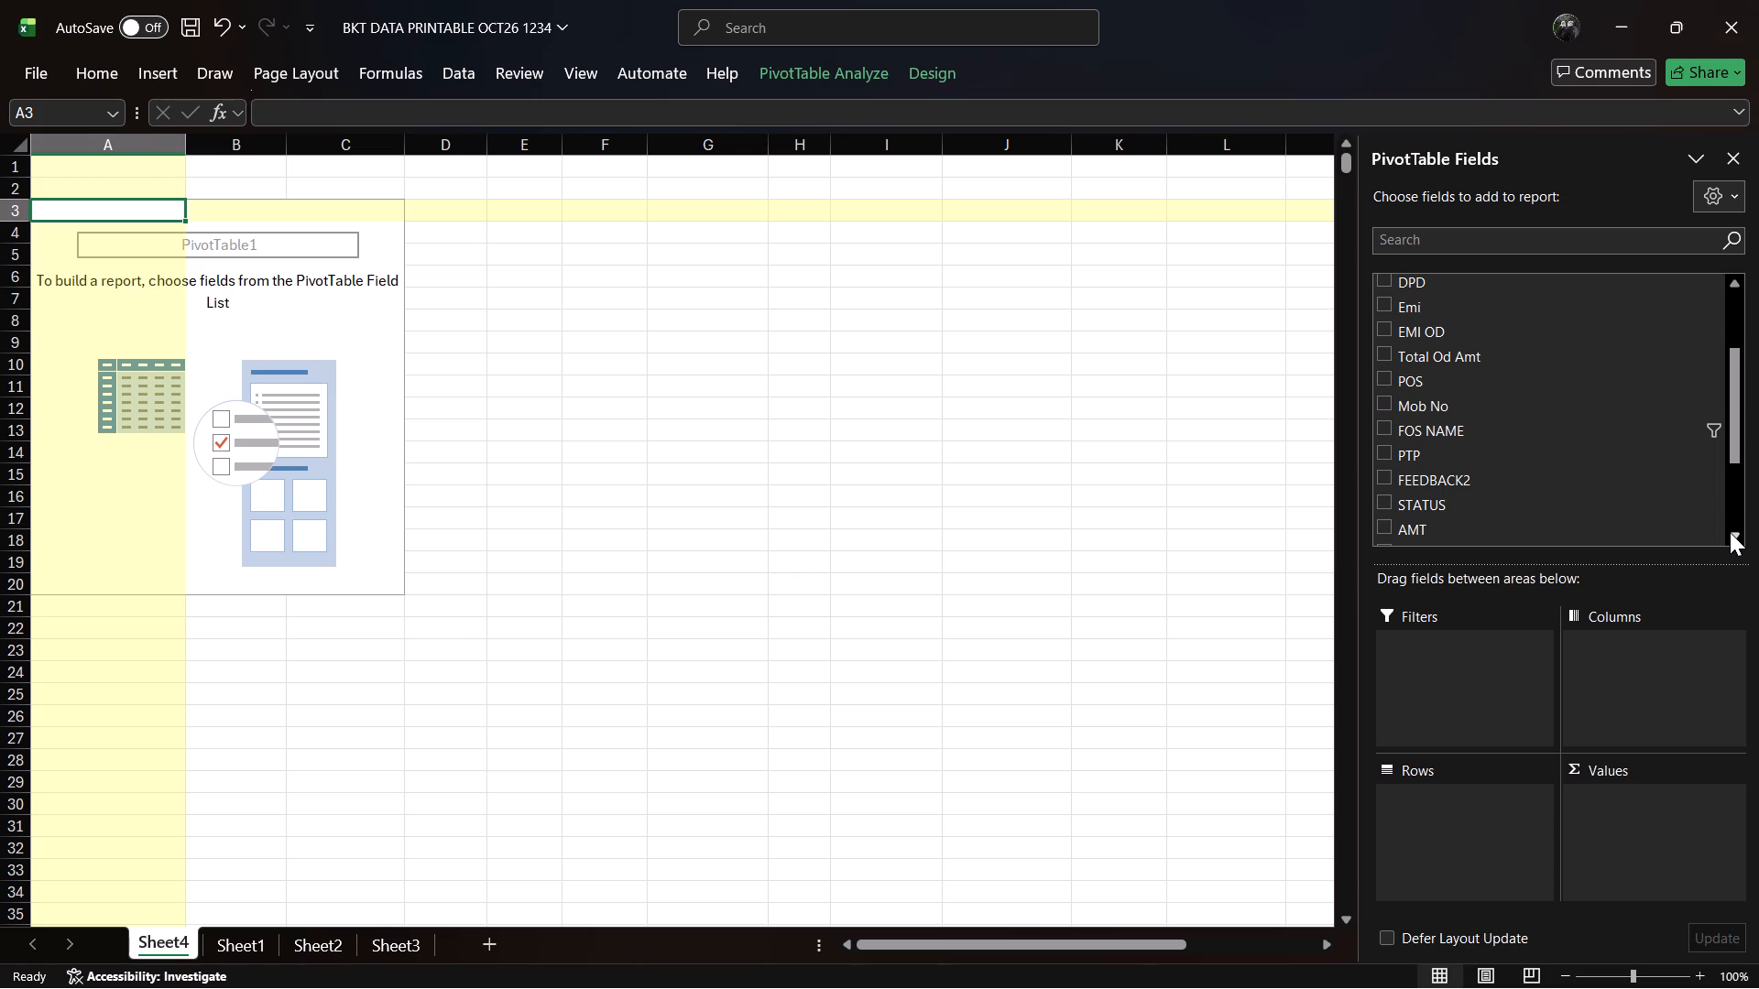
{"action": "triple_click", "coordinate": [1730, 532]}
{"action": "triple_click", "coordinate": [1730, 532]}
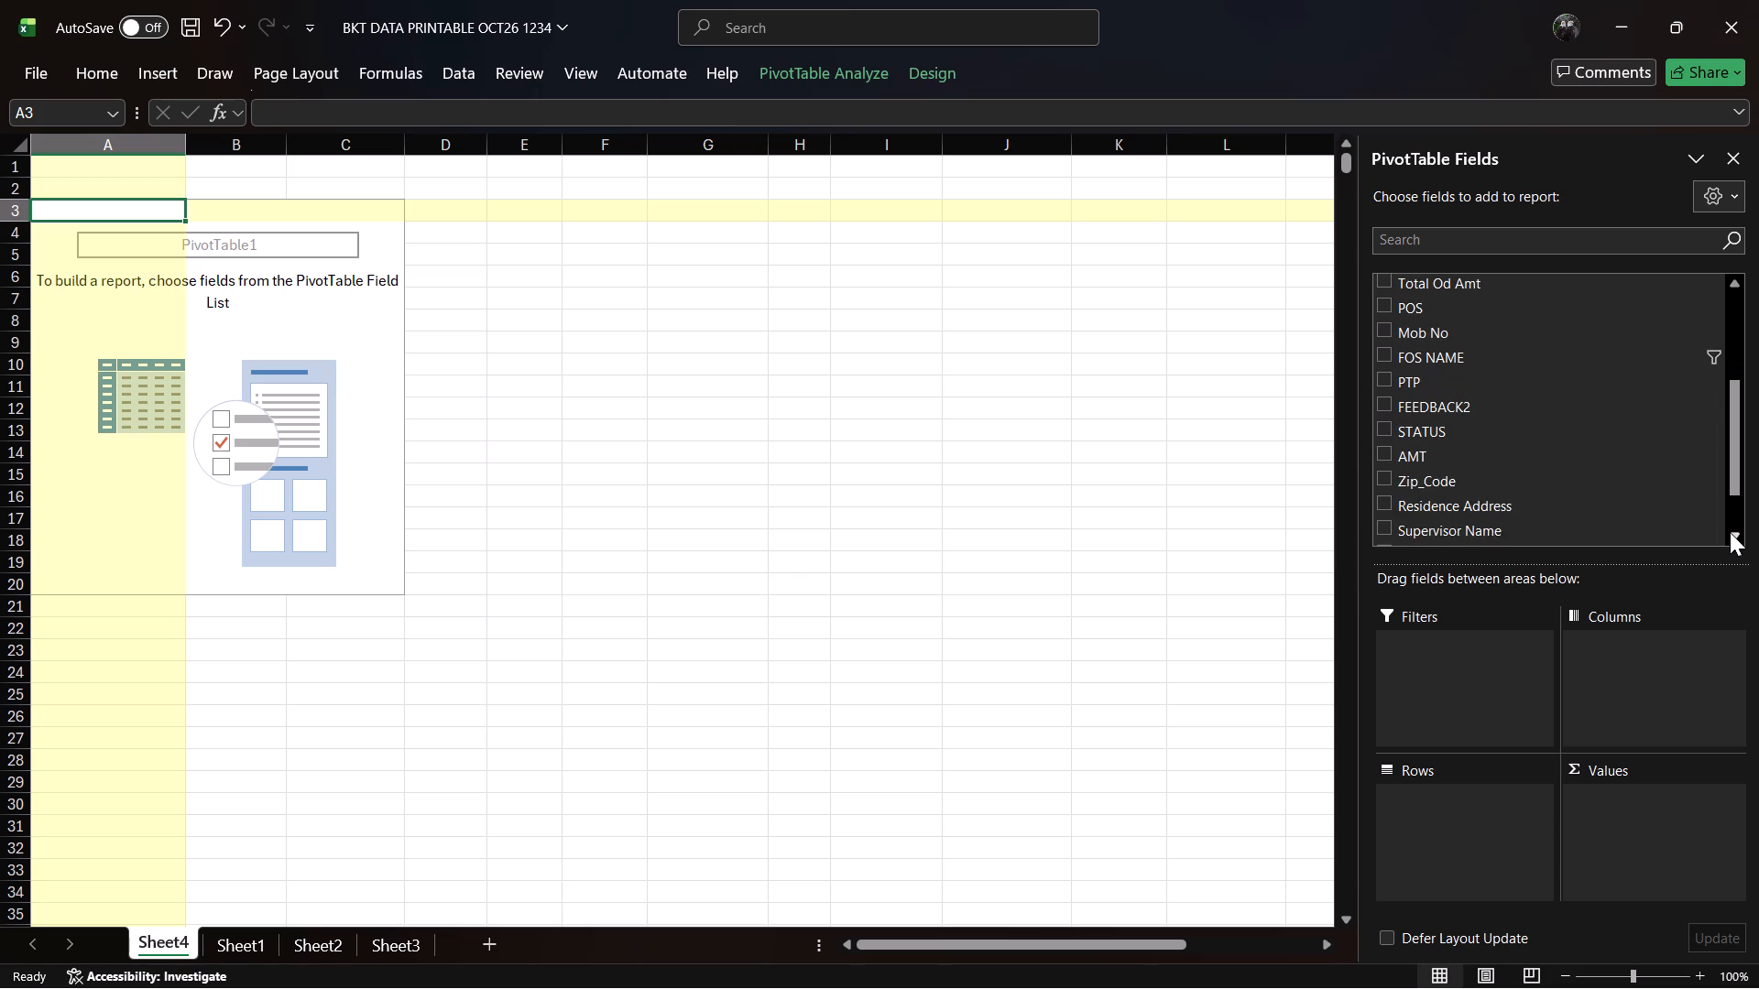
{"action": "triple_click", "coordinate": [1730, 532]}
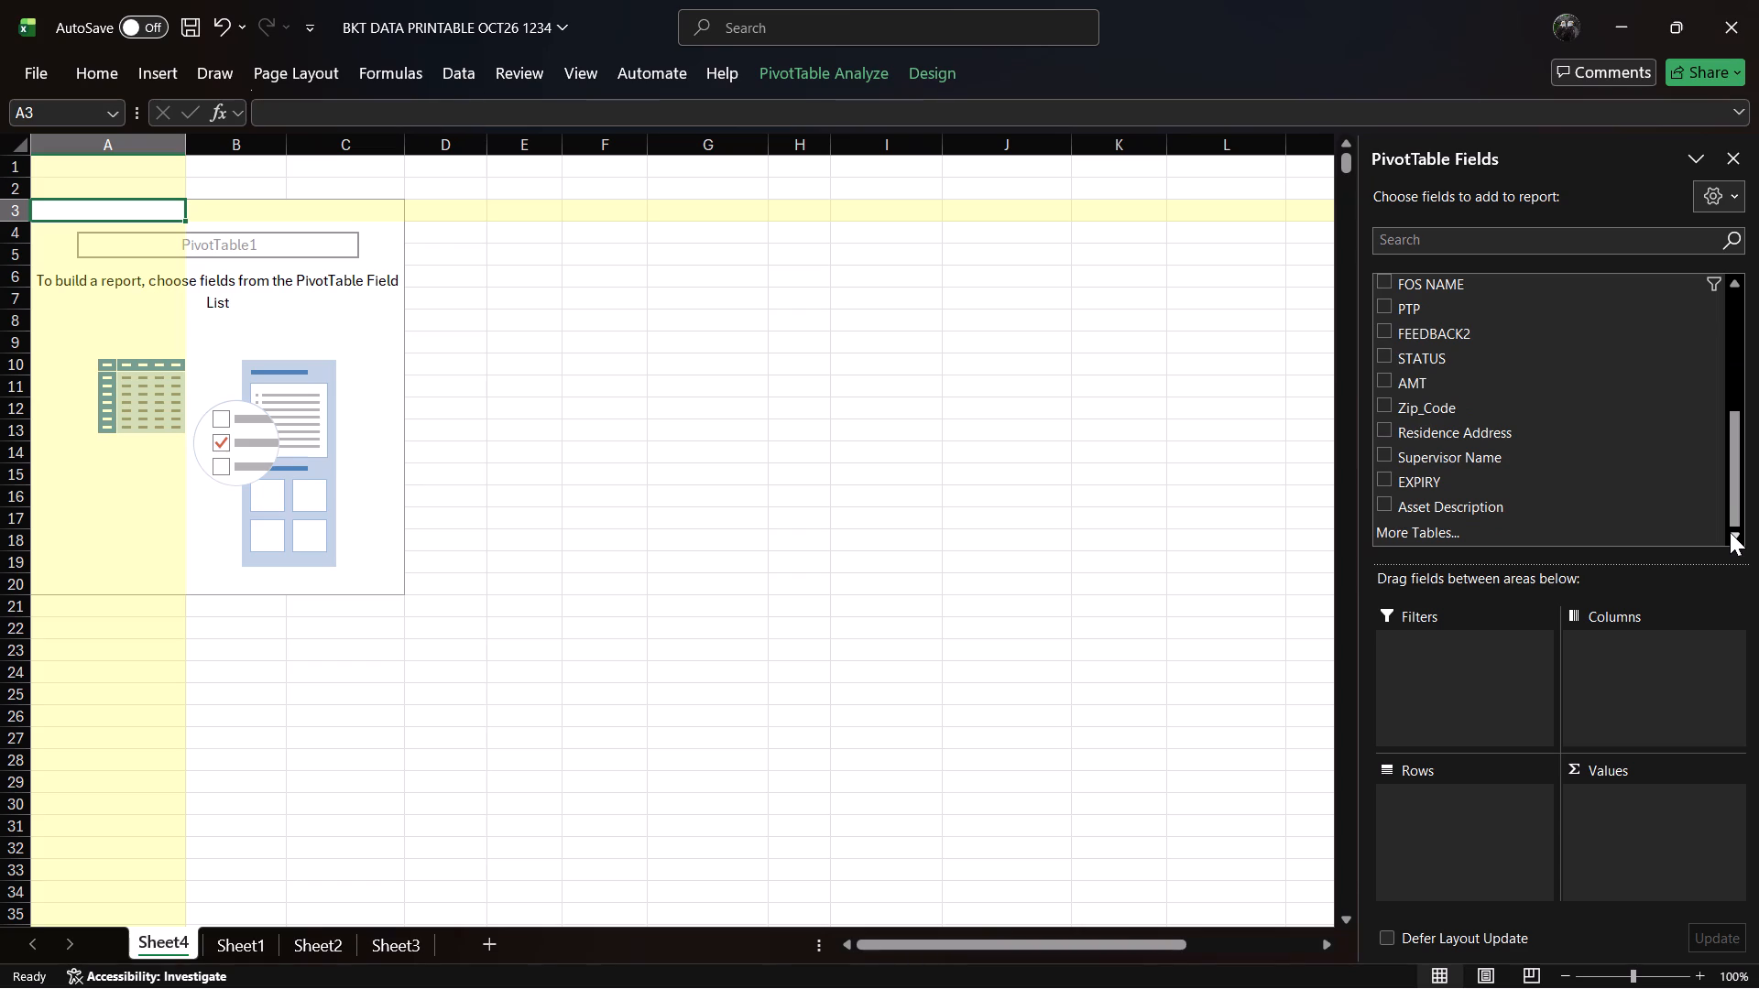
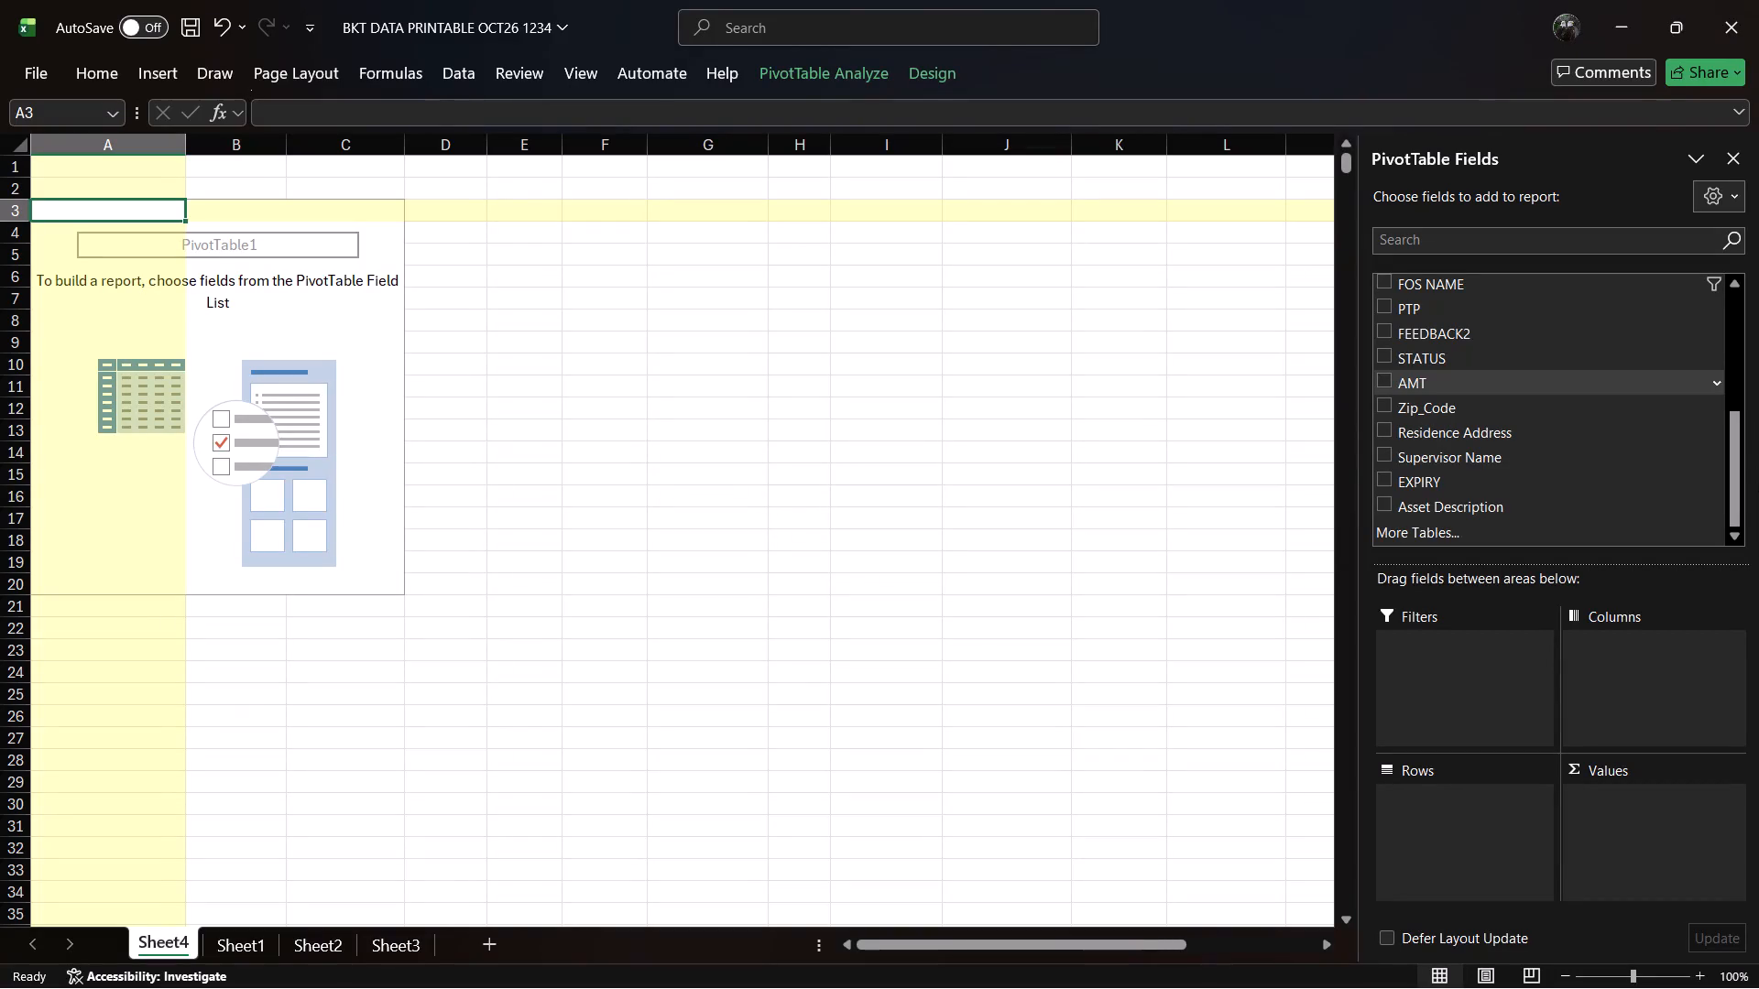
Add the FOS NAME field to the PivotTable's Rows.
{"action": "left_click", "coordinate": [1733, 282]}
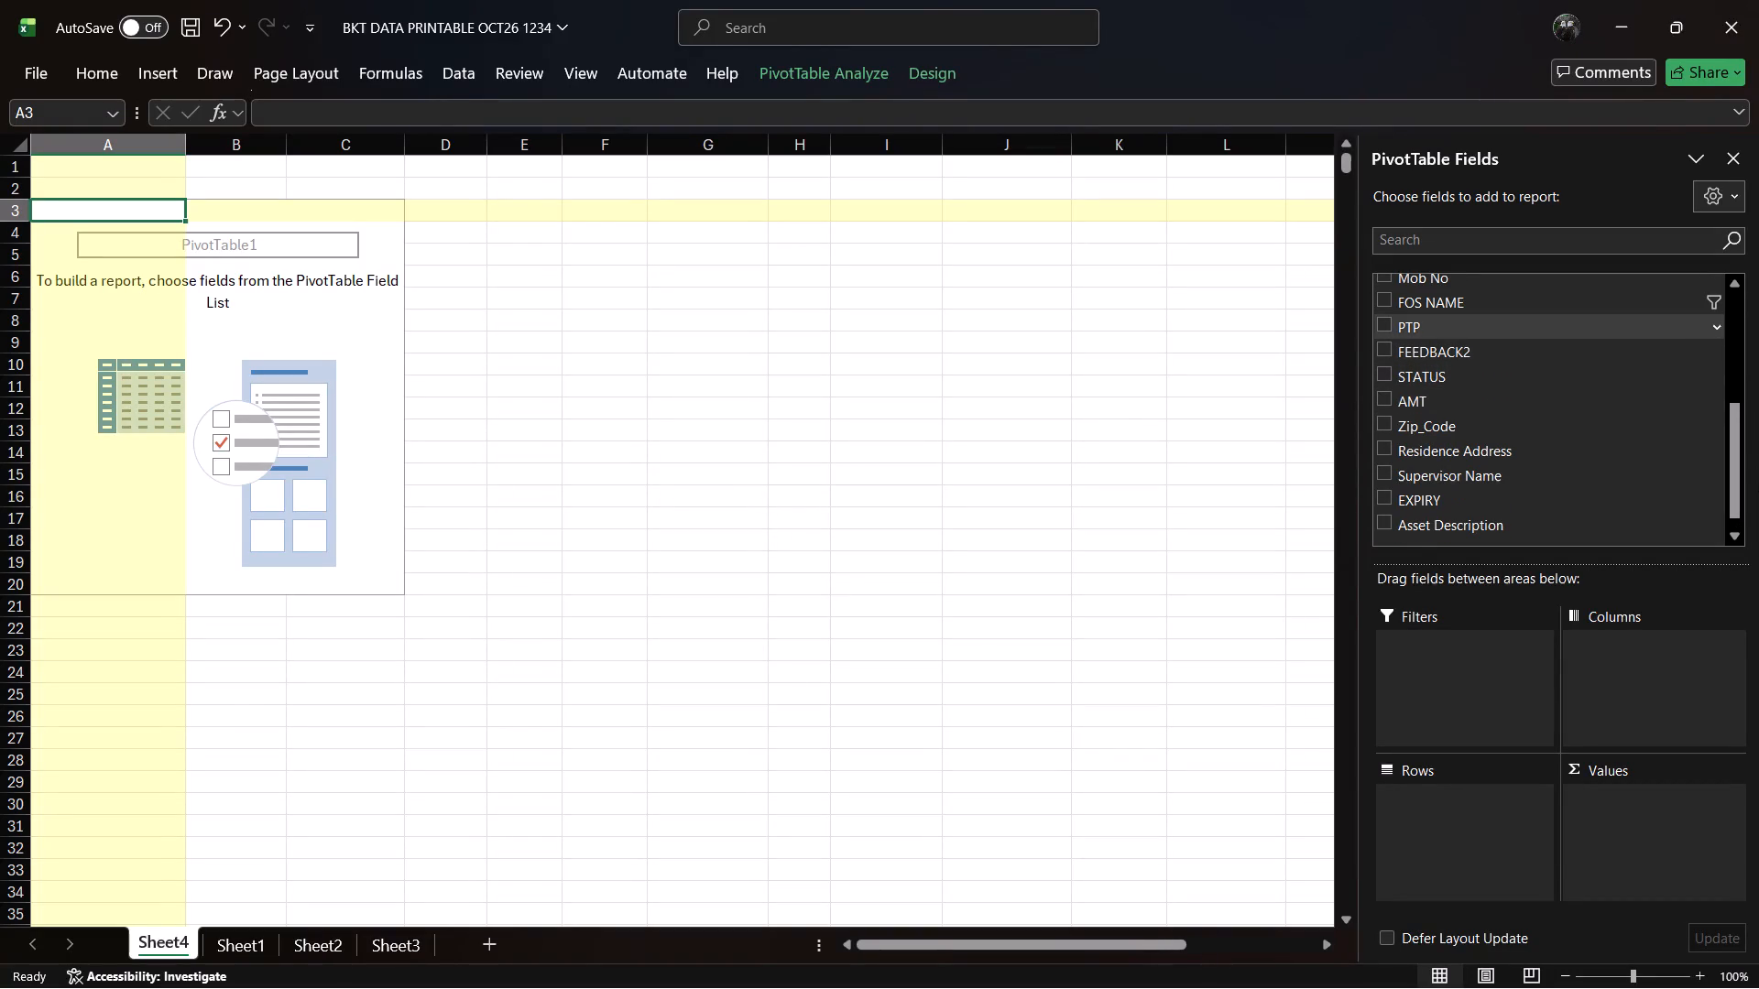
{"action": "left_click", "coordinate": [1513, 308]}
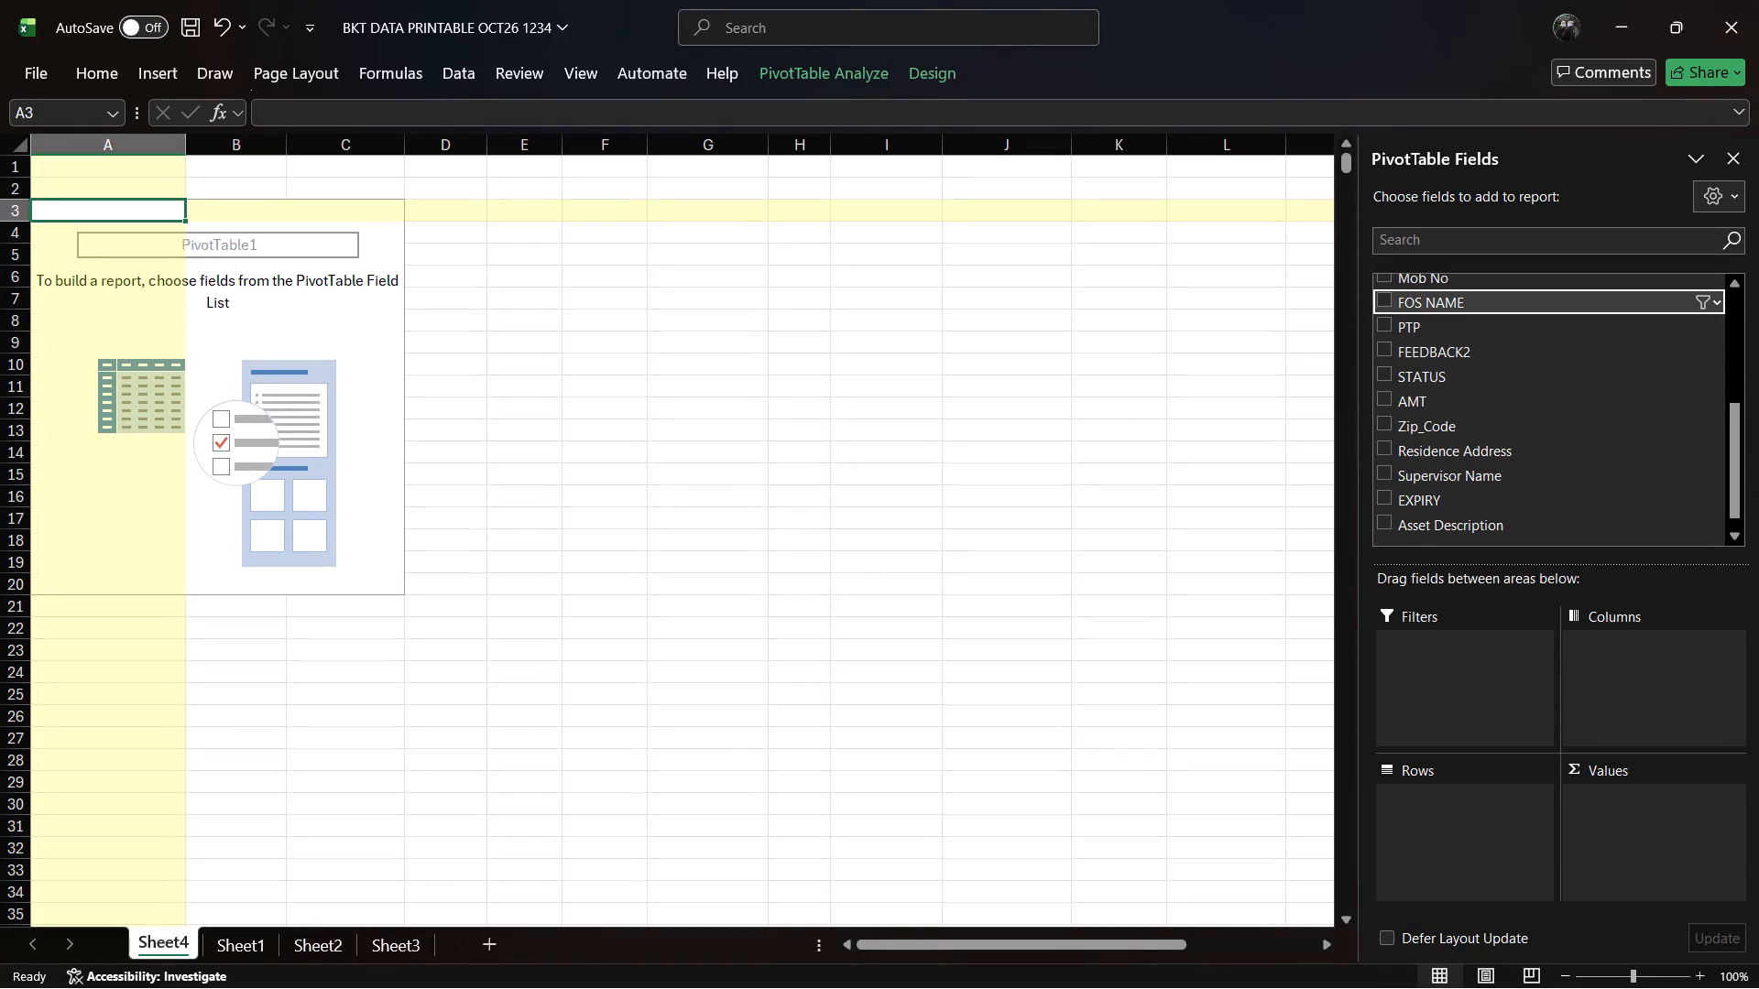
{"action": "left_click", "coordinate": [1389, 294]}
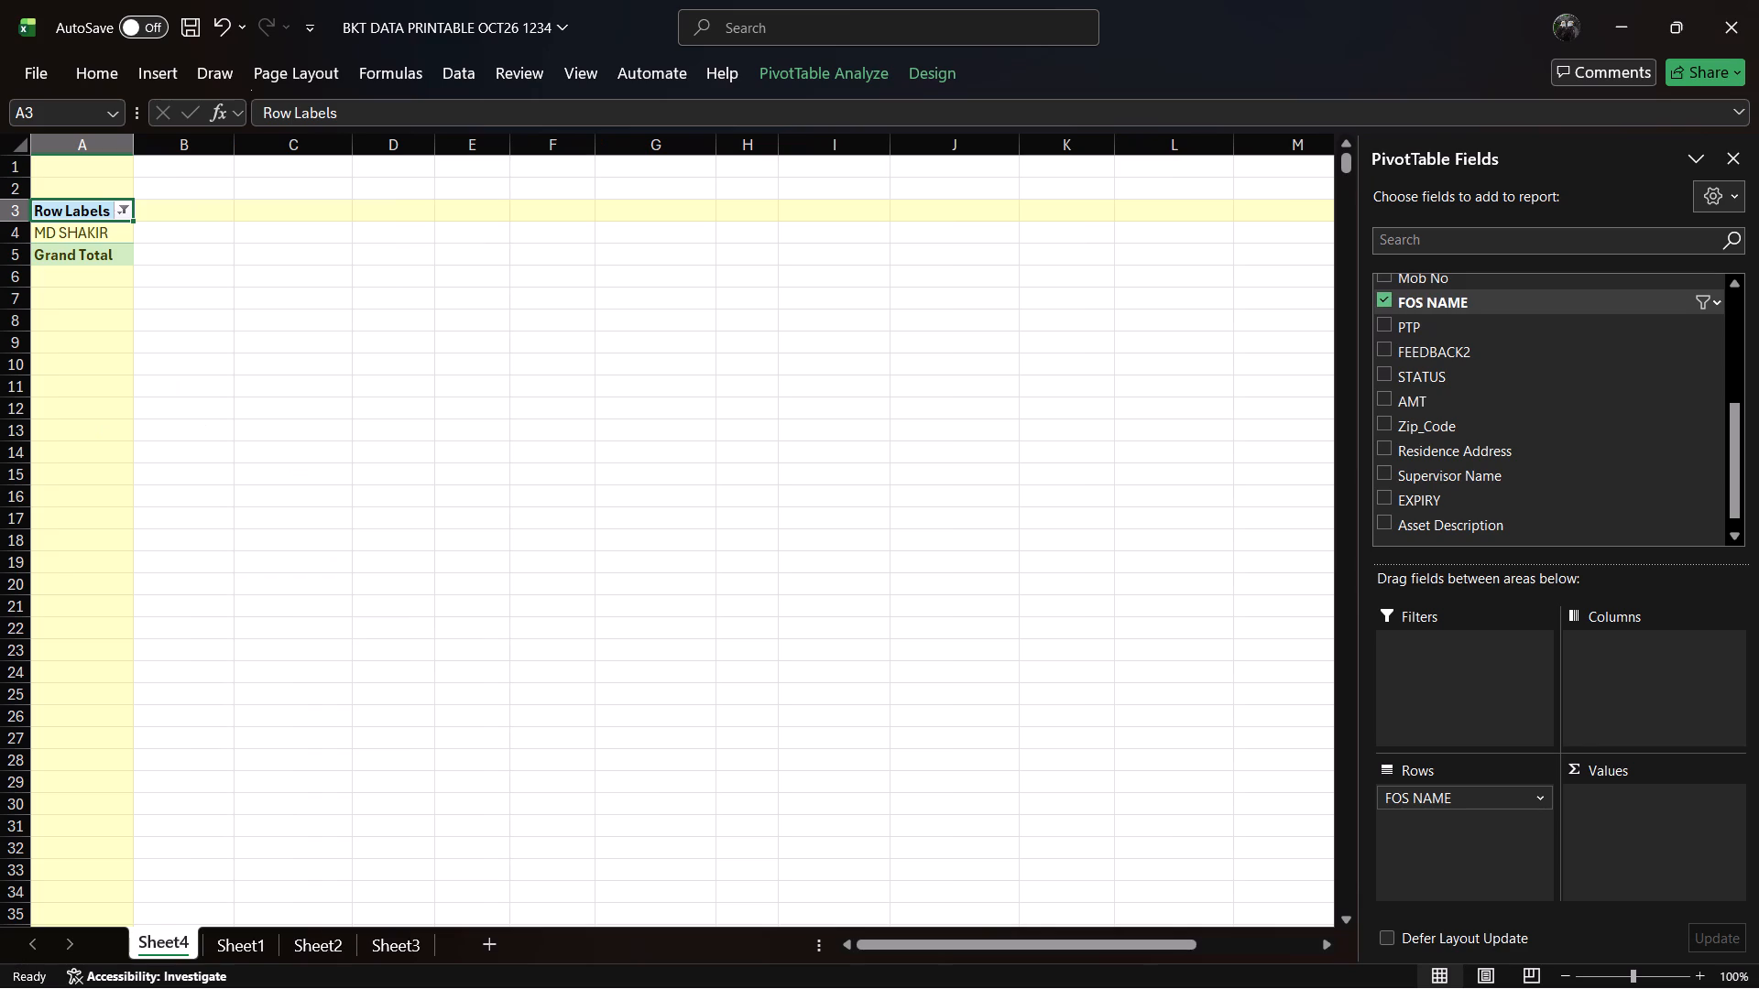
Reset the FOS NAME row label filter so that all names are selected.
{"action": "left_click", "coordinate": [115, 215]}
{"action": "left_click", "coordinate": [80, 465]}
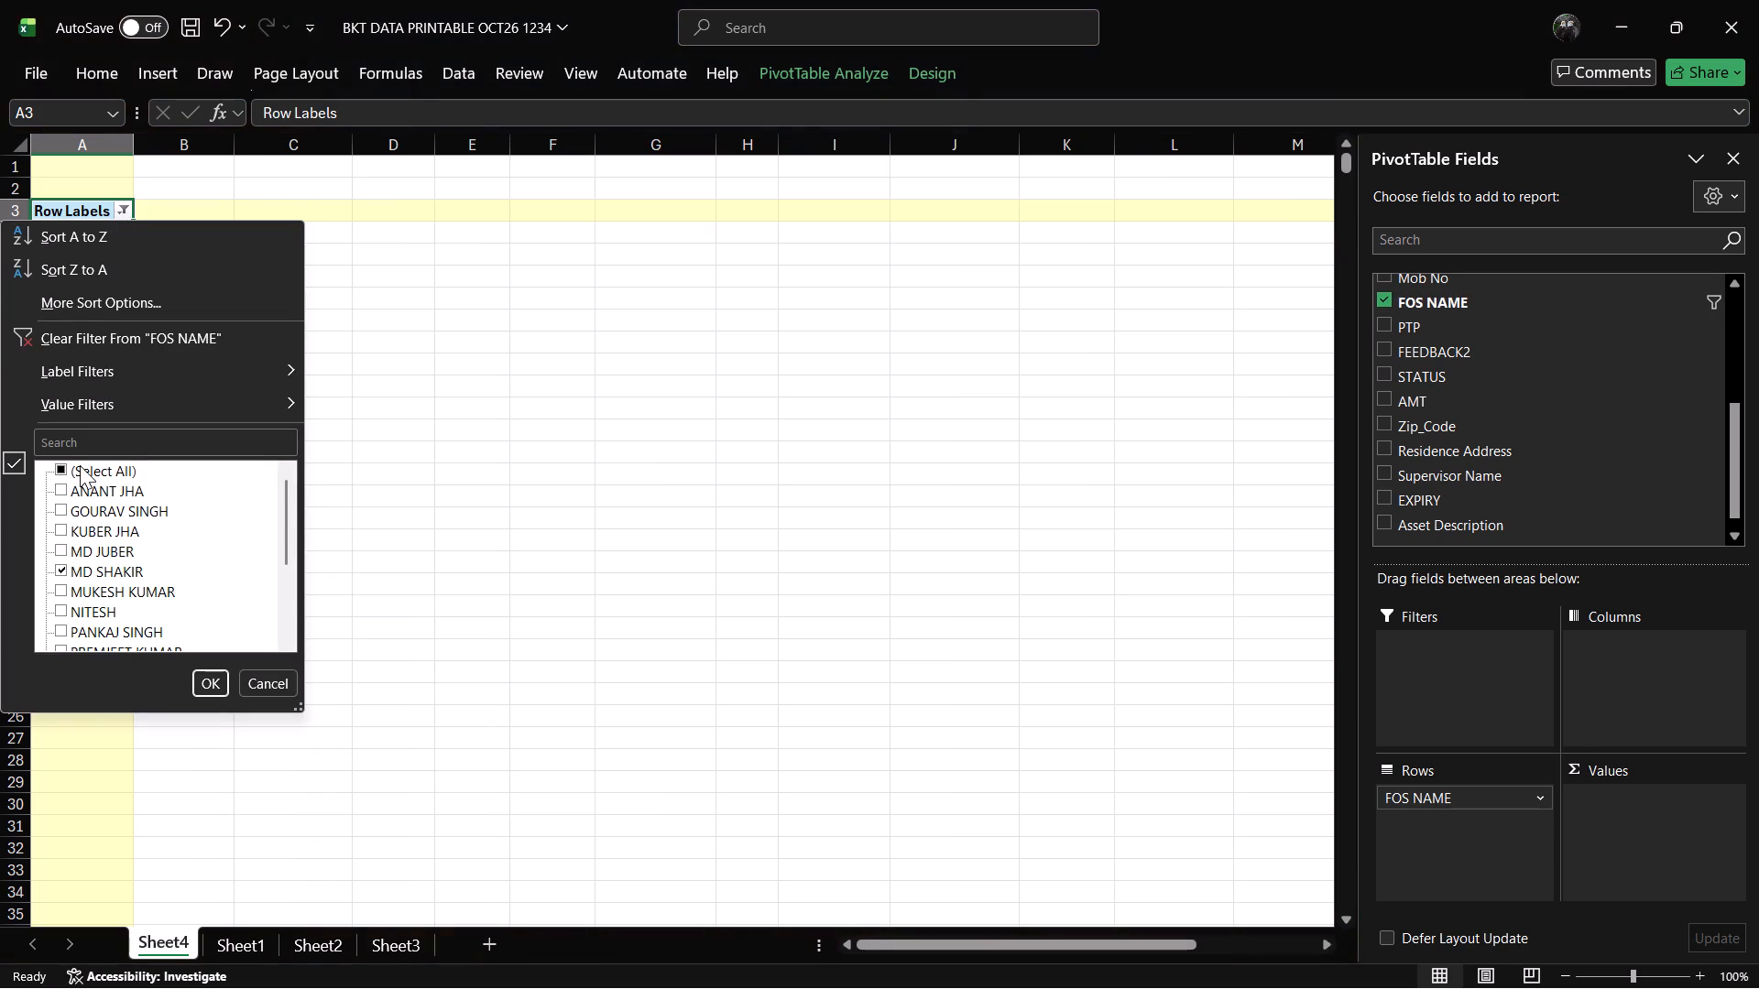
{"action": "left_click", "coordinate": [61, 572]}
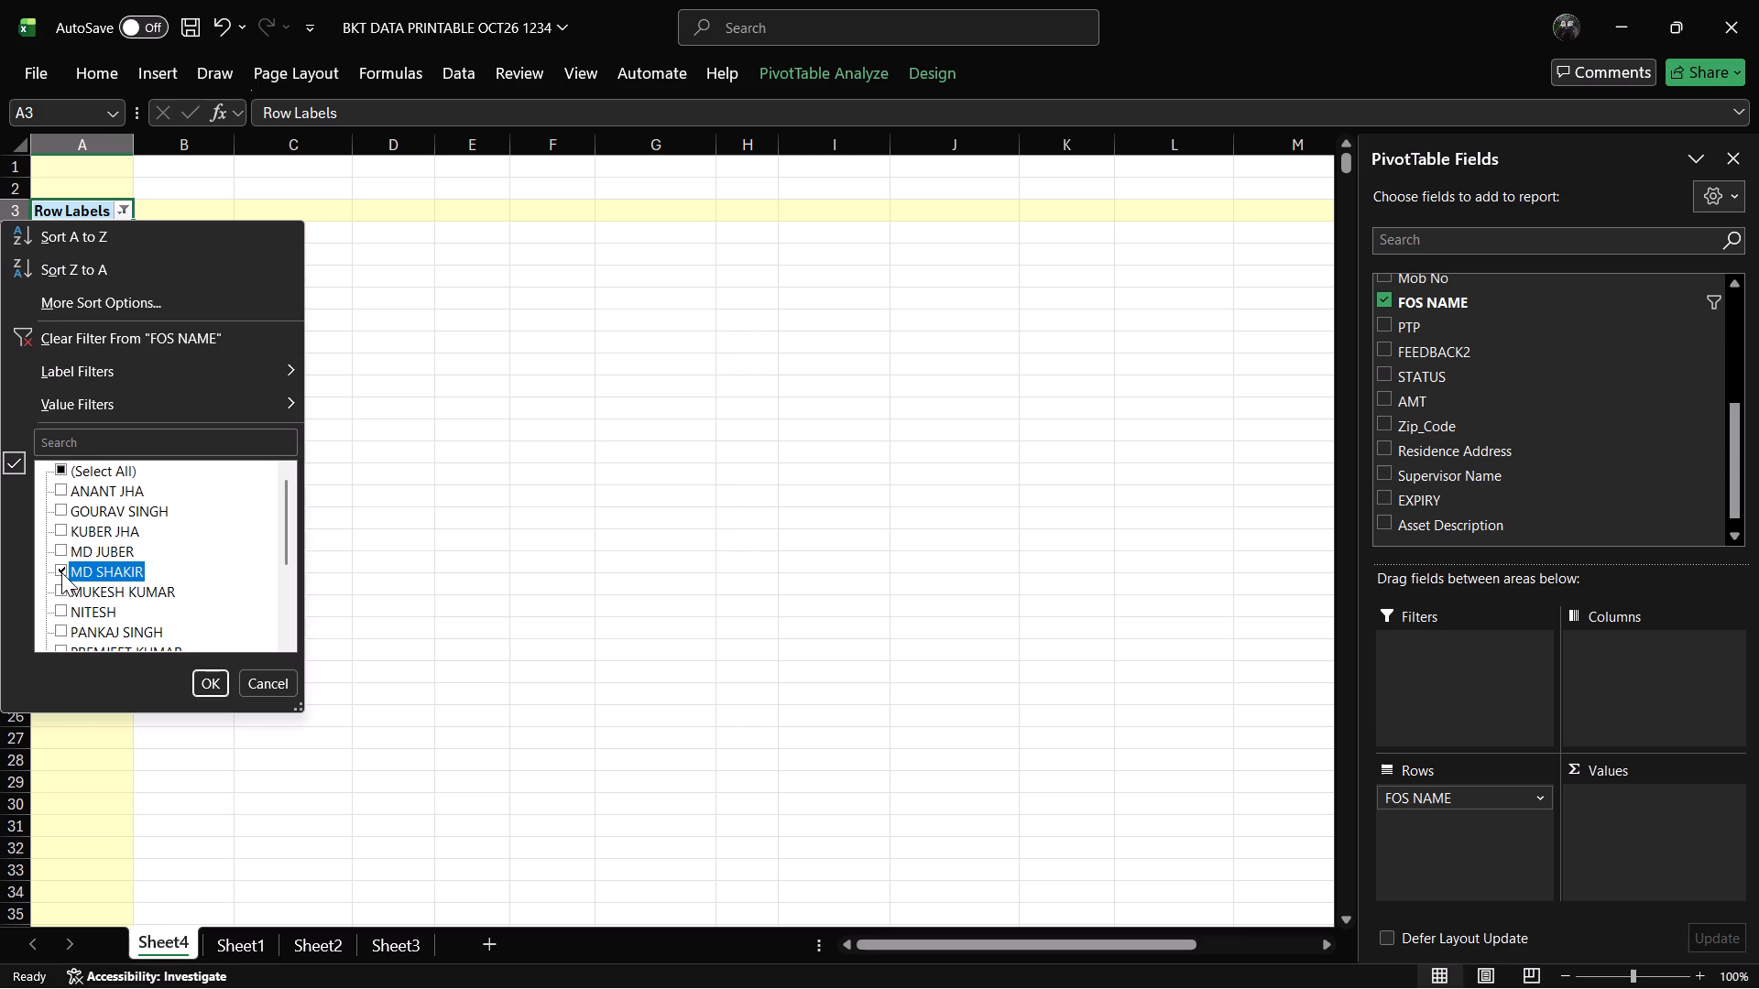
{"action": "left_click", "coordinate": [85, 466]}
{"action": "left_click", "coordinate": [60, 466]}
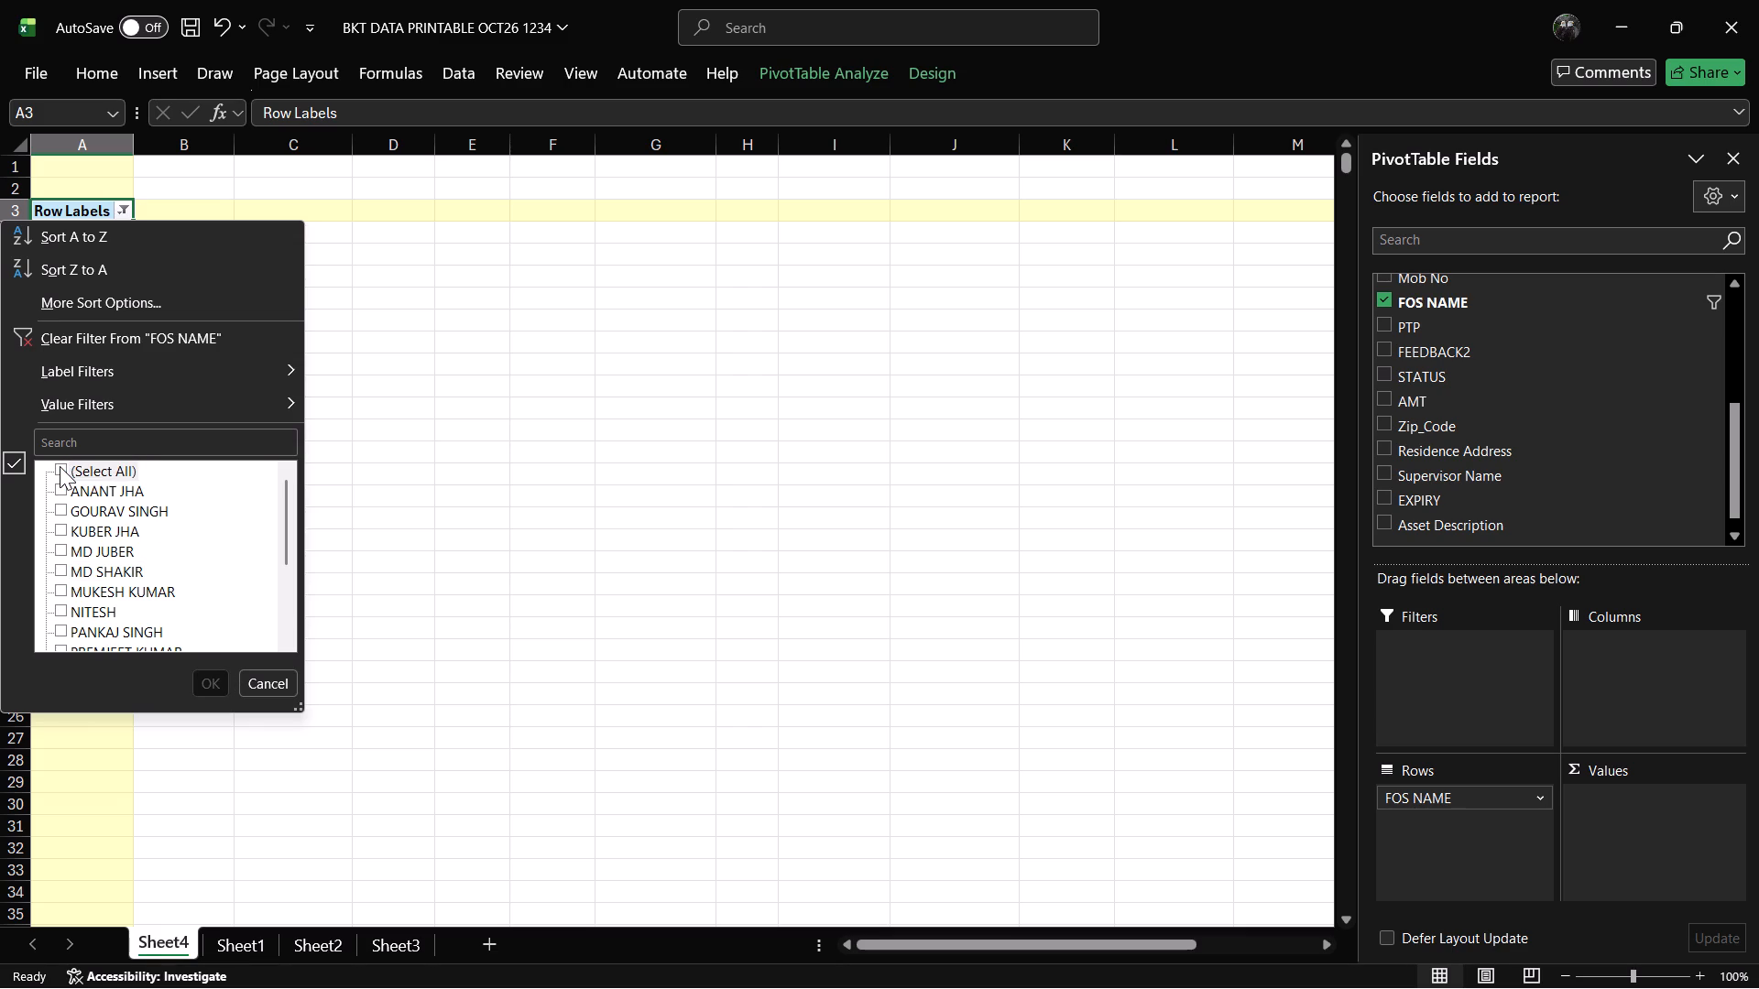
{"action": "left_click", "coordinate": [213, 679]}
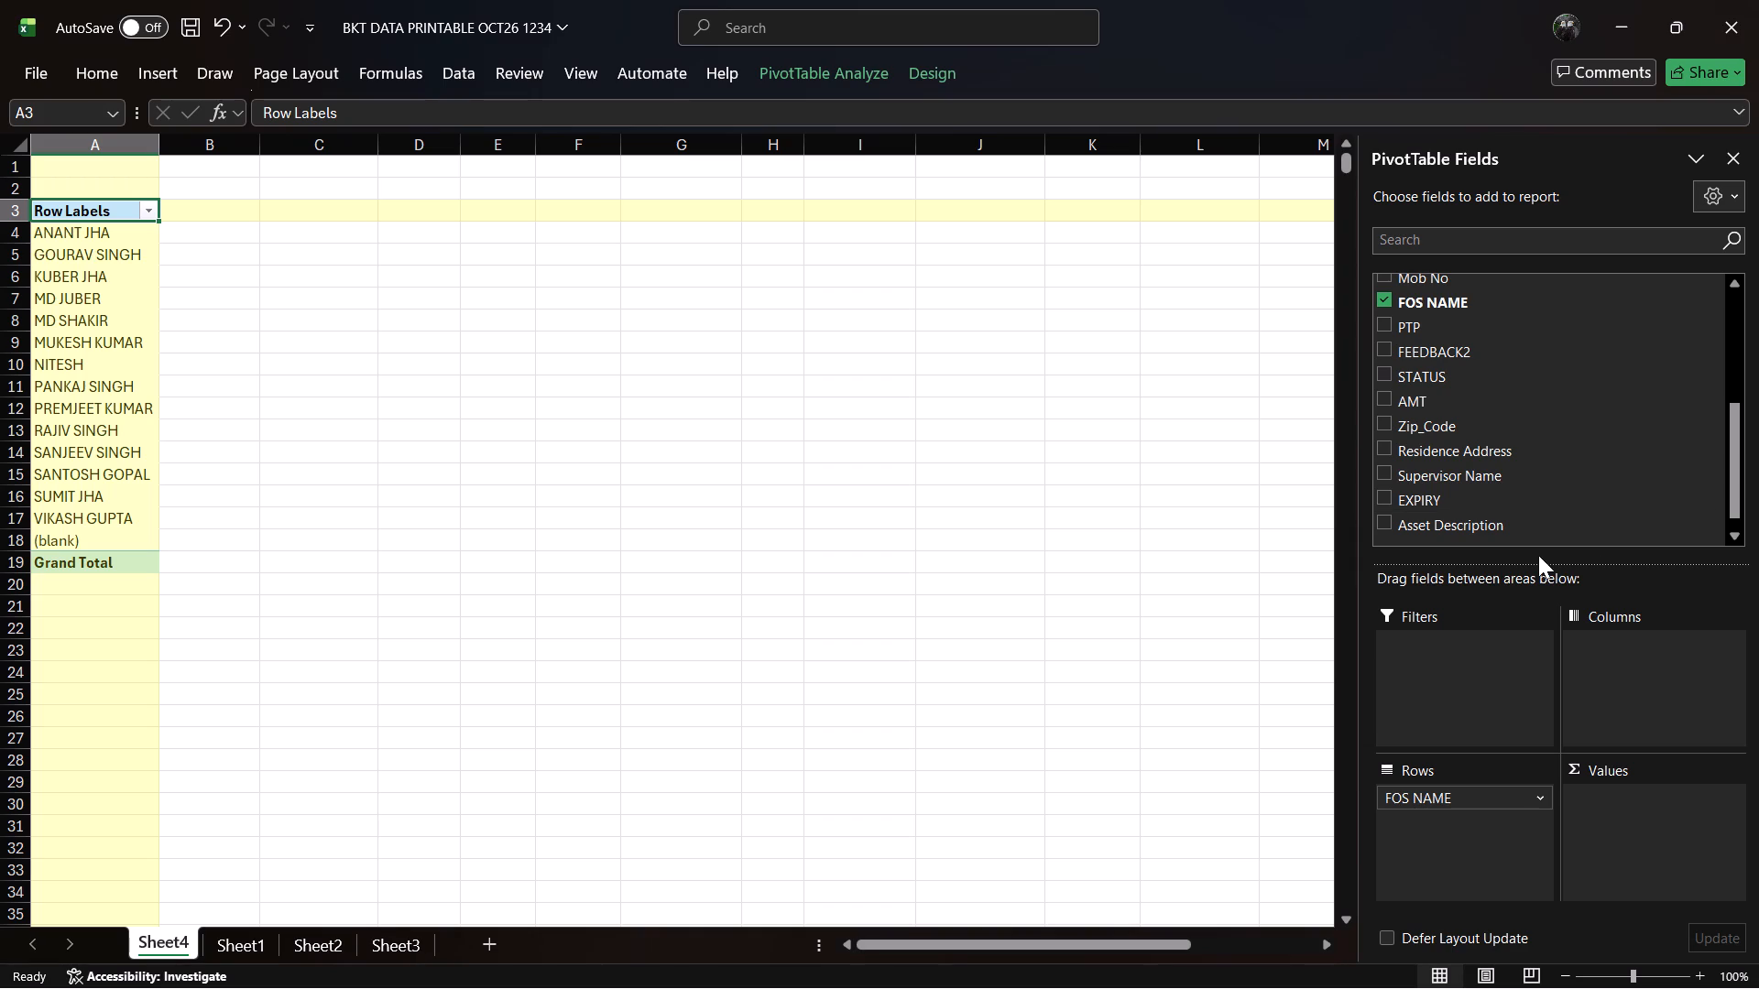
Add the Branch Name field to the PivotTable and move it from Rows to Values as a count.
{"action": "double_click", "coordinate": [1735, 529]}
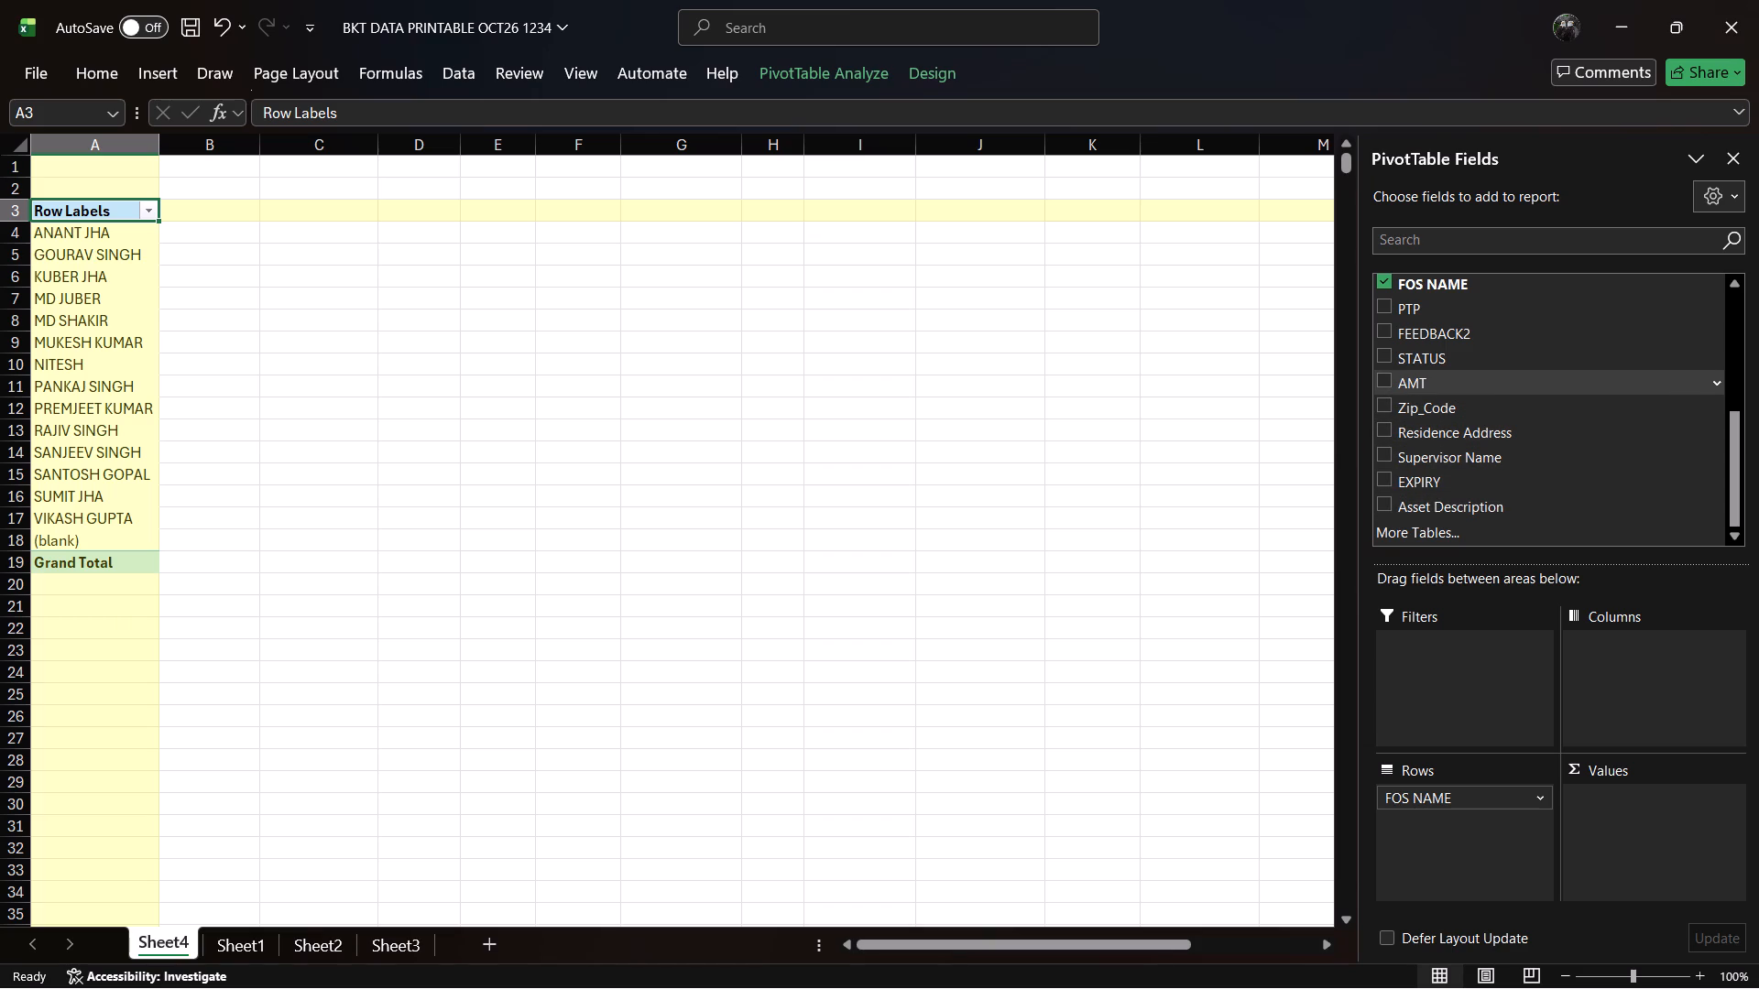
{"action": "triple_click", "coordinate": [1743, 283]}
{"action": "triple_click", "coordinate": [1743, 283]}
{"action": "triple_click", "coordinate": [1743, 283]}
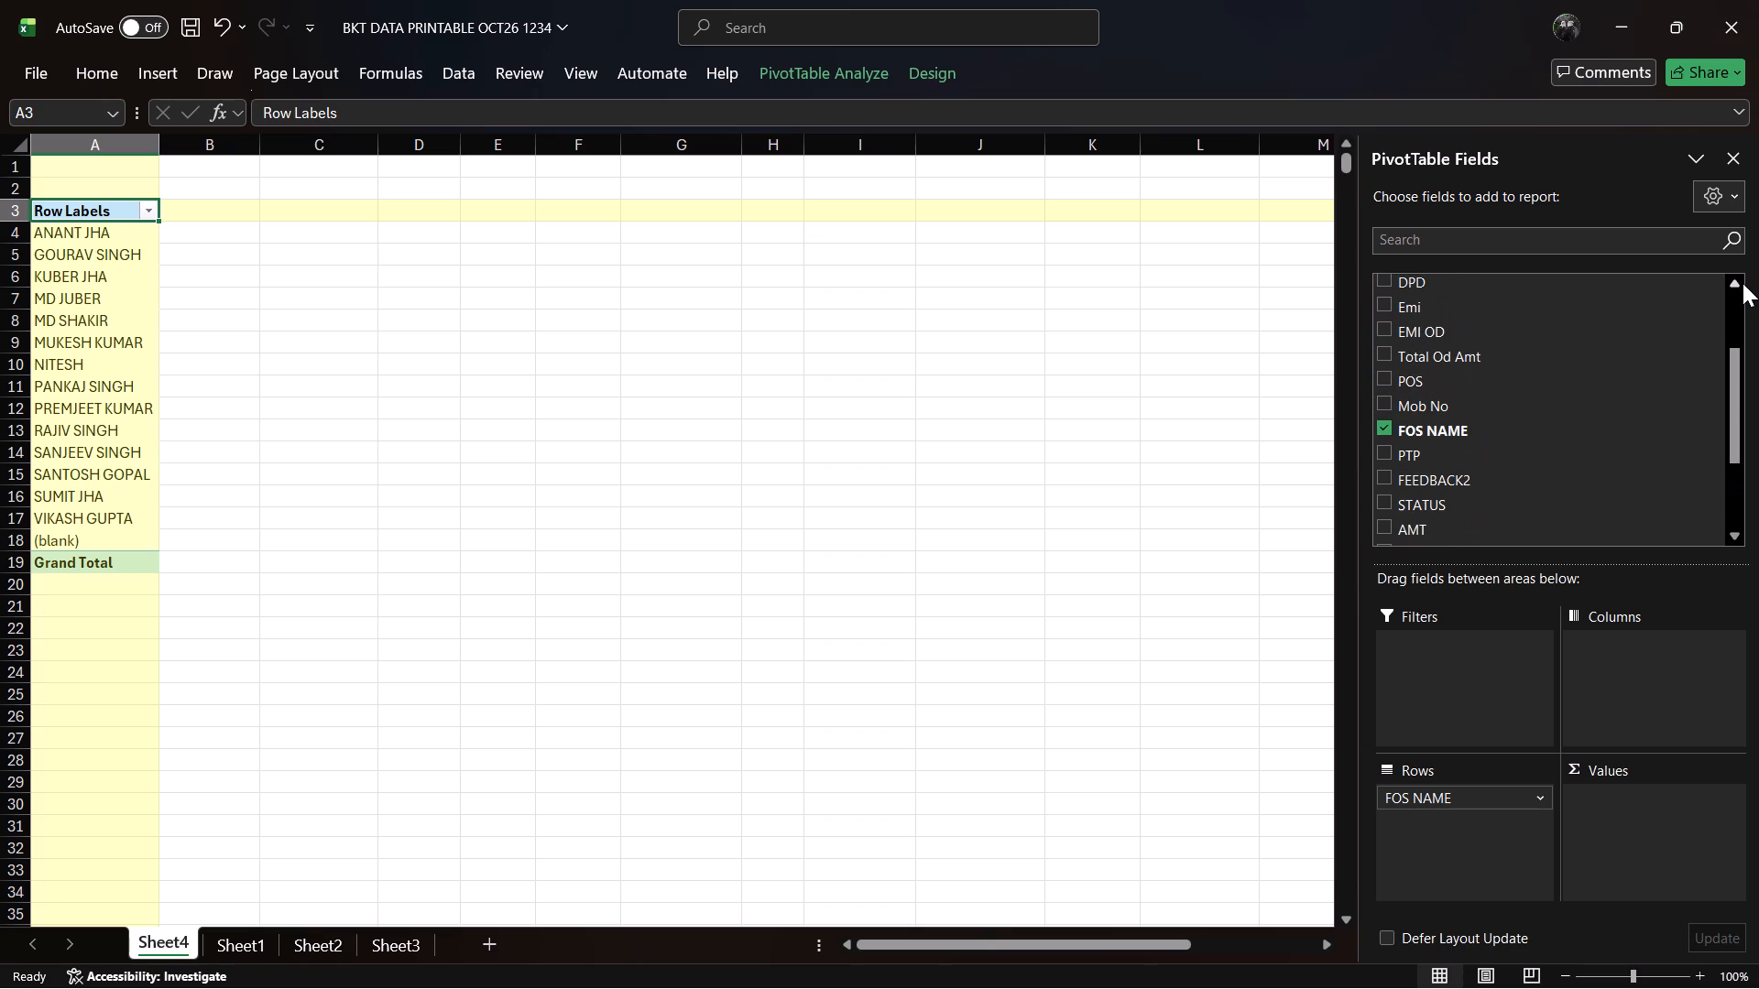
{"action": "left_click", "coordinate": [1743, 283]}
{"action": "left_click", "coordinate": [1743, 283]}
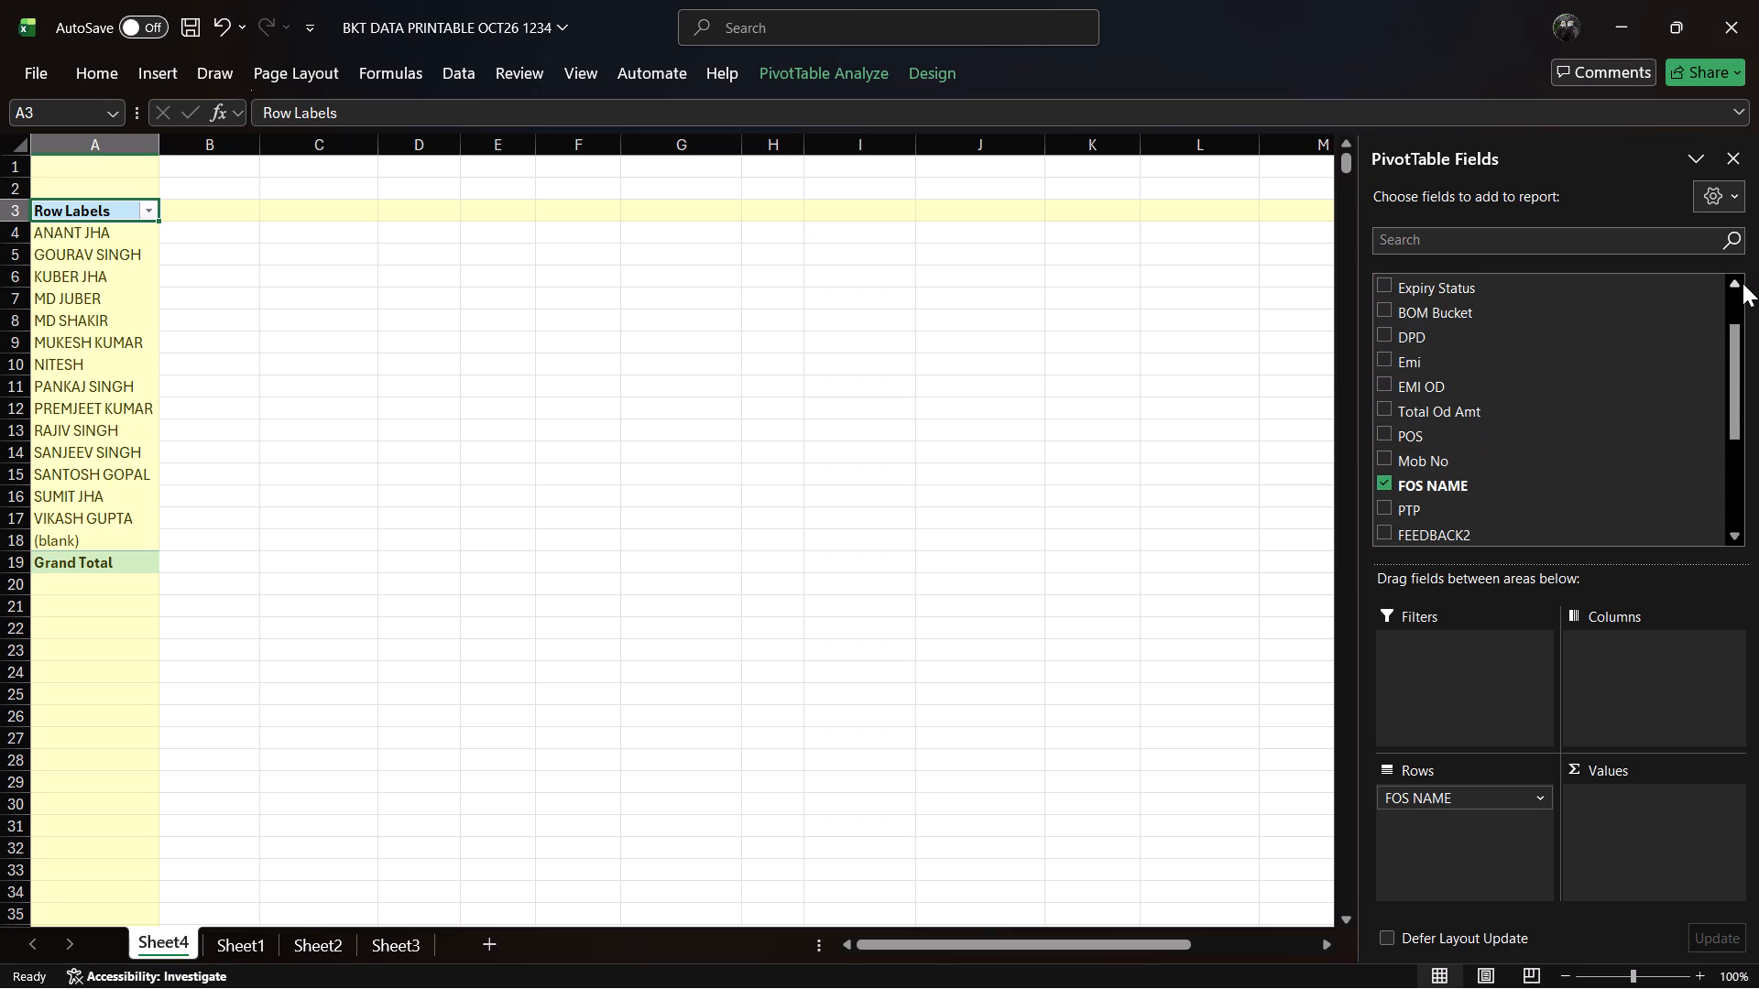
{"action": "triple_click", "coordinate": [1743, 283]}
{"action": "triple_click", "coordinate": [1743, 283]}
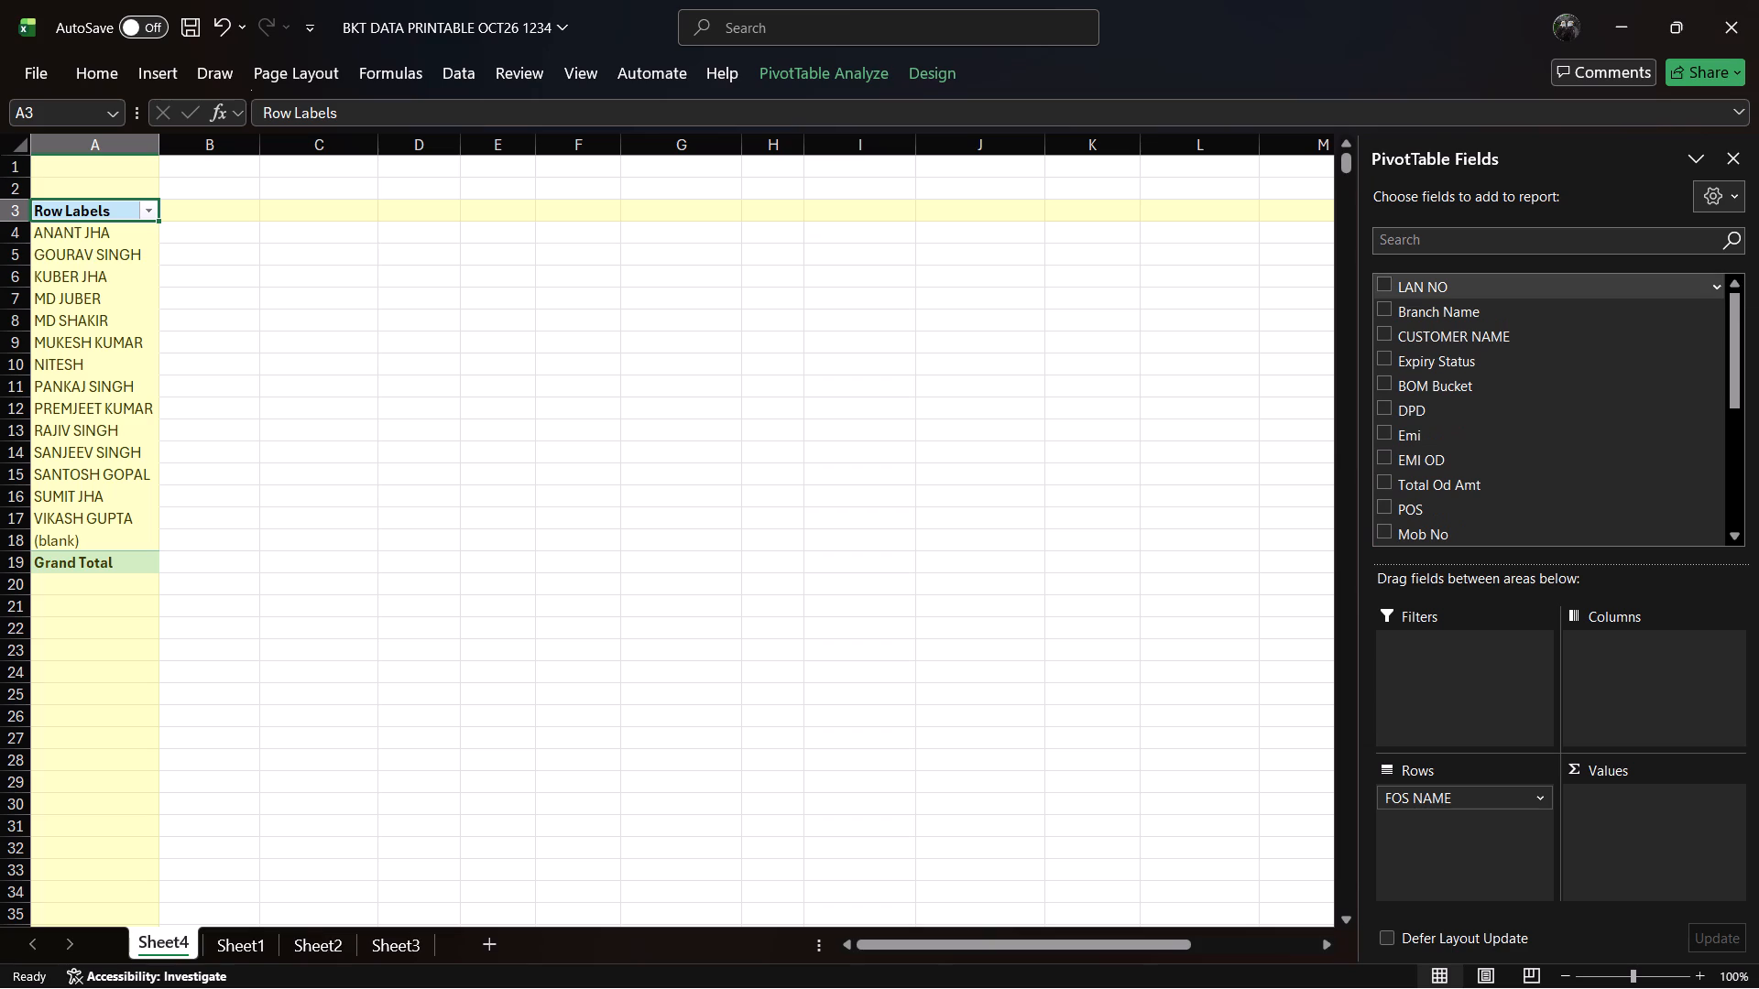
{"action": "left_click", "coordinate": [1393, 303]}
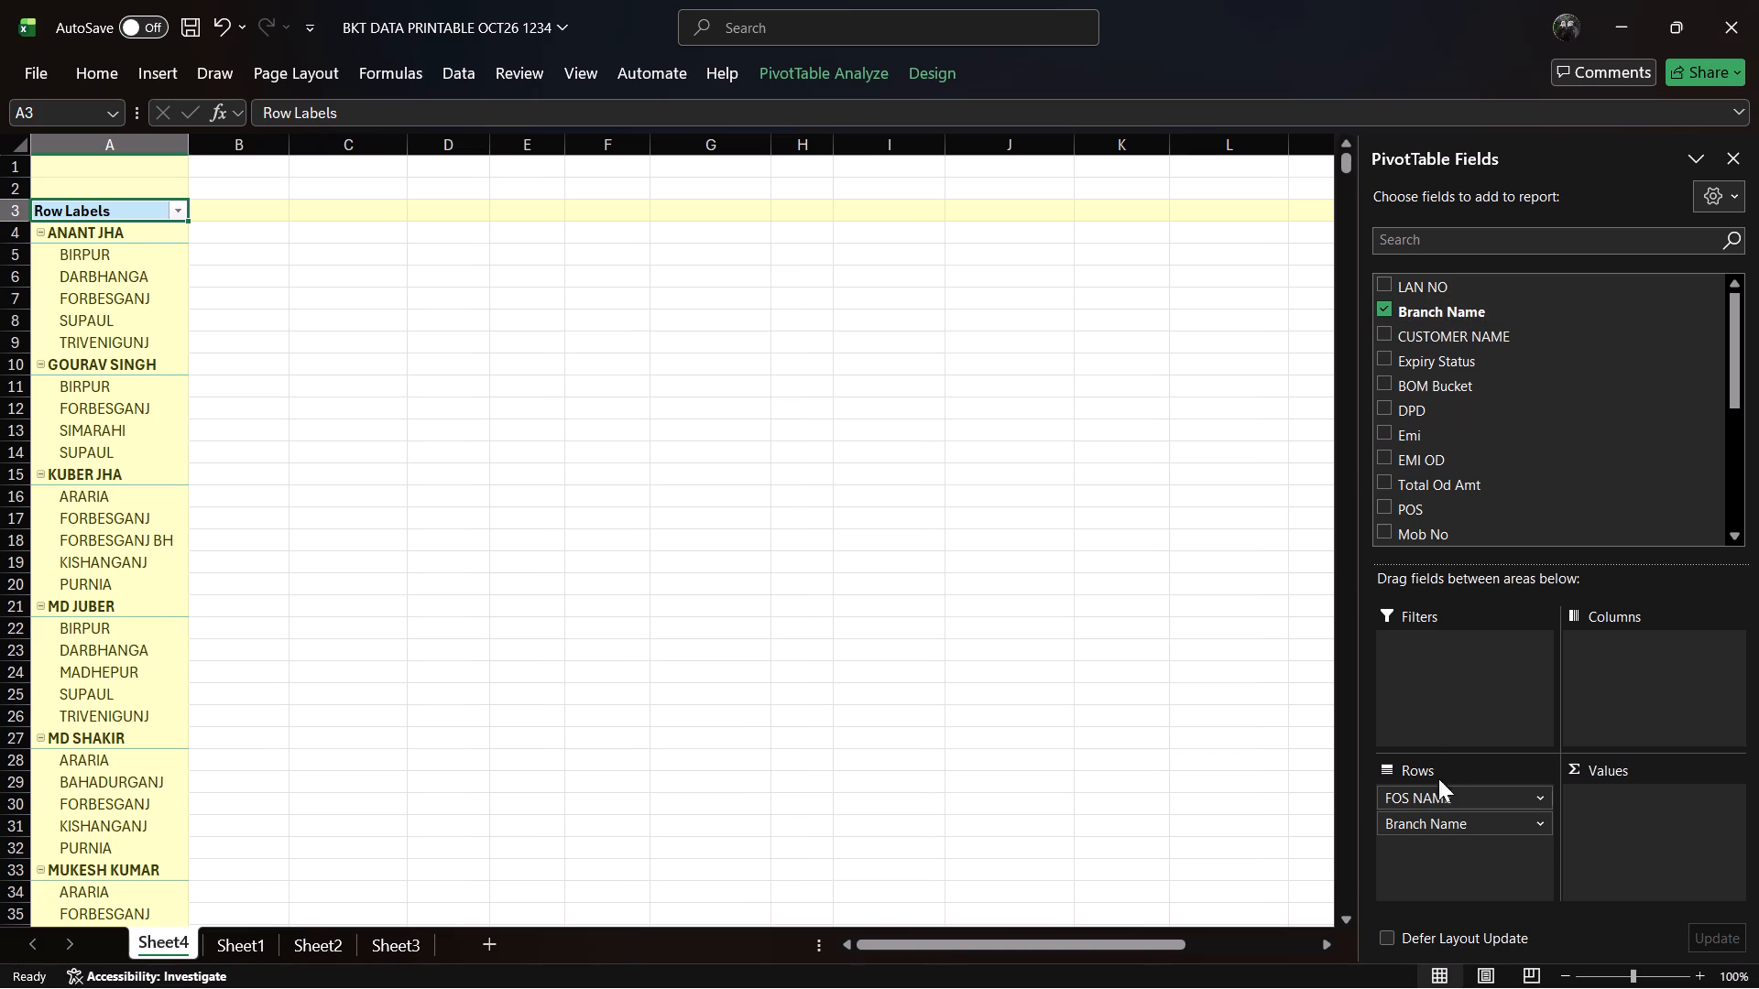
{"action": "left_click", "coordinate": [1416, 826]}
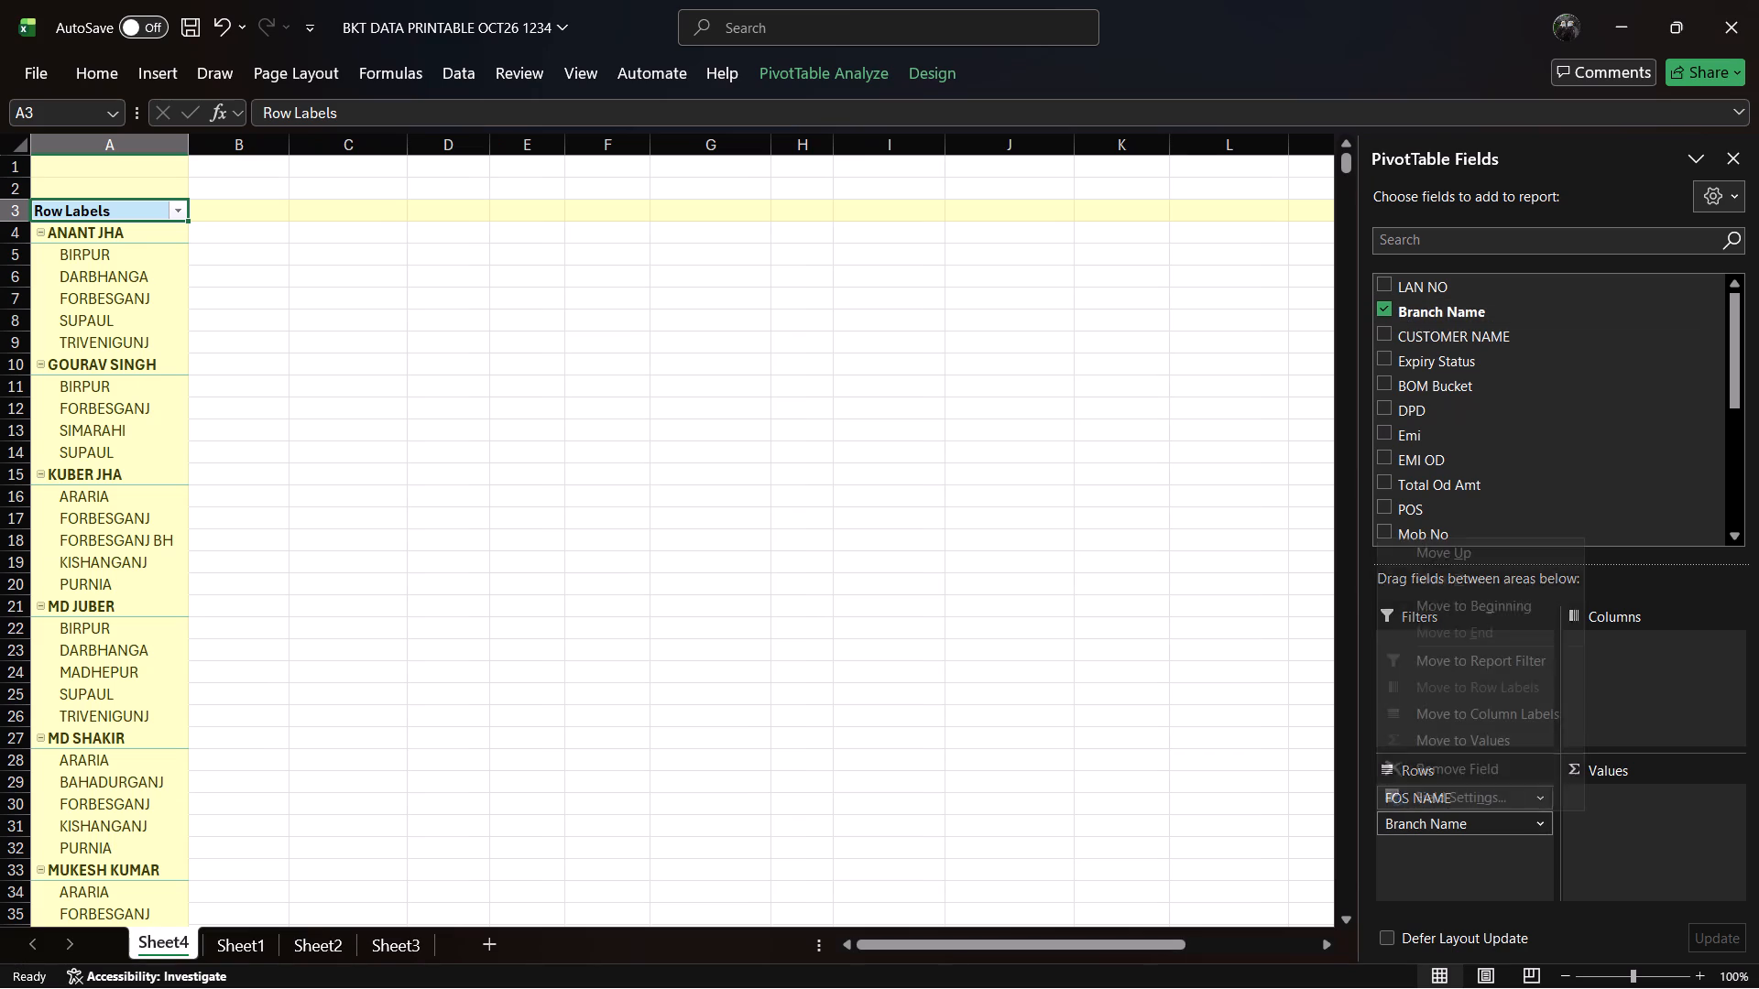
{"action": "left_click_drag", "start_coordinate": [1416, 826], "coordinate": [1604, 795]}
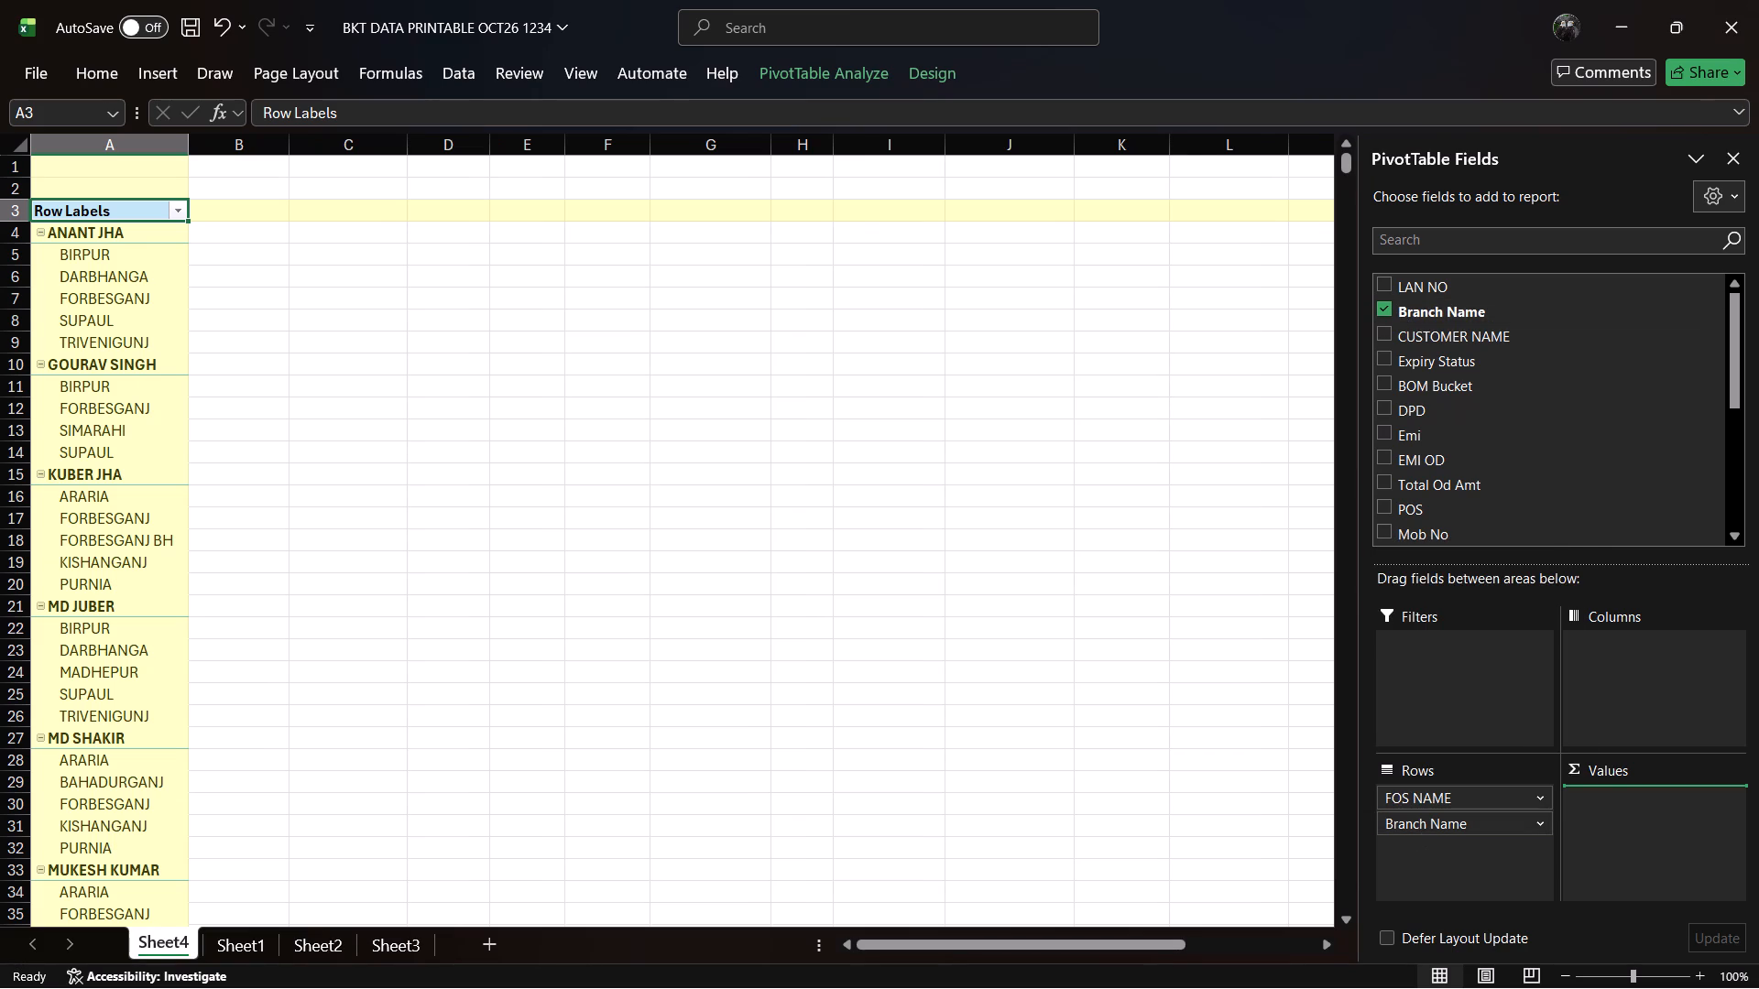
{"action": "left_click_drag", "start_coordinate": [1604, 795], "coordinate": [1612, 795]}
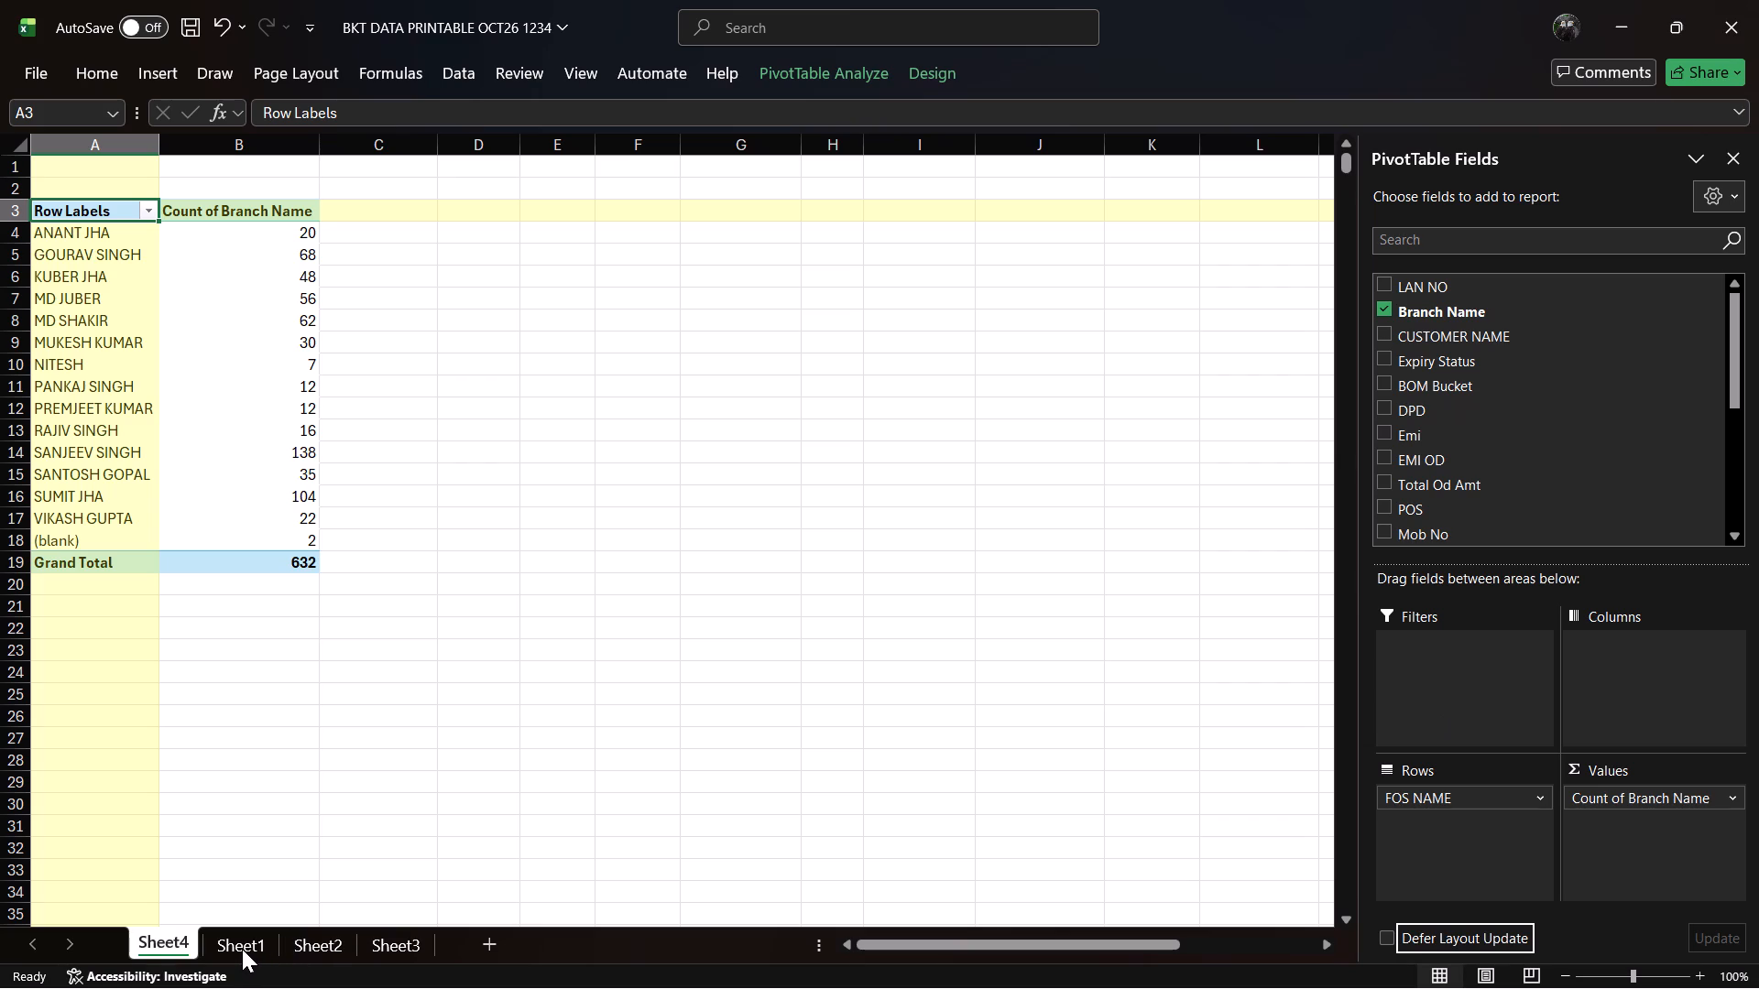
Check the source records on Sheet1 against the branch counts in the PivotTable on Sheet4.
{"action": "key", "text": "ctrl+Page_Up"}
{"action": "key", "text": "ctrl+Page_Down"}
{"action": "key", "text": "ctrl+Page_Down"}
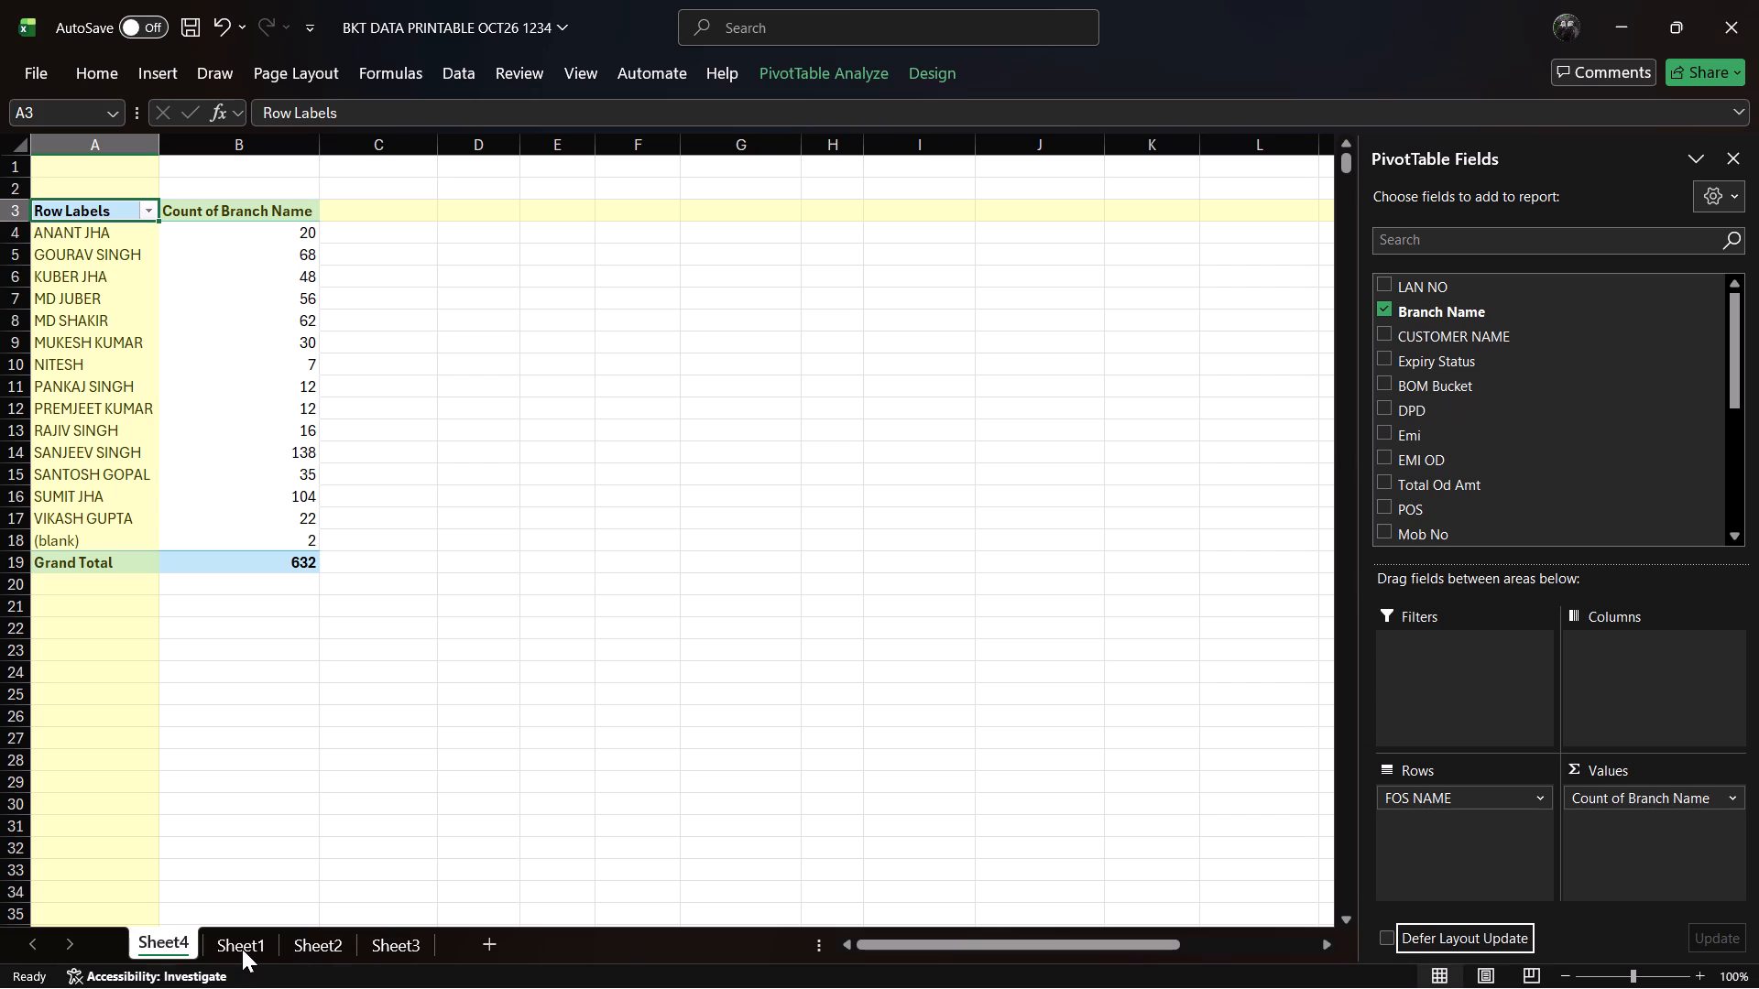
{"action": "left_click", "coordinate": [242, 949]}
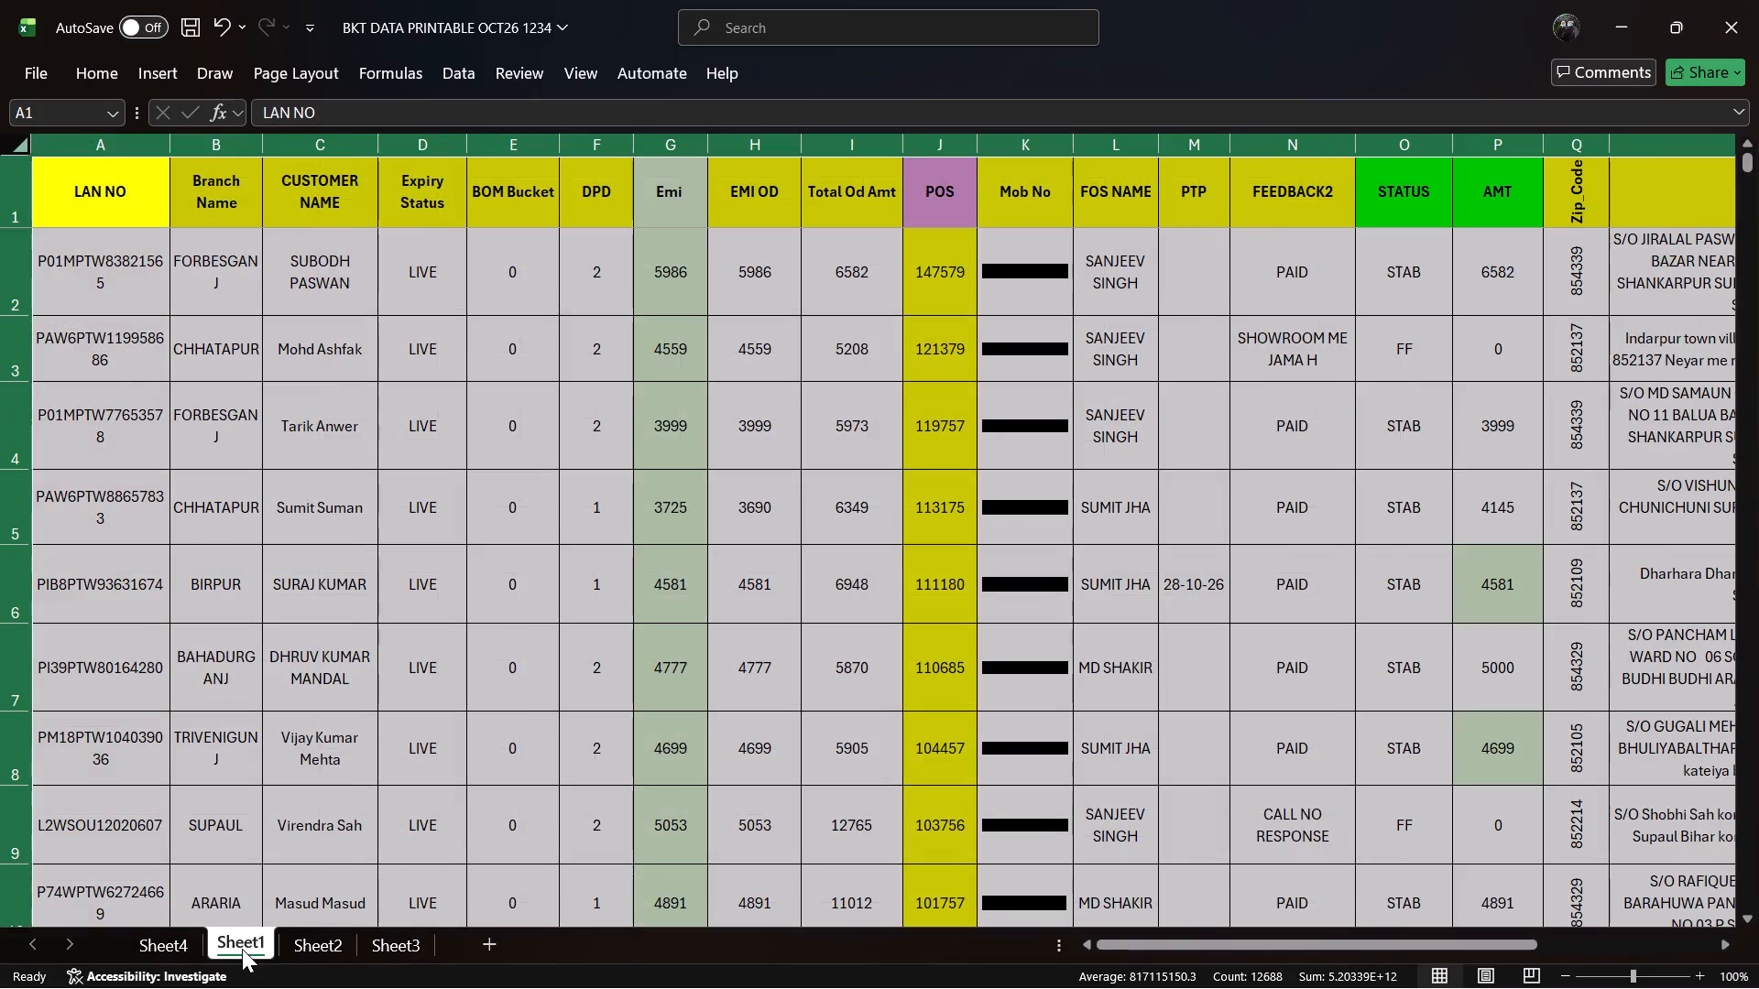
{"action": "left_click", "coordinate": [473, 505]}
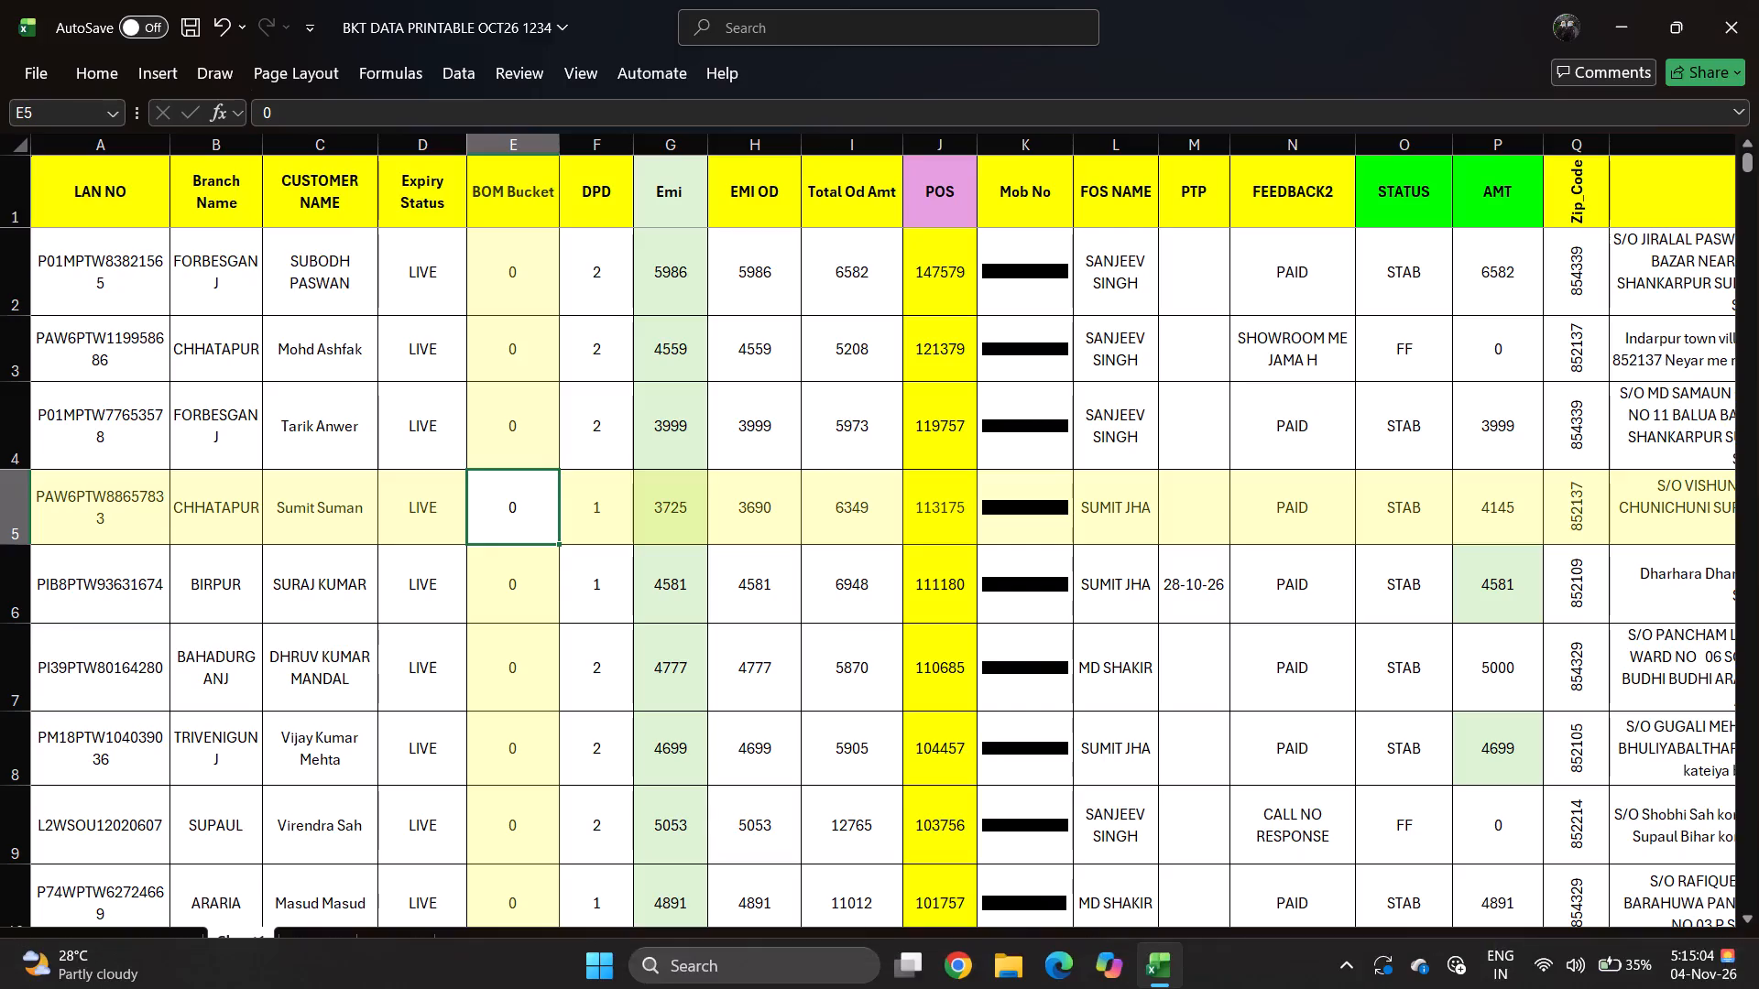
{"action": "left_click", "coordinate": [161, 951]}
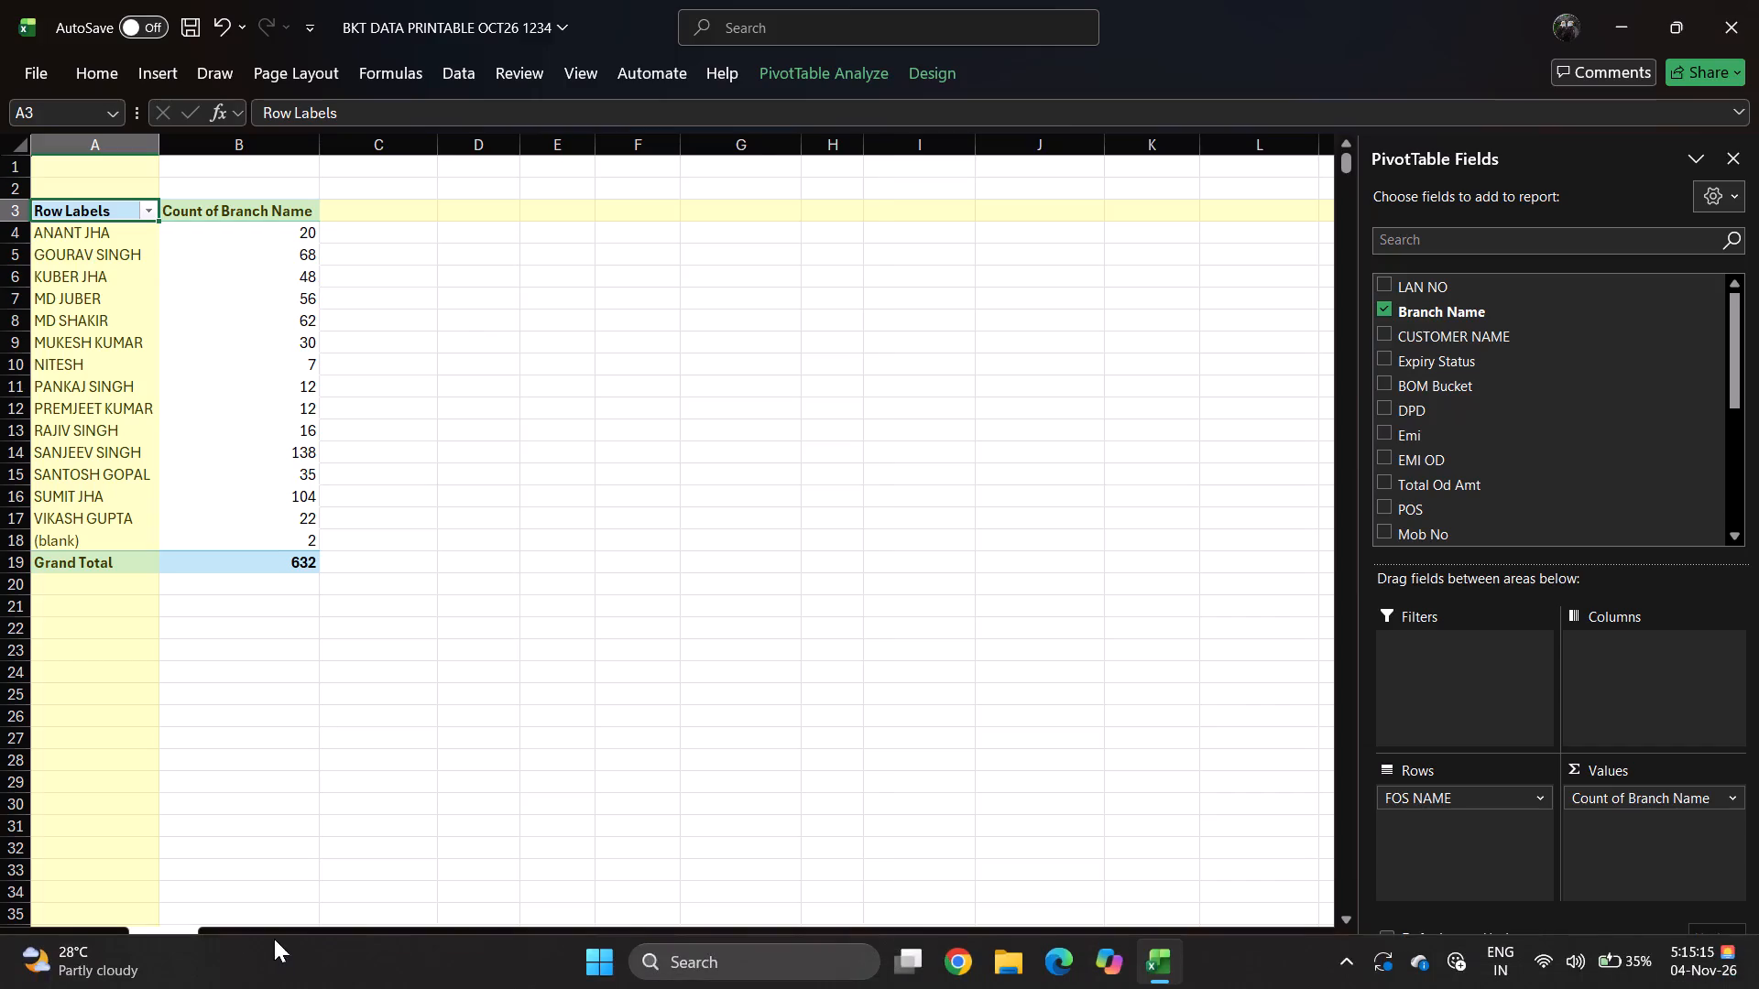
Turn on filtering for the FOS NAME column (column L) of Sheet1.
{"action": "left_click", "coordinate": [255, 947]}
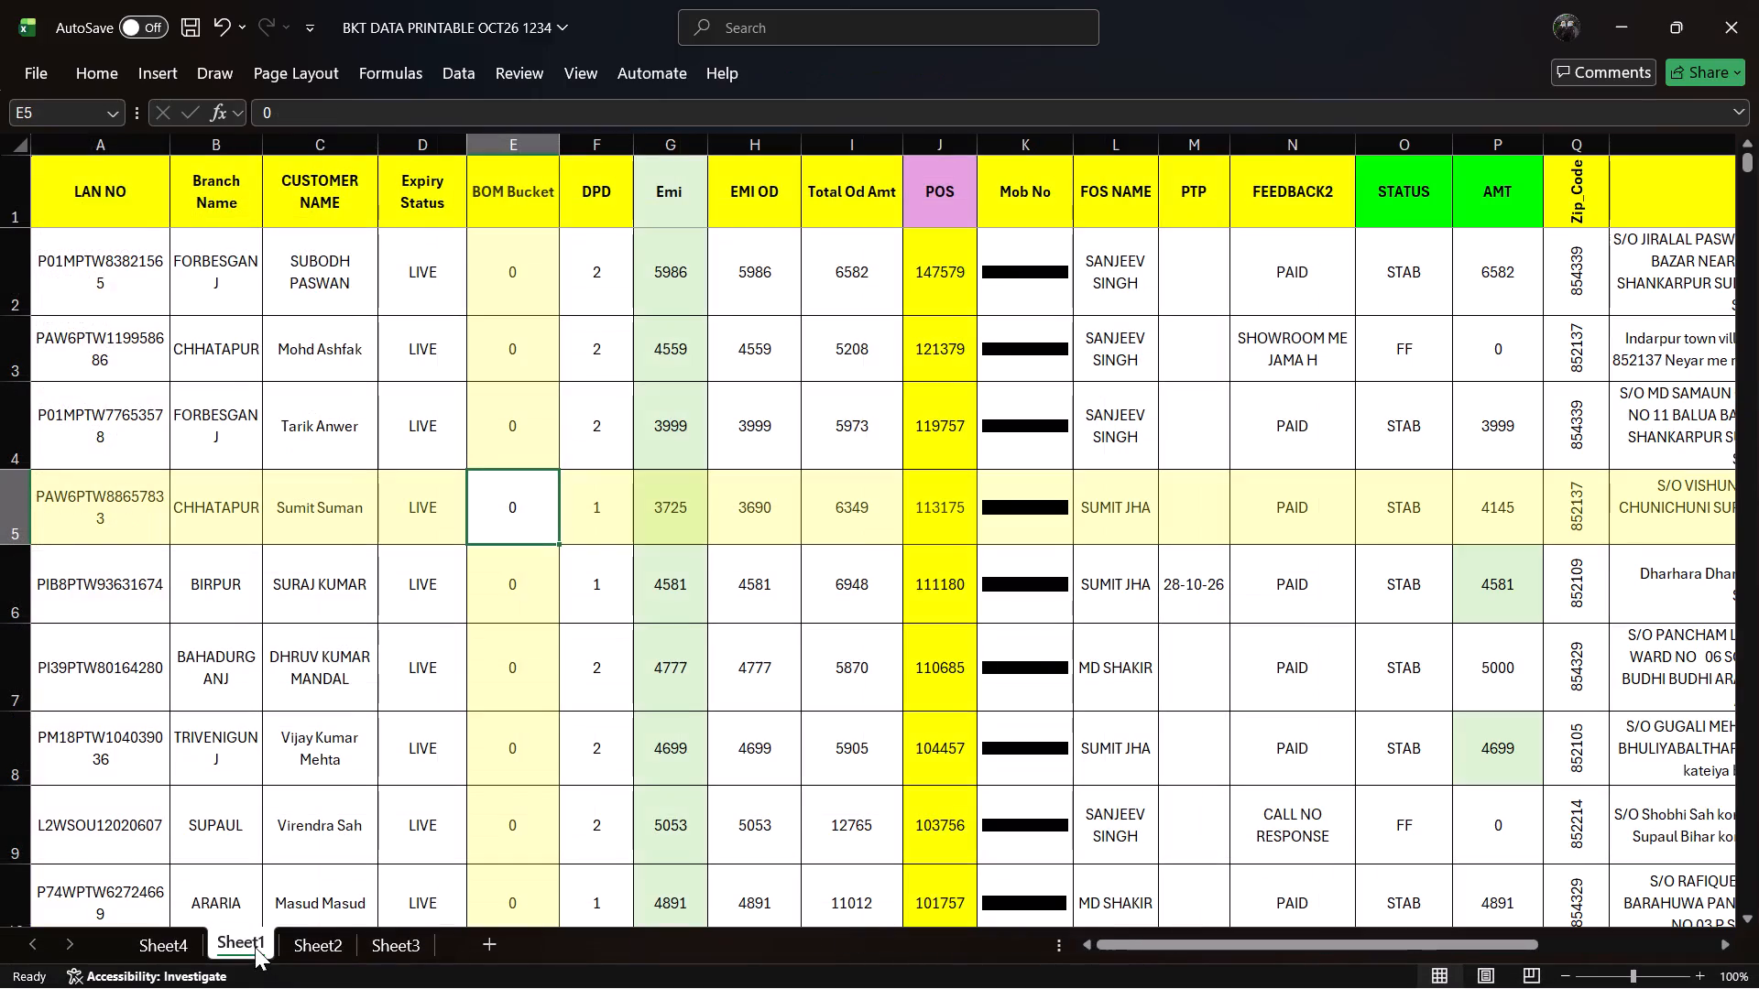
{"action": "left_click", "coordinate": [1088, 284]}
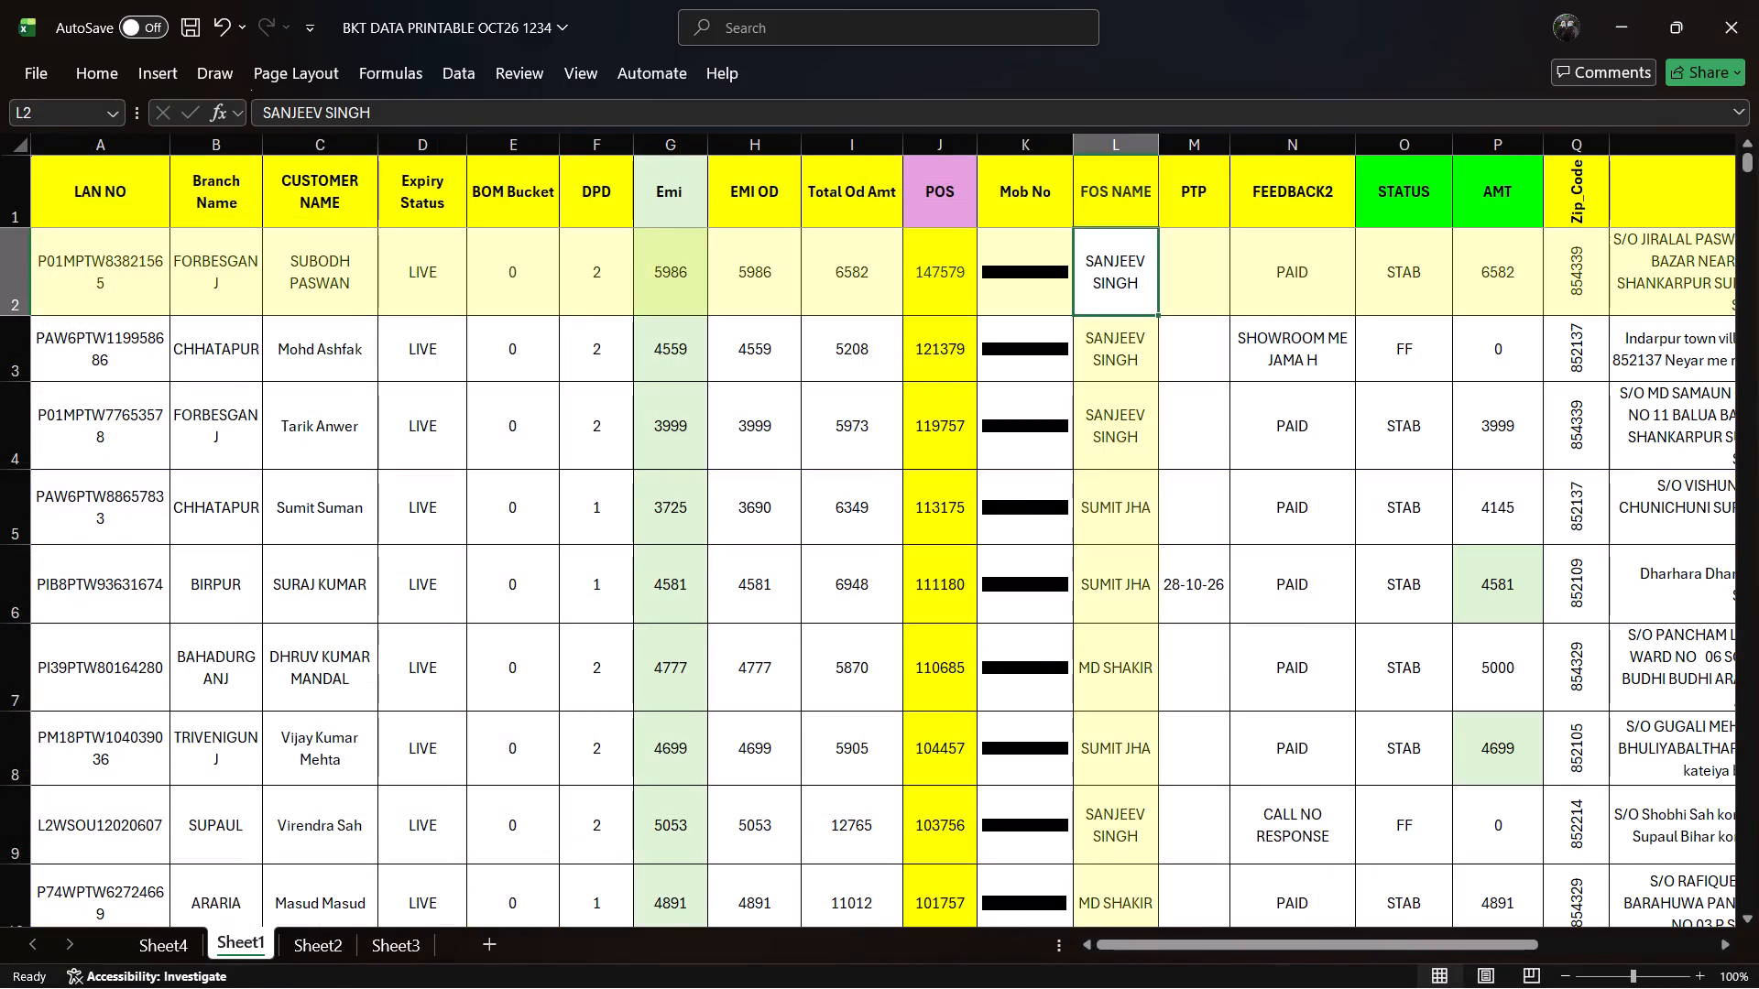
{"action": "left_click_drag", "start_coordinate": [1113, 125], "coordinate": [1188, 233]}
{"action": "left_click", "coordinate": [1188, 233]}
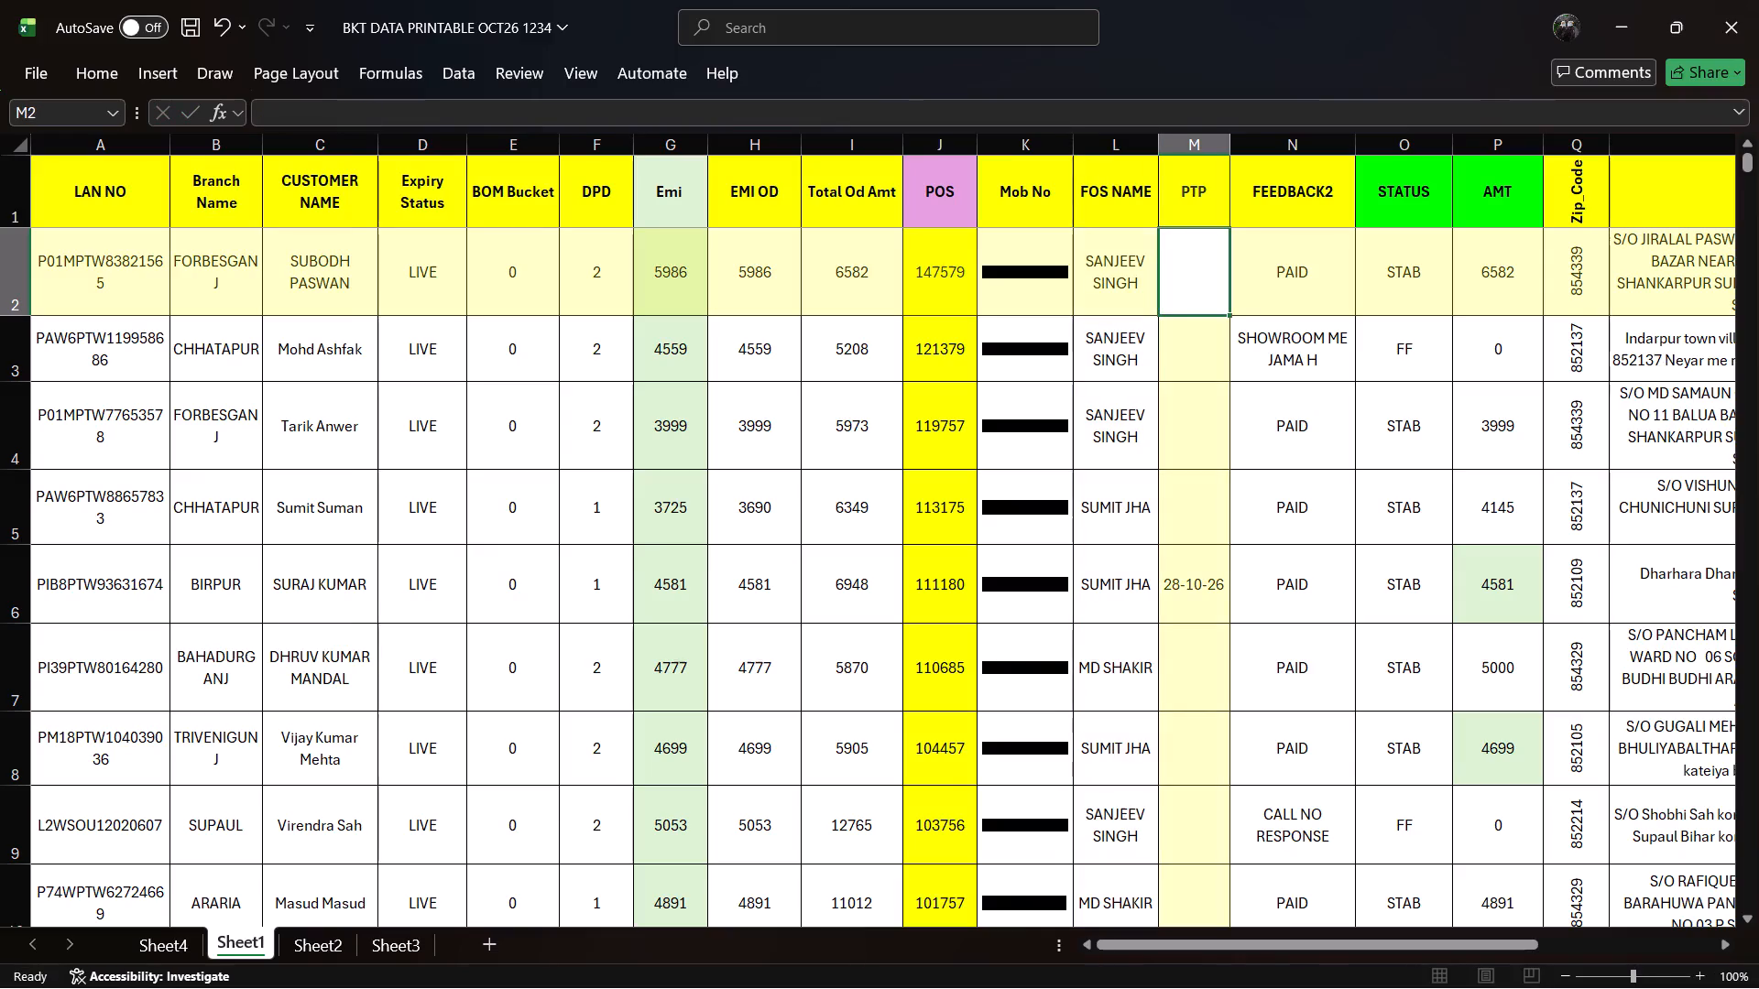
{"action": "left_click", "coordinate": [1122, 145]}
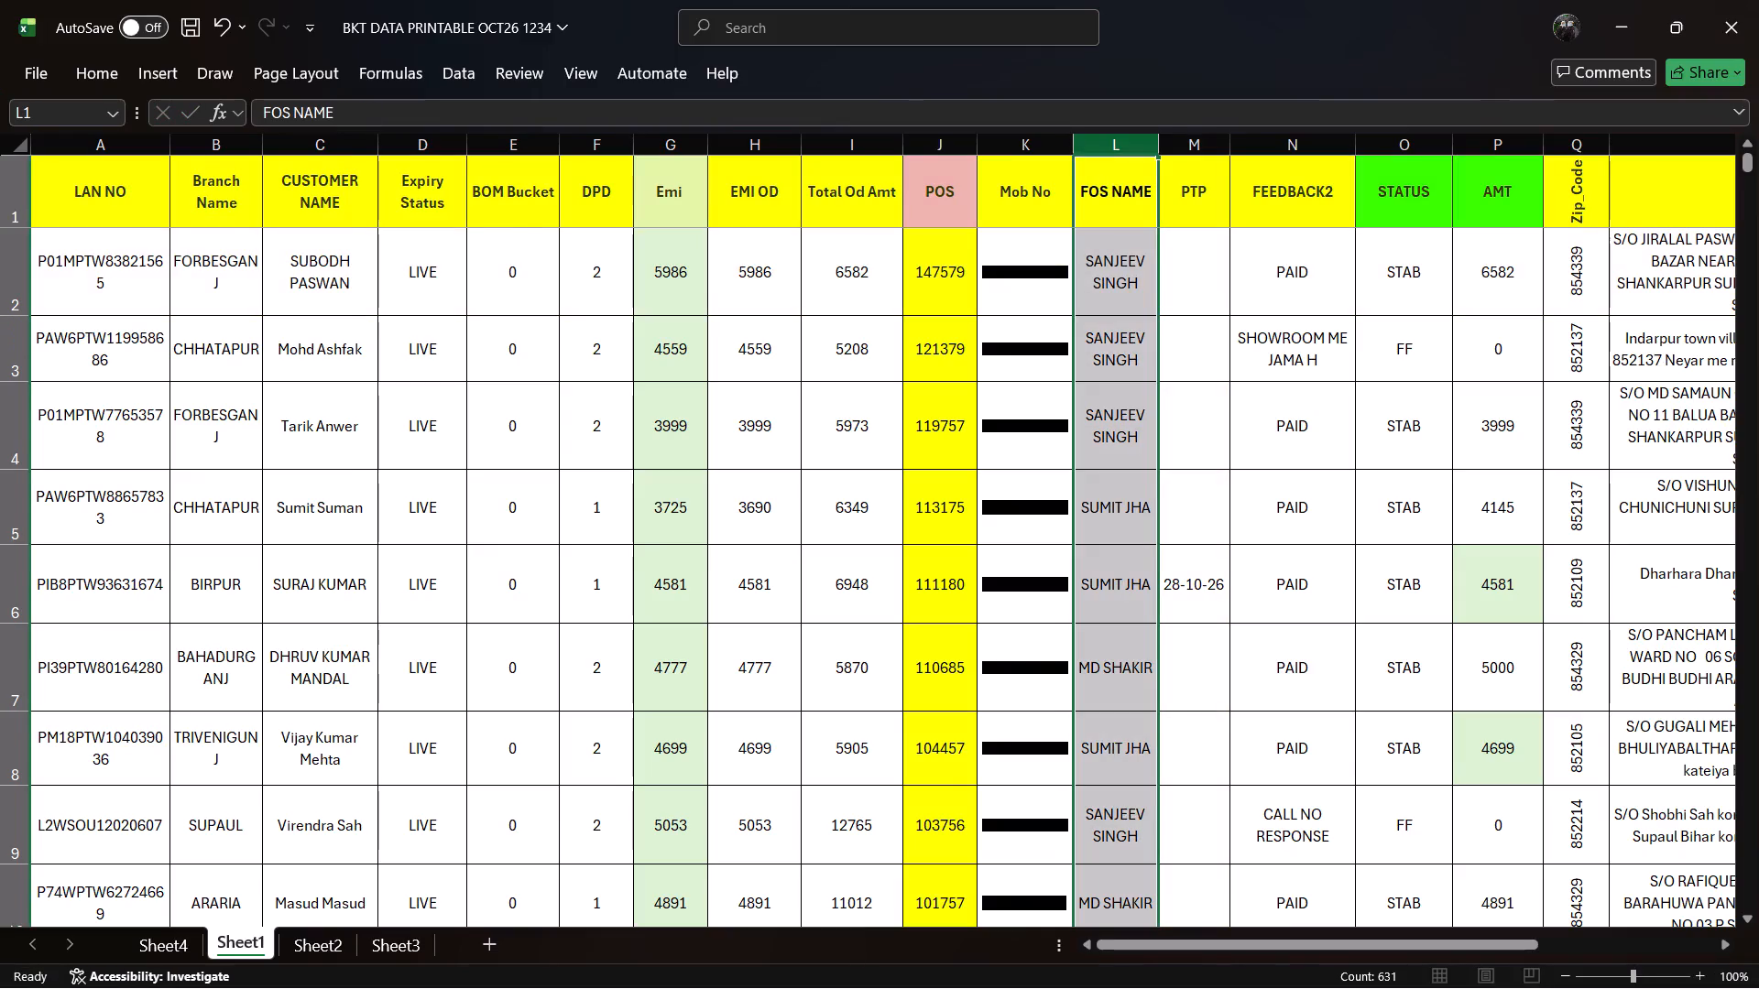
{"action": "key", "text": "ctrl+shift+l"}
Filter Sheet1's FOS NAME column to only the first person listed, narrowing the names with the search text AN.
{"action": "left_click", "coordinate": [1153, 220]}
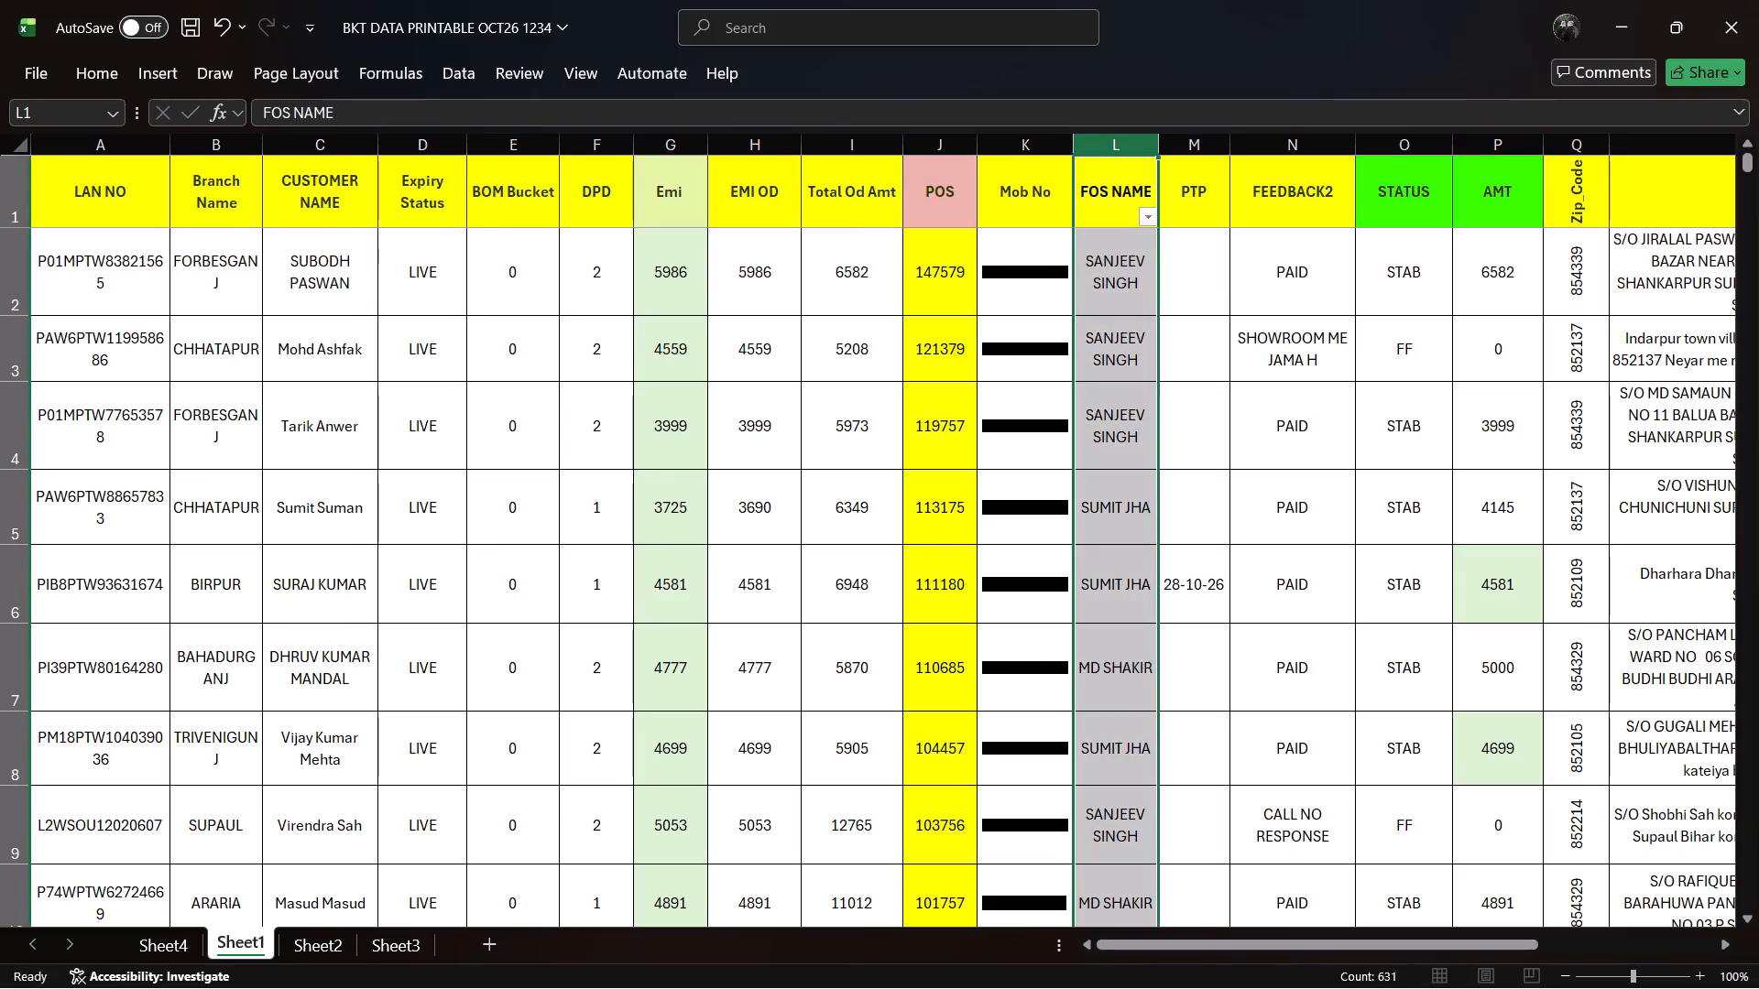
{"action": "left_click", "coordinate": [959, 508]}
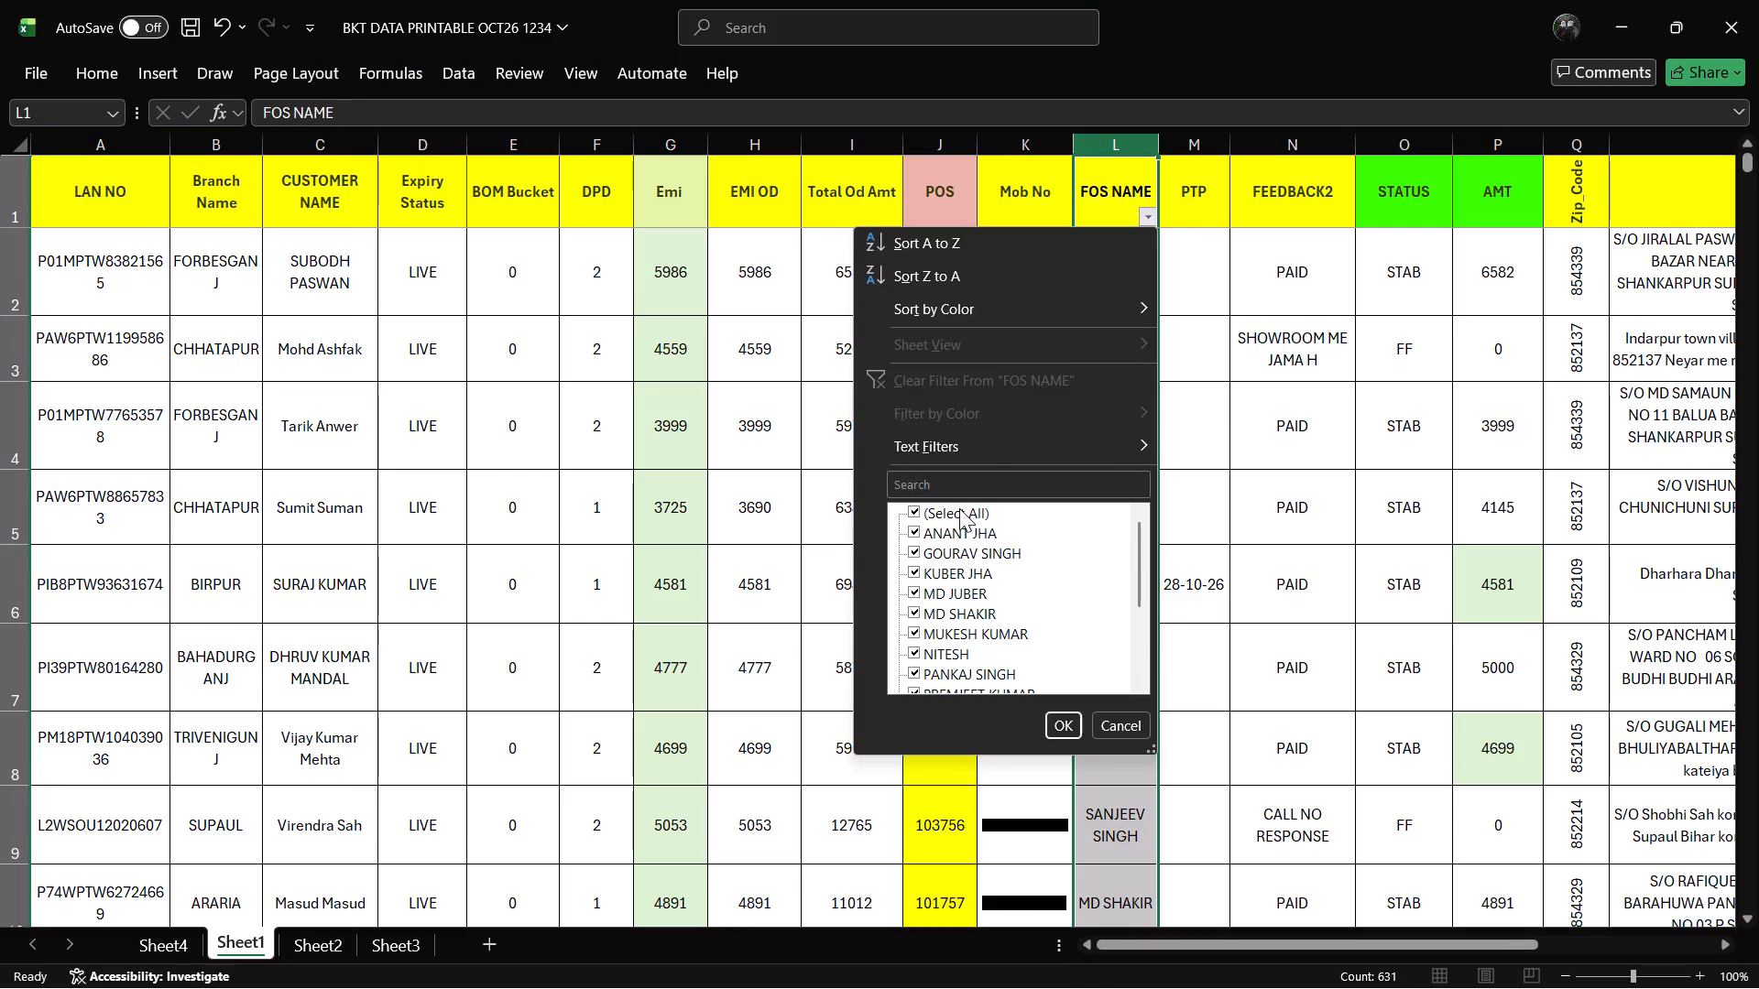
{"action": "left_click", "coordinate": [942, 482]}
{"action": "type", "text": "ANAT"}
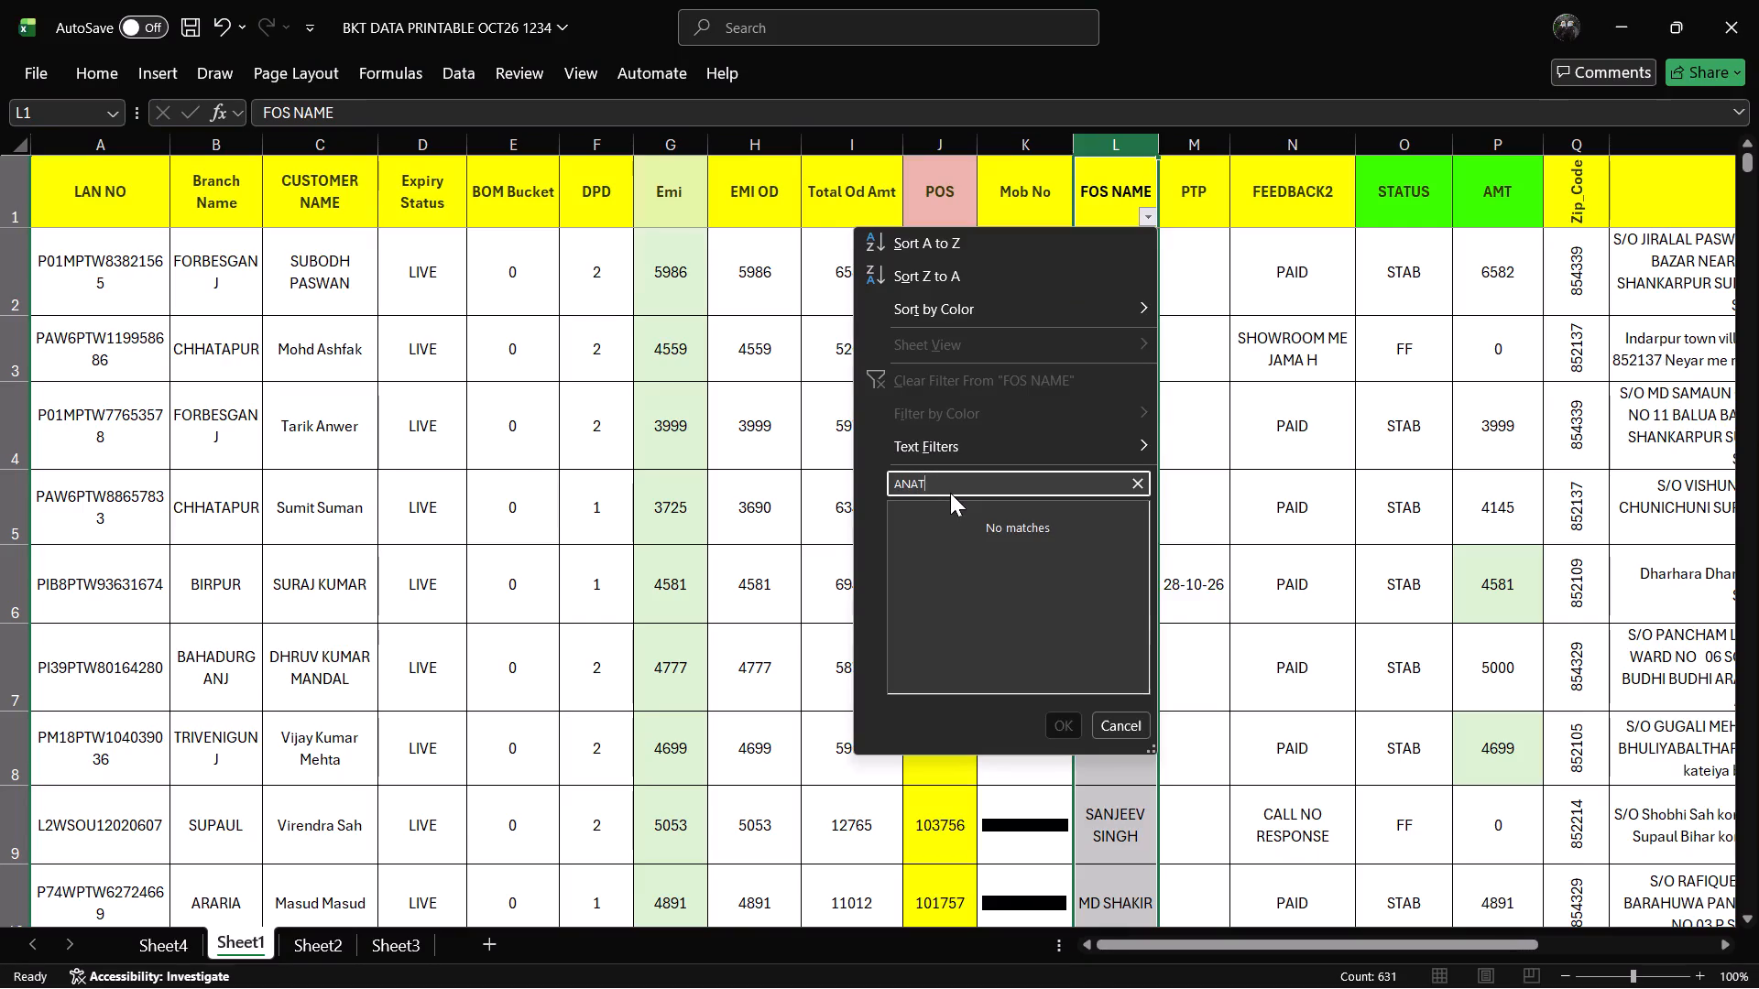
{"action": "key", "text": "BackSpace"}
{"action": "key", "text": "BackSpace"}
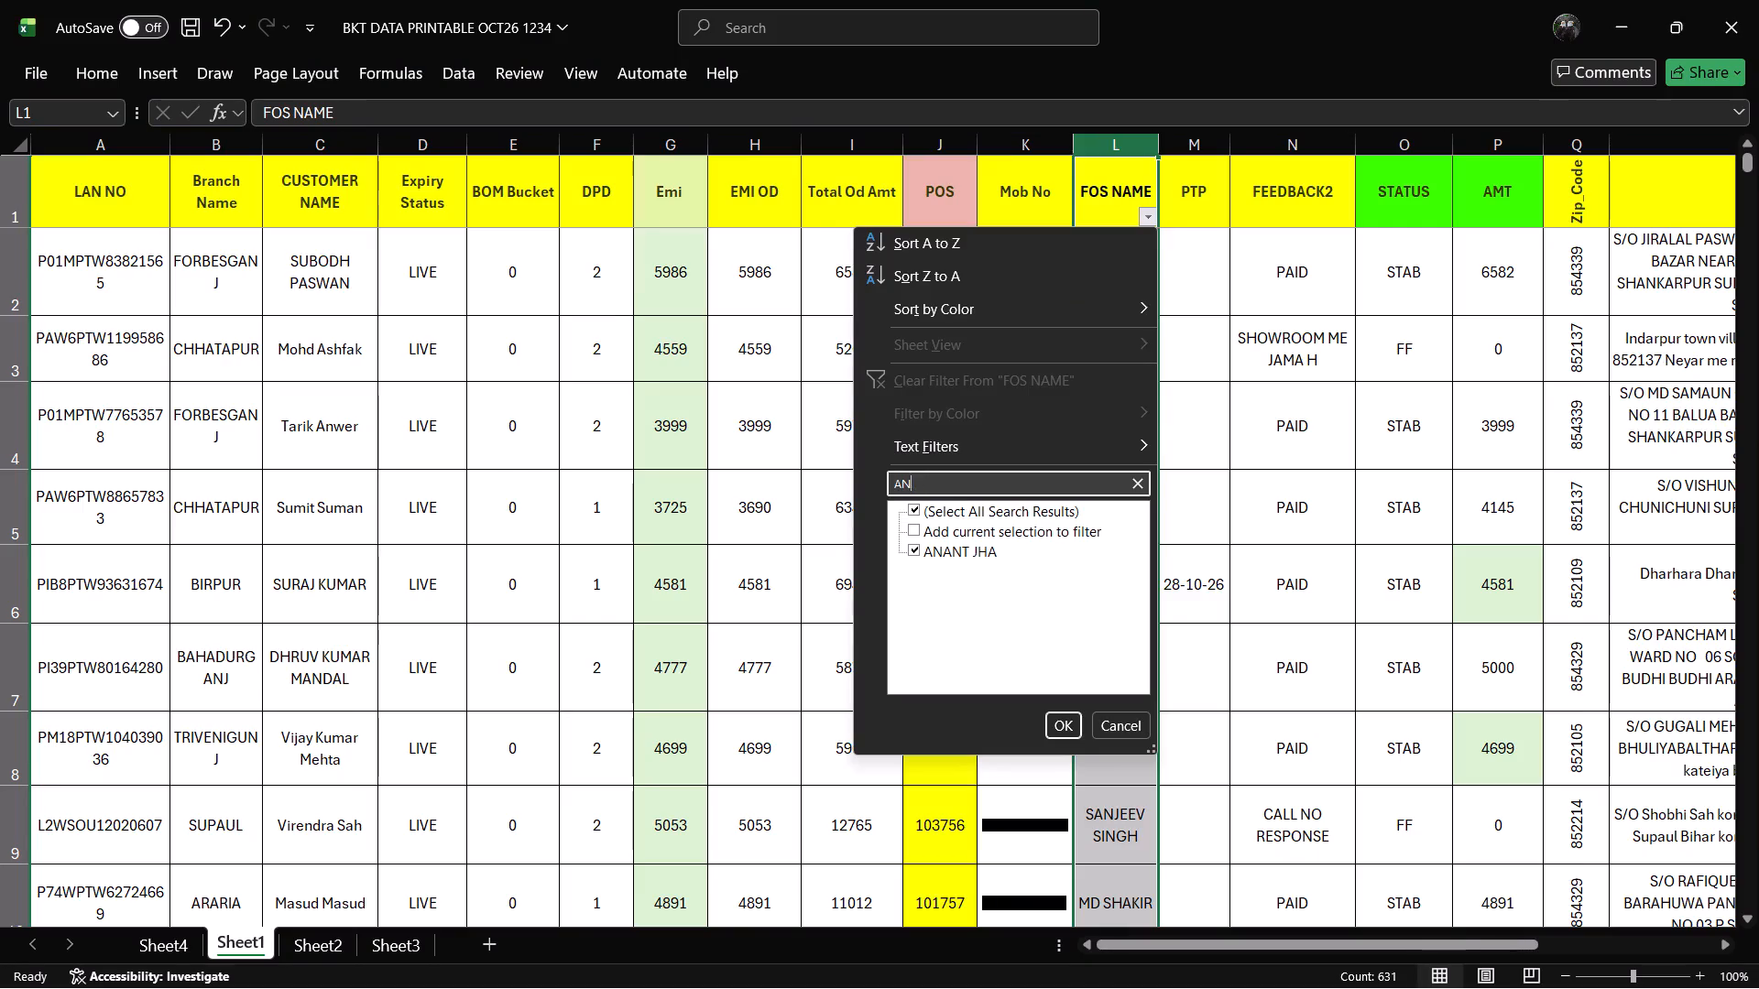
{"action": "left_click", "coordinate": [959, 548]}
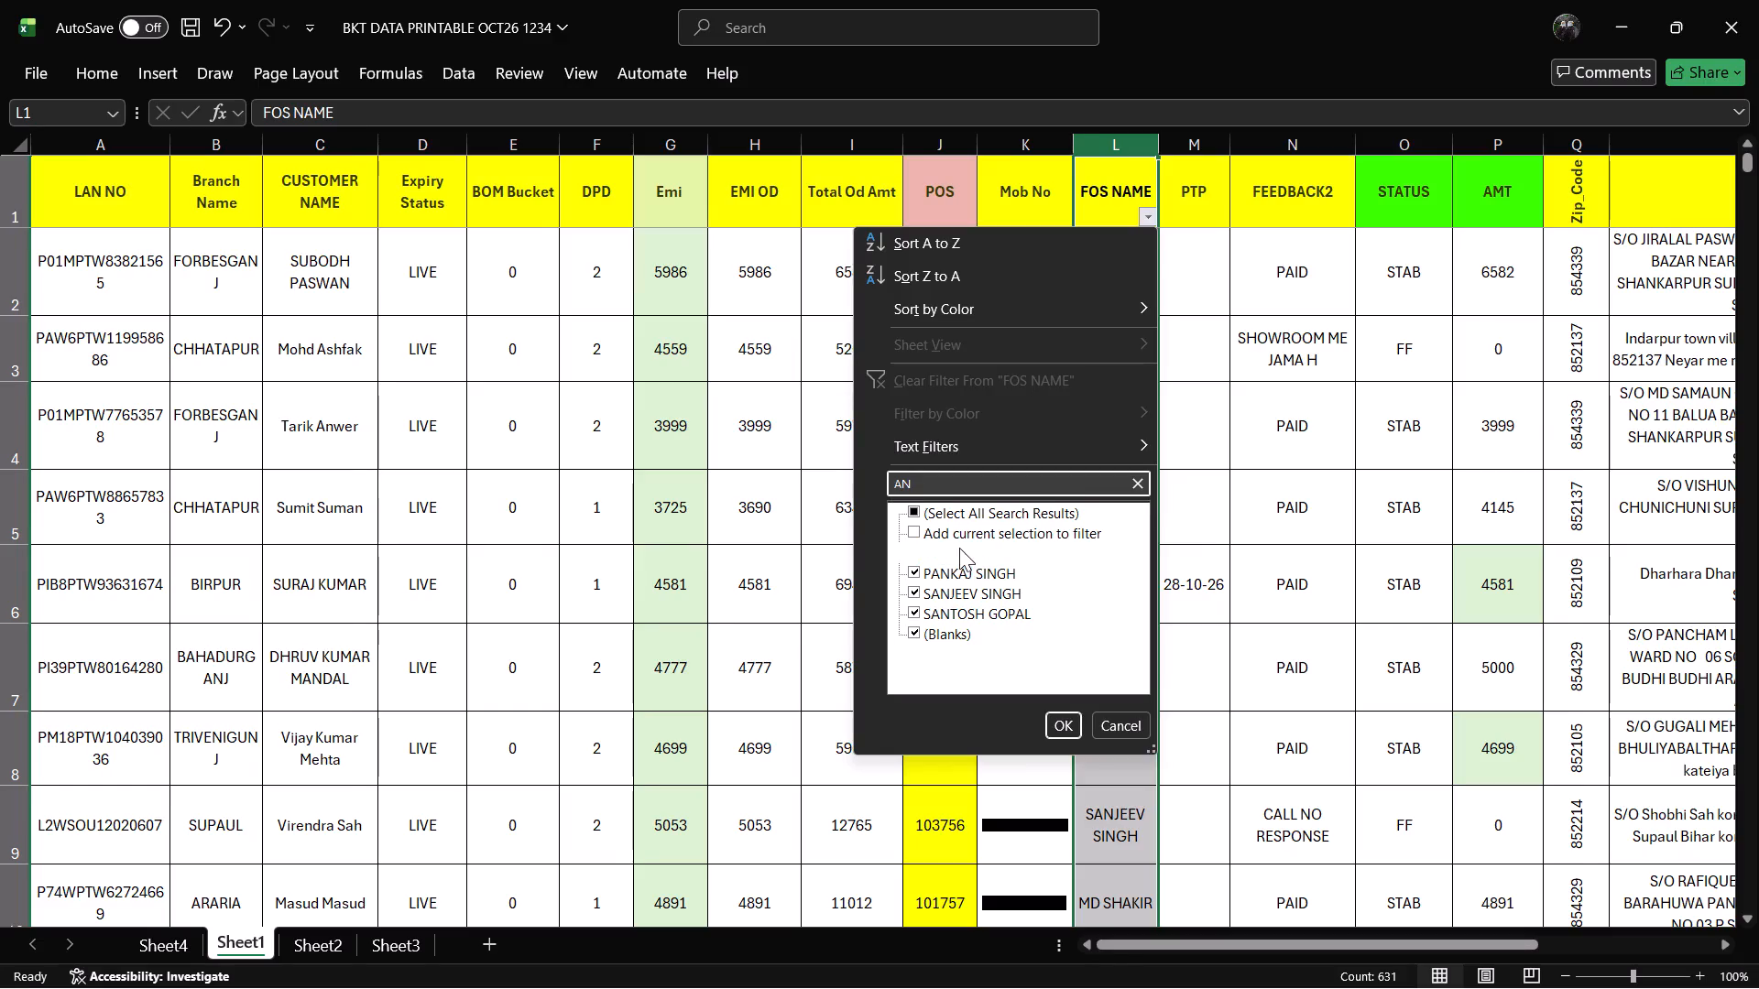
{"action": "left_click", "coordinate": [959, 513]}
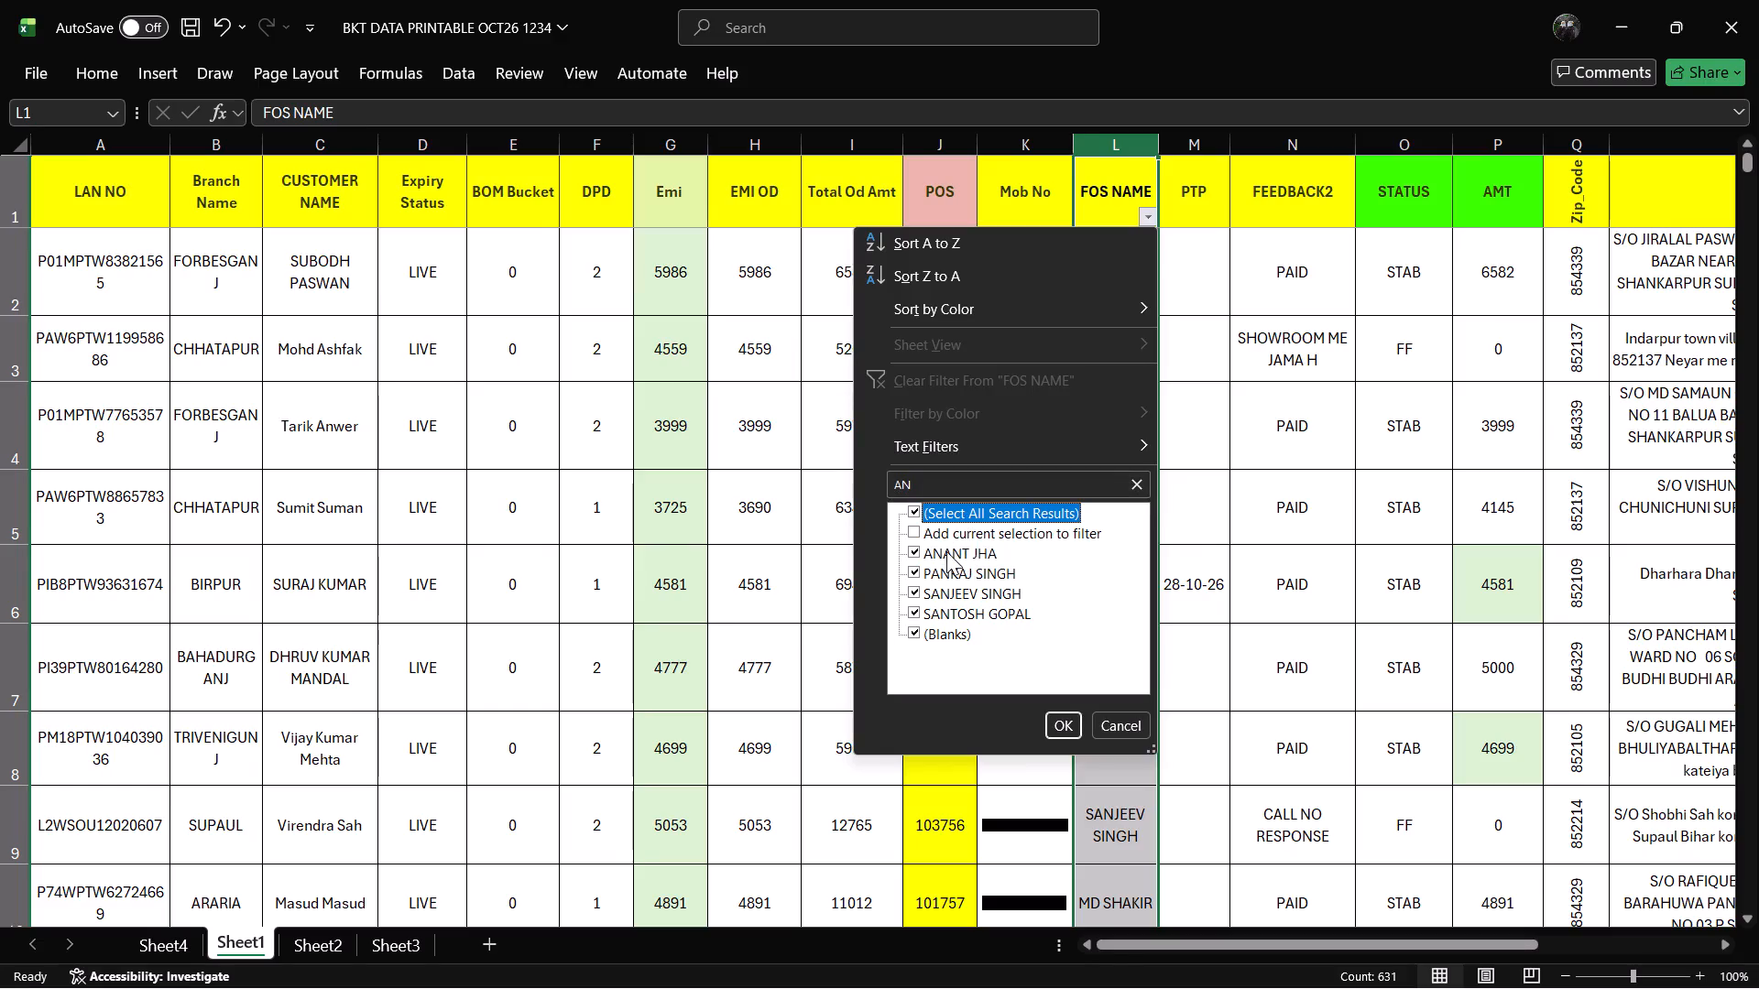
{"action": "left_click", "coordinate": [946, 551]}
{"action": "left_click", "coordinate": [928, 642]}
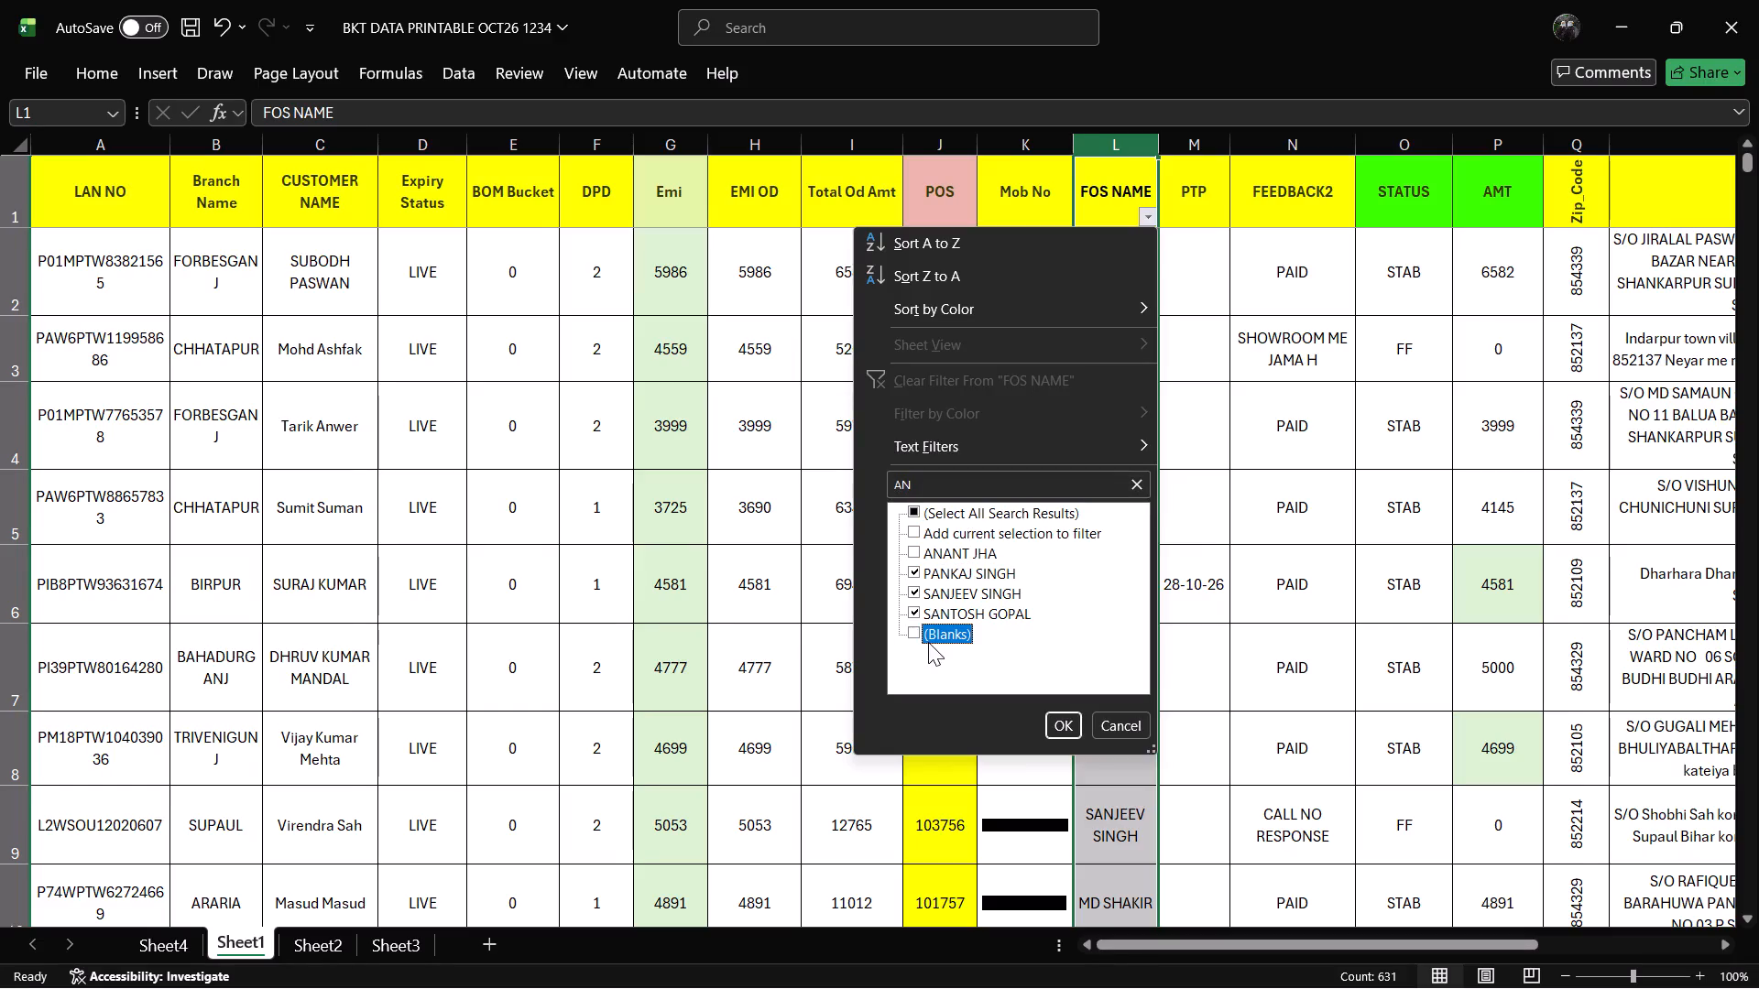
{"action": "left_click", "coordinate": [937, 506]}
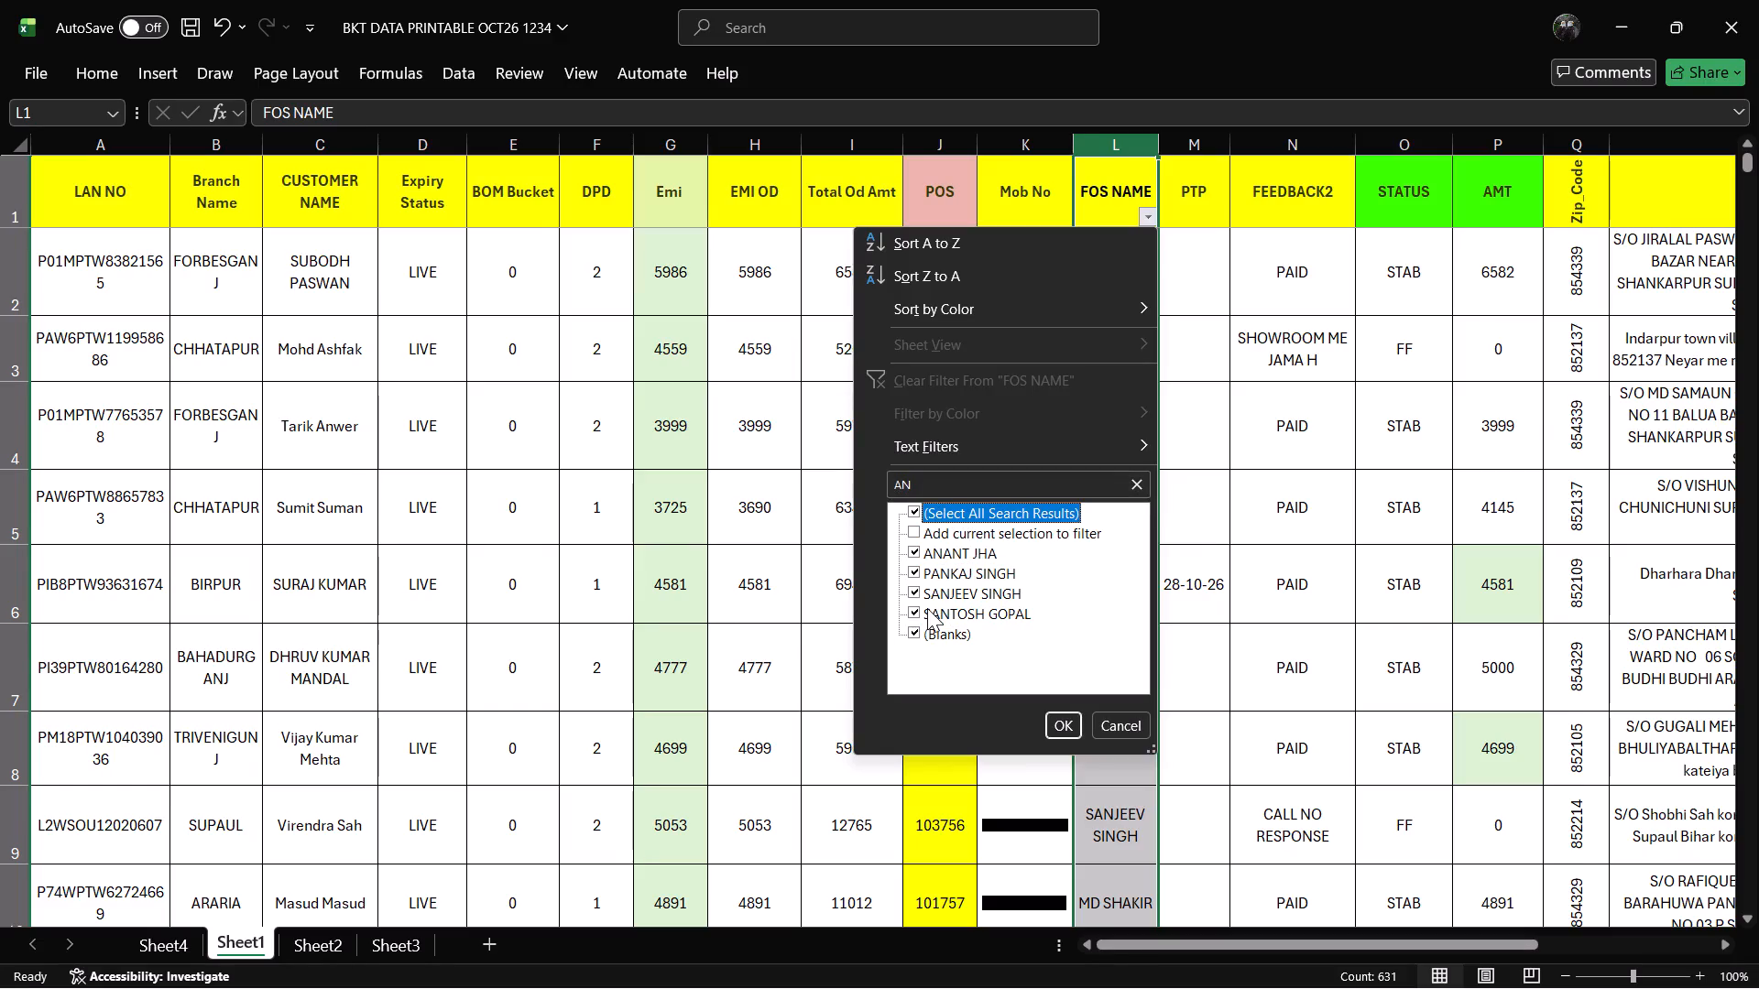
{"action": "left_click", "coordinate": [907, 512]}
{"action": "left_click", "coordinate": [911, 512]}
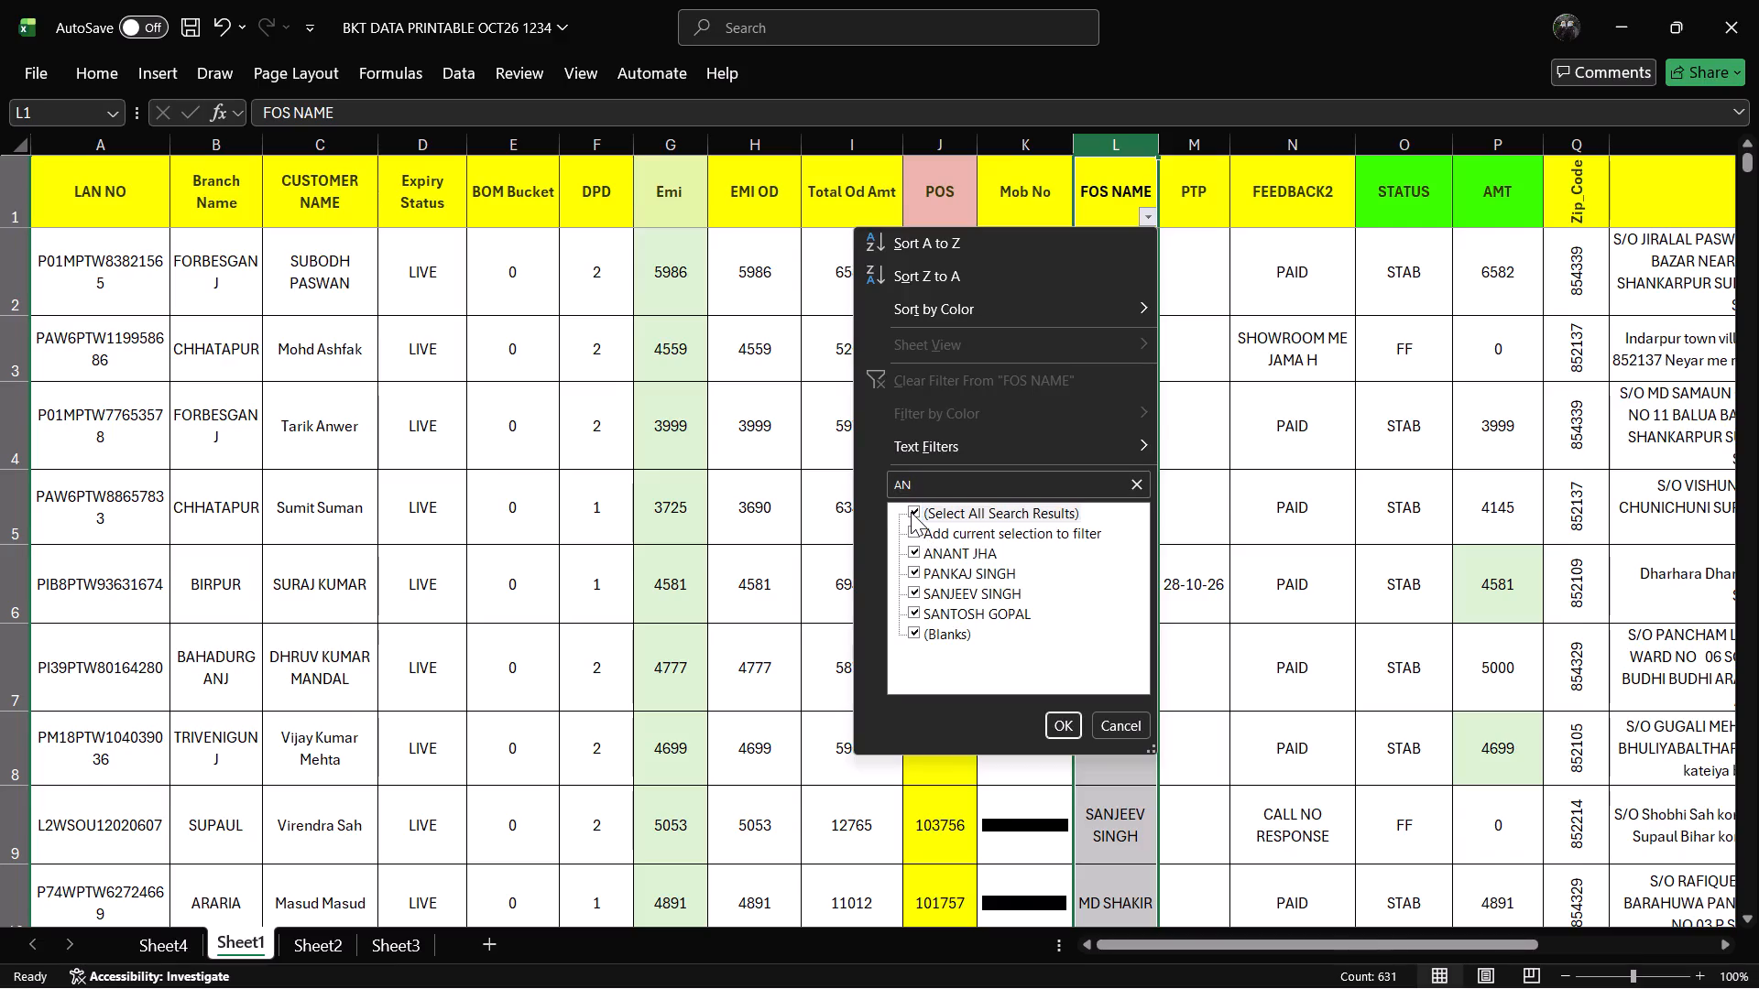
{"action": "left_click", "coordinate": [934, 557]}
{"action": "left_click", "coordinate": [1068, 732]}
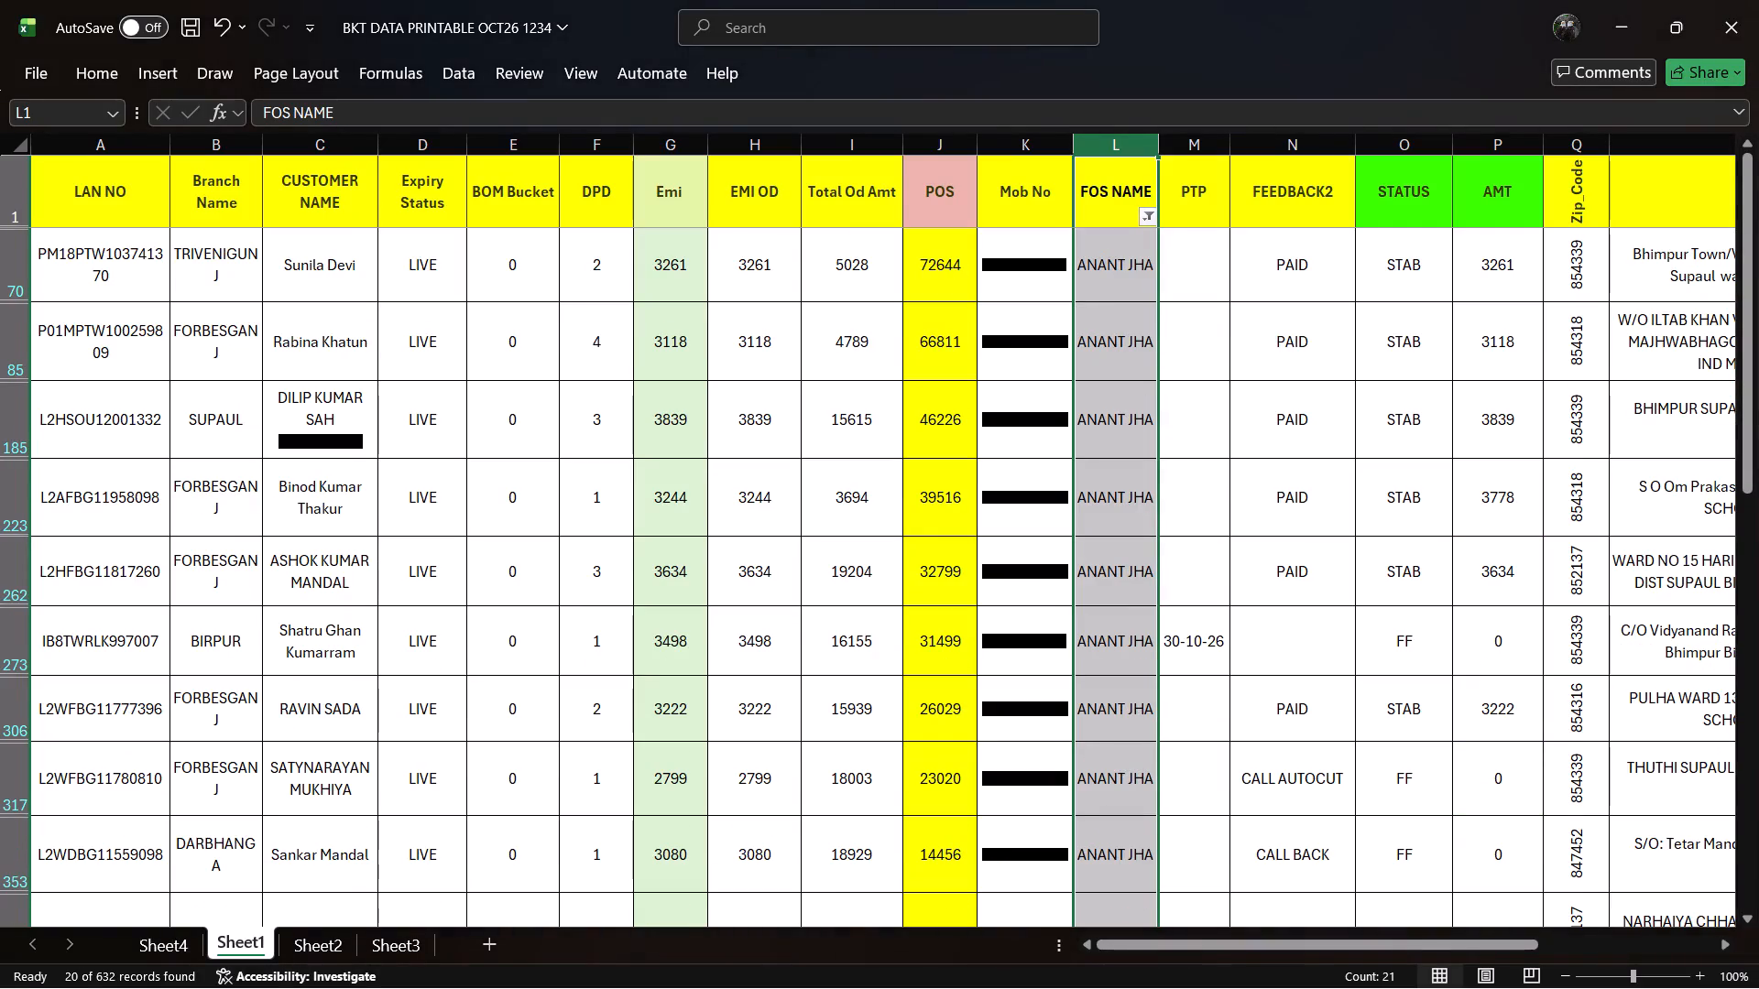
Clear the contents of the first two filtered records on Sheet1, rows 70 and 85.
{"action": "left_click", "coordinate": [14, 261]}
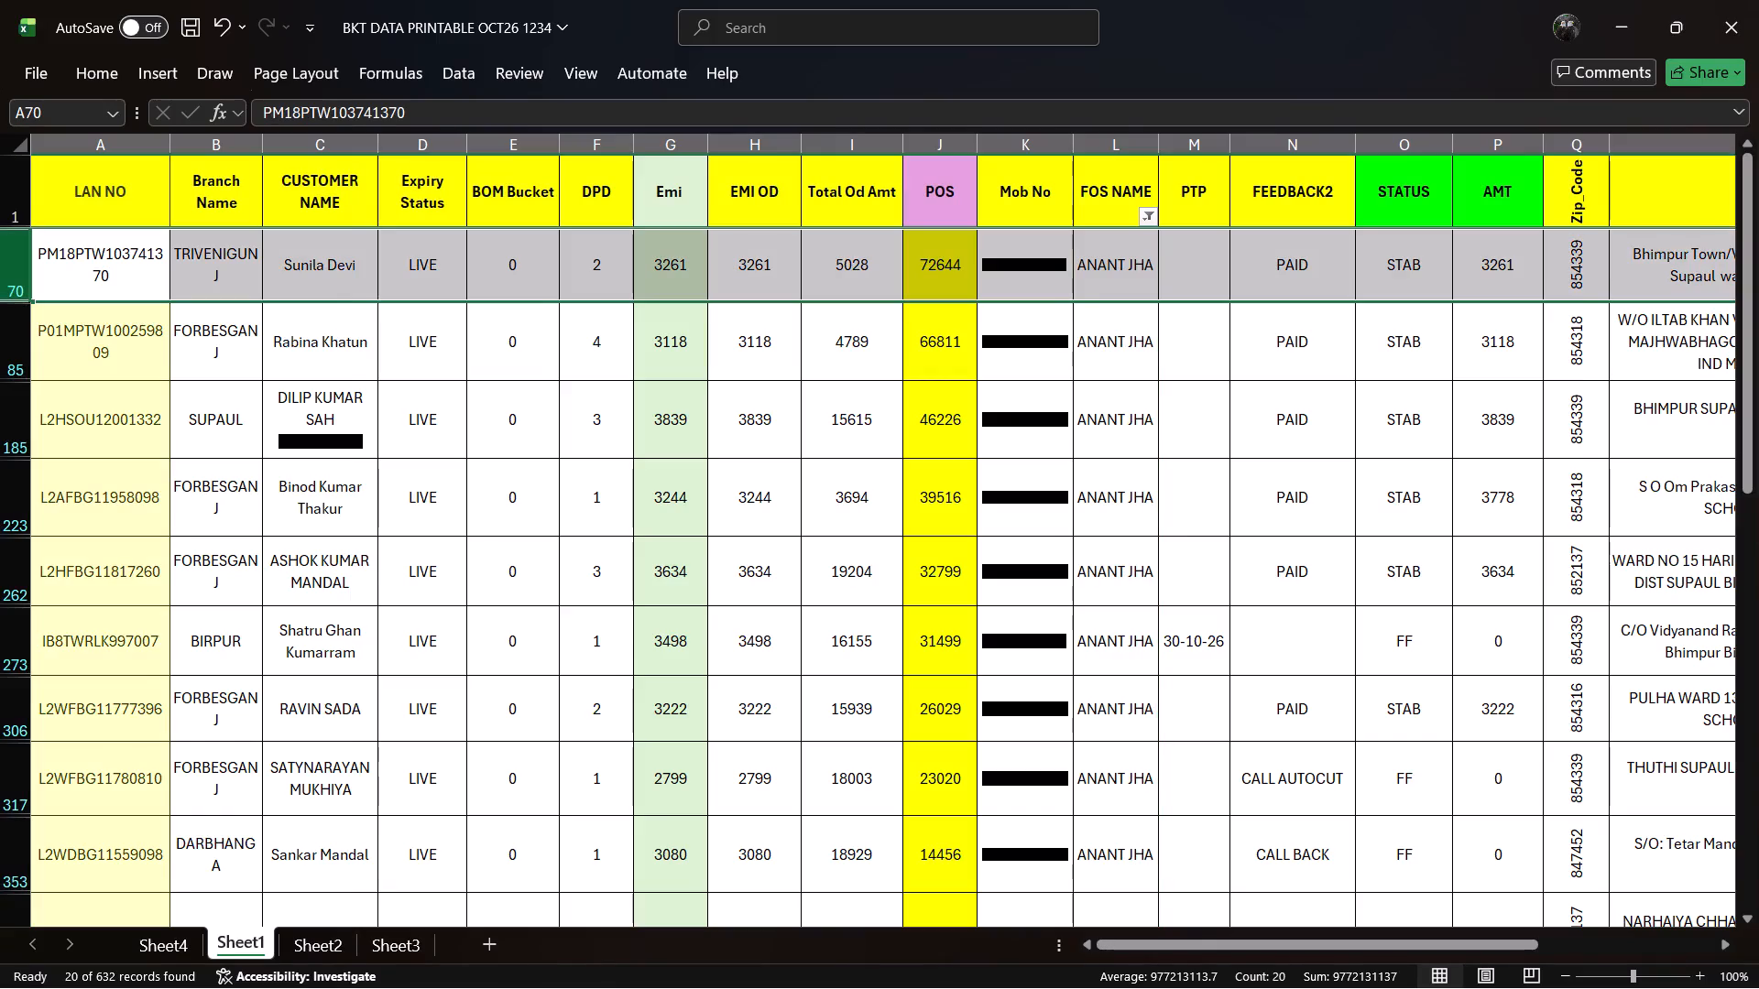
{"action": "key", "text": "shift+Down"}
{"action": "key", "text": "Delete"}
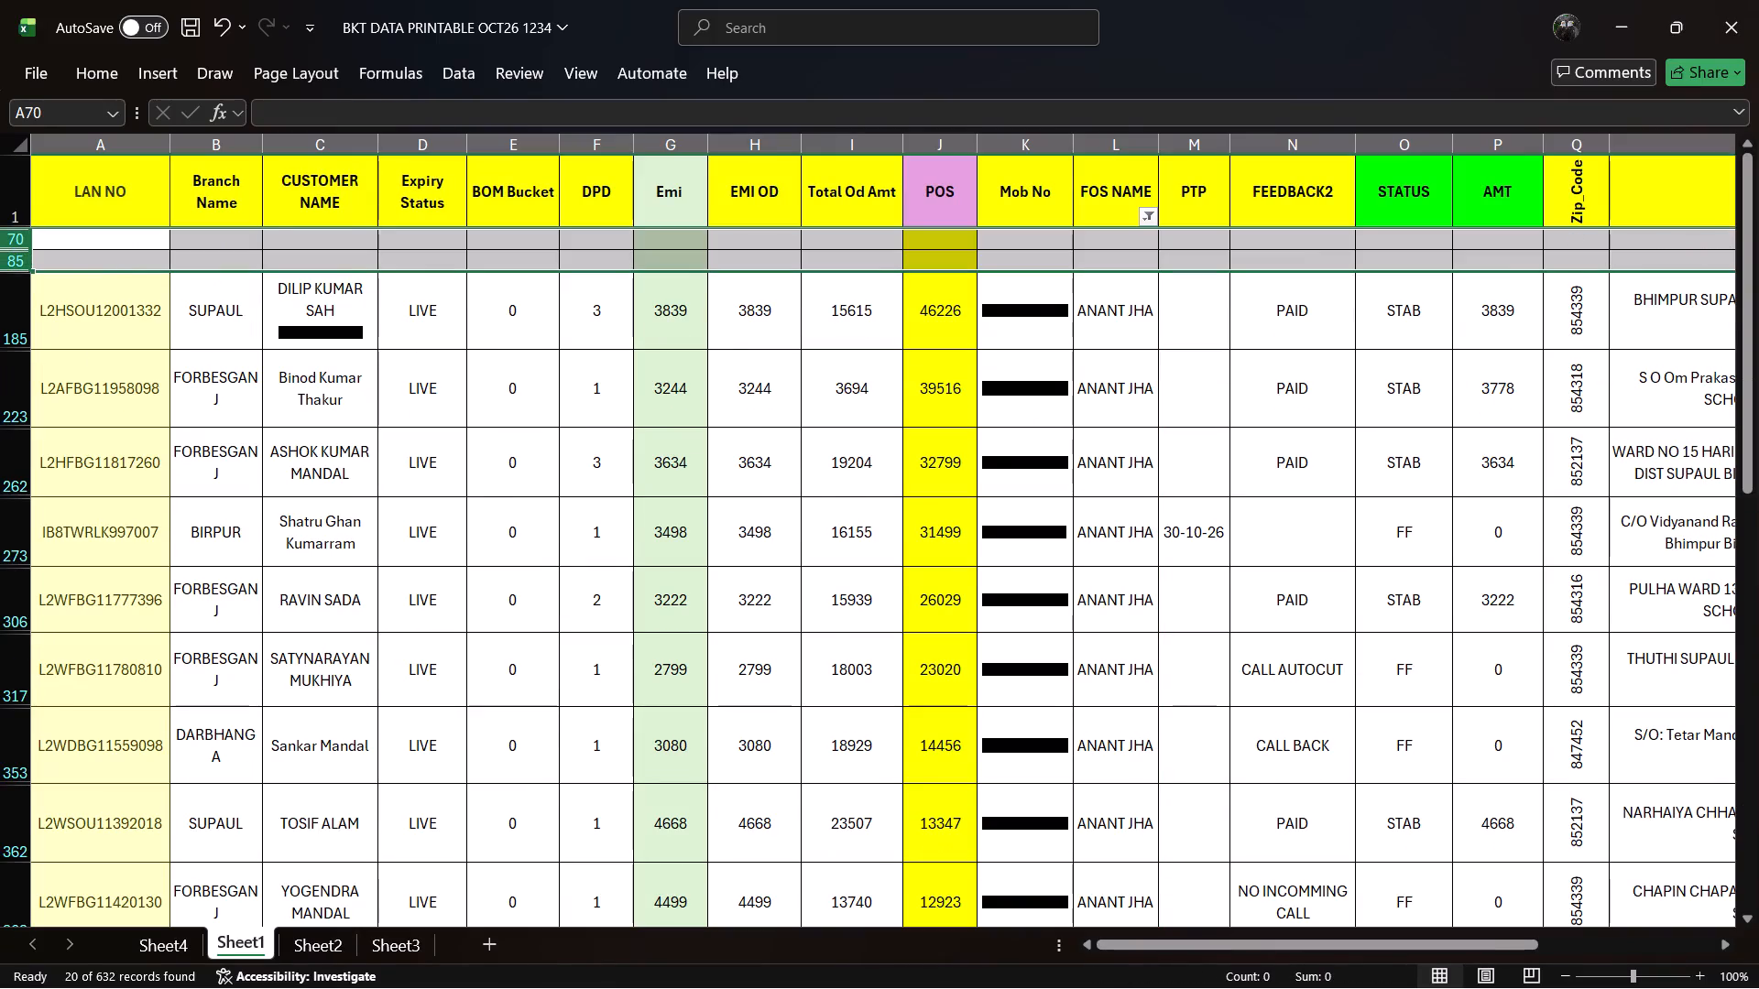
Refresh the PivotTable on Sheet4 so its branch counts reflect the edited source data.
{"action": "left_click", "coordinate": [155, 941]}
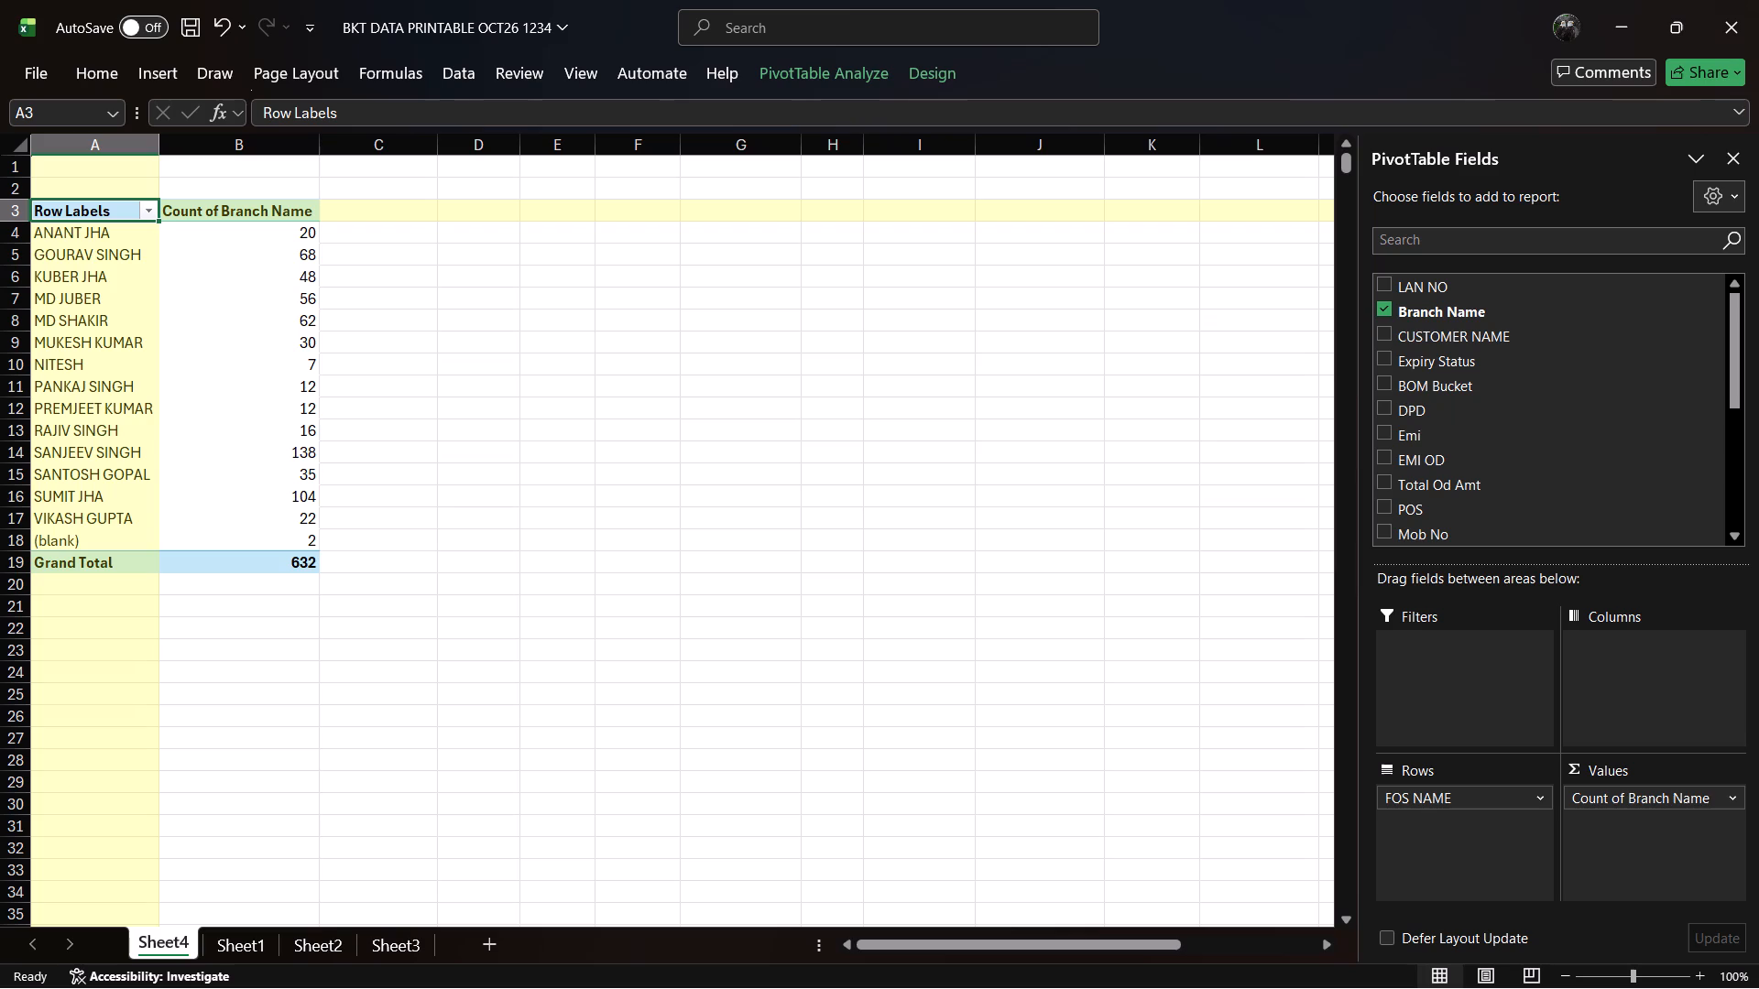
{"action": "left_click", "coordinate": [506, 512]}
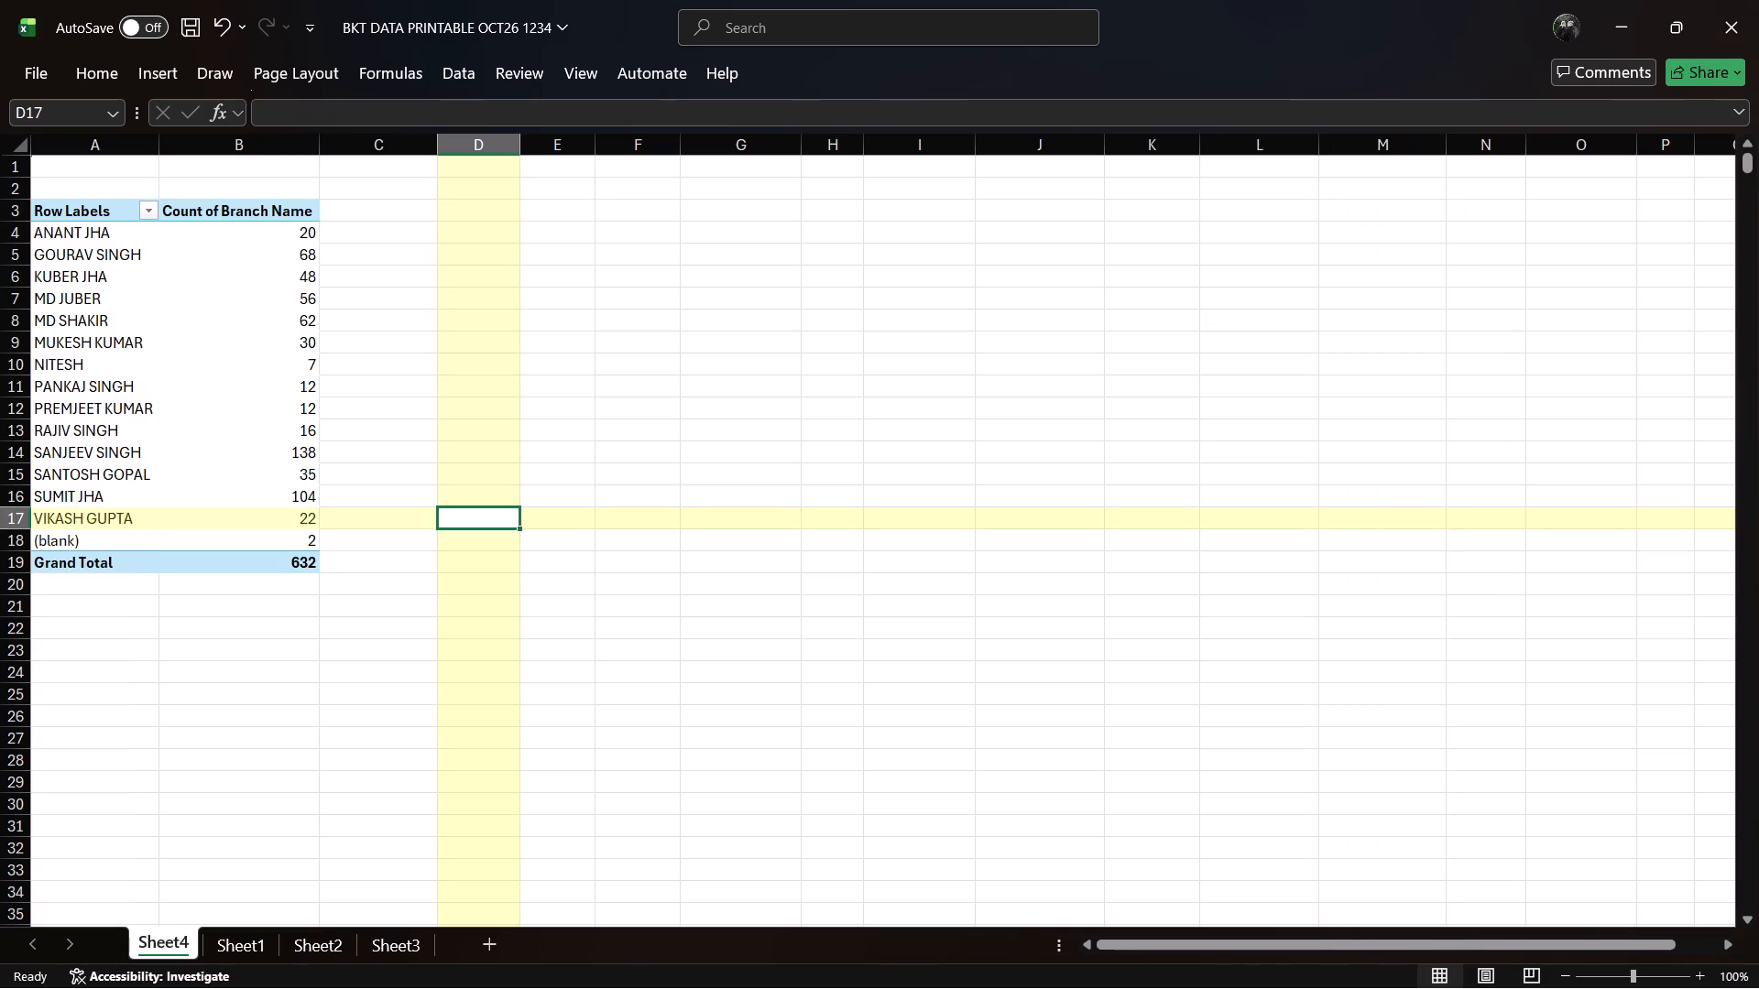
{"action": "left_click", "coordinate": [189, 234]}
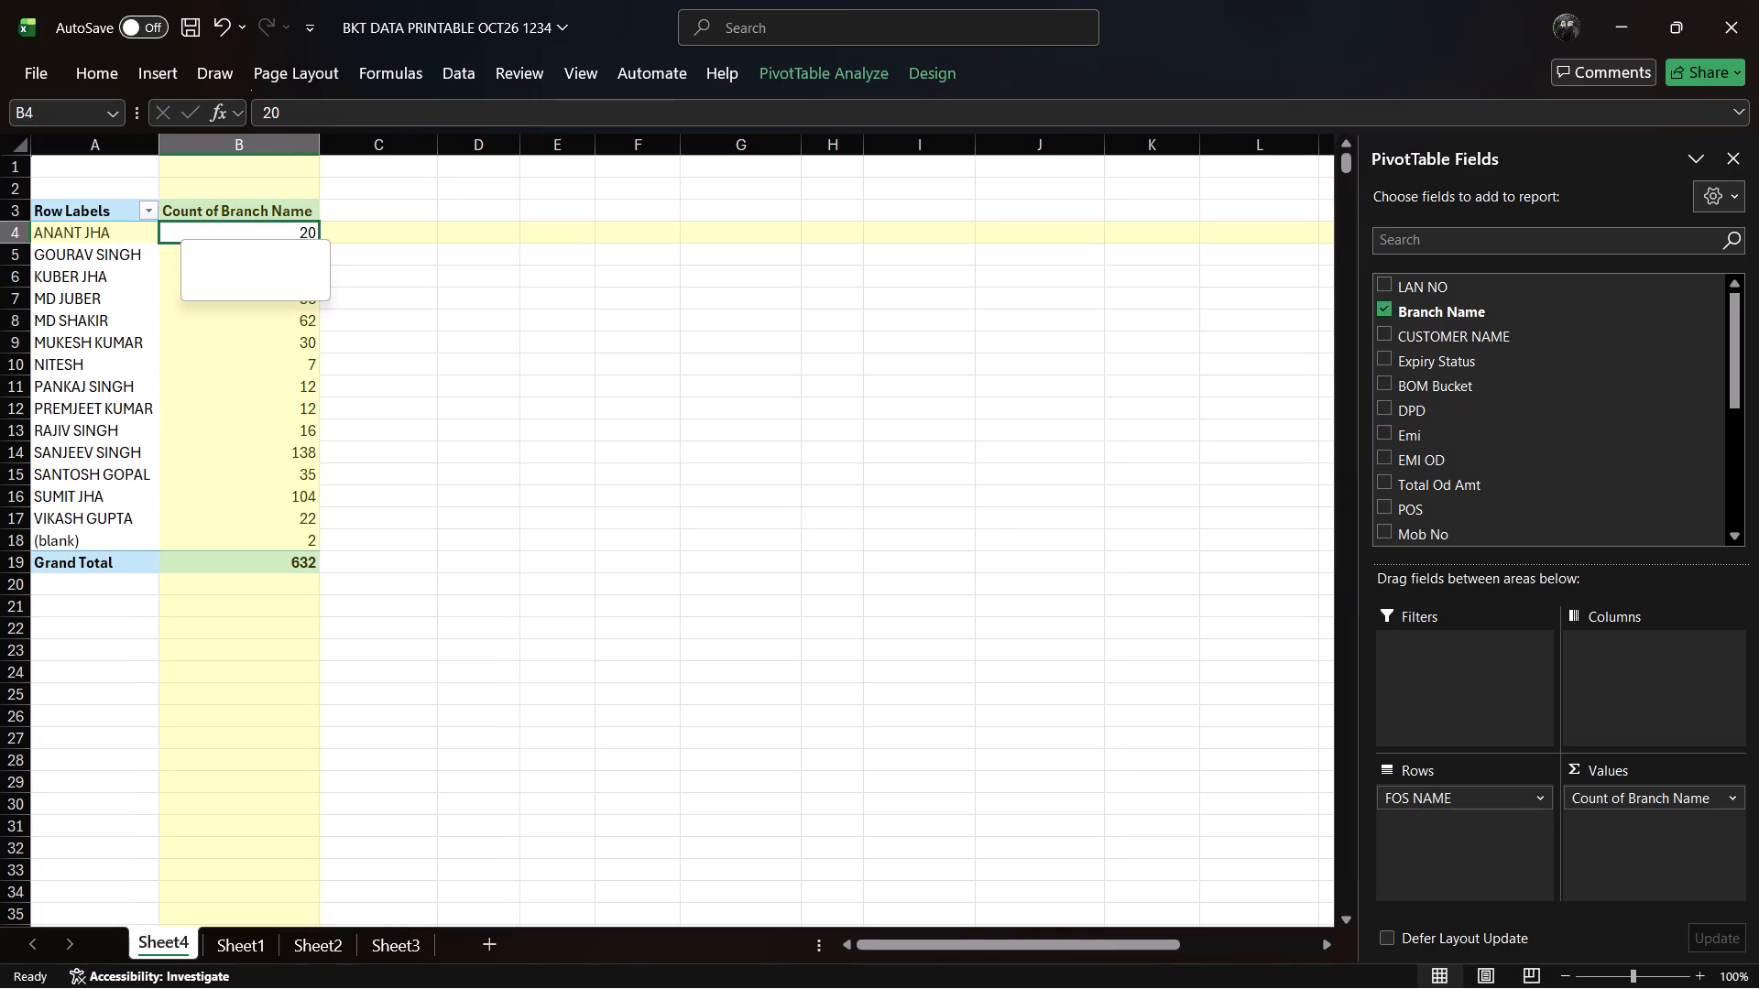
{"action": "right_click", "coordinate": [189, 234]}
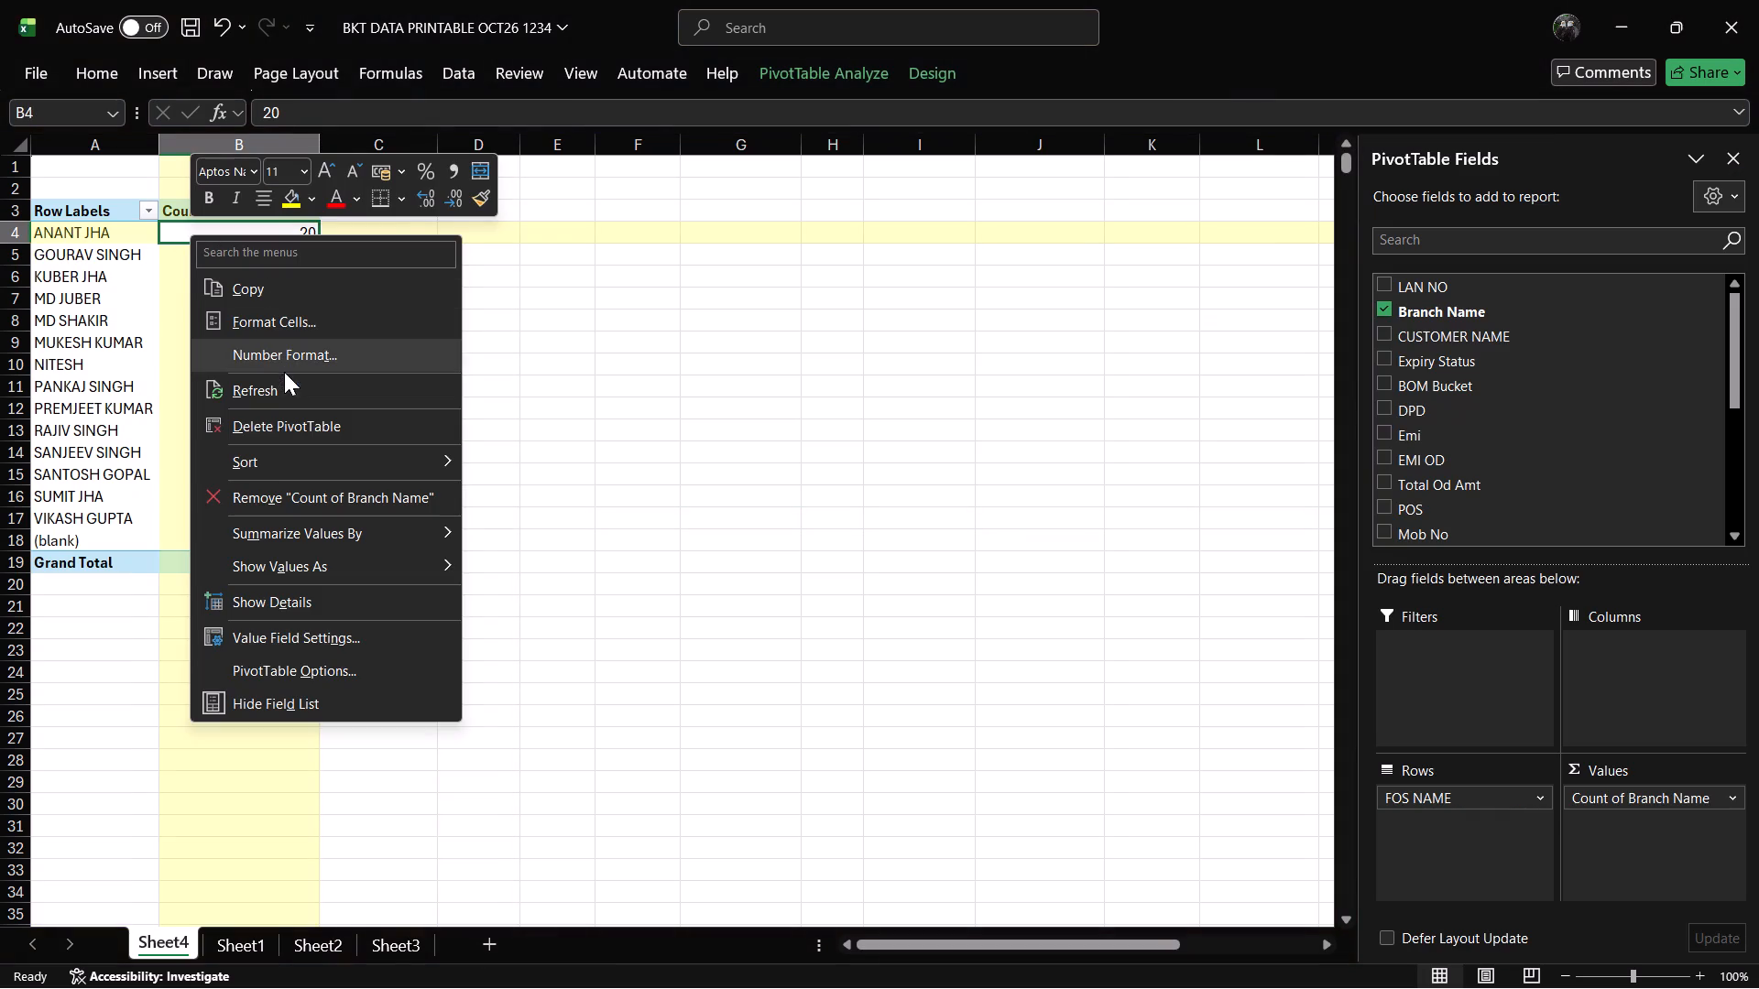
{"action": "left_click", "coordinate": [284, 386]}
{"action": "left_click", "coordinate": [583, 266]}
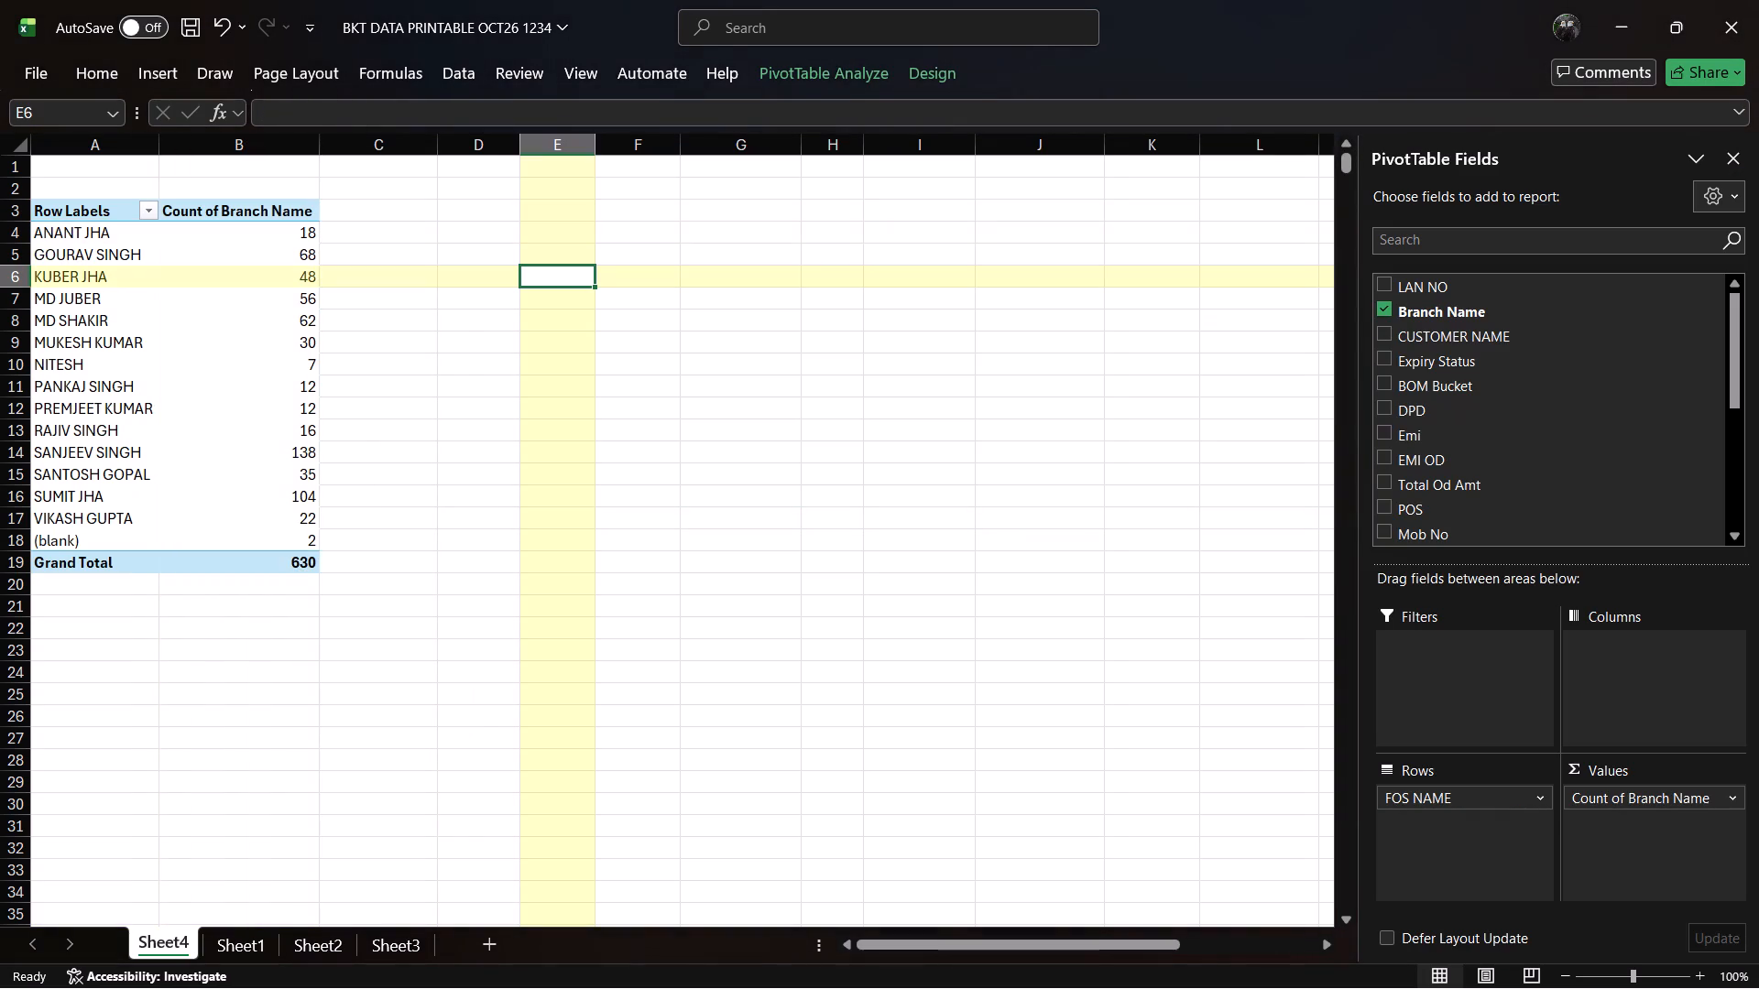
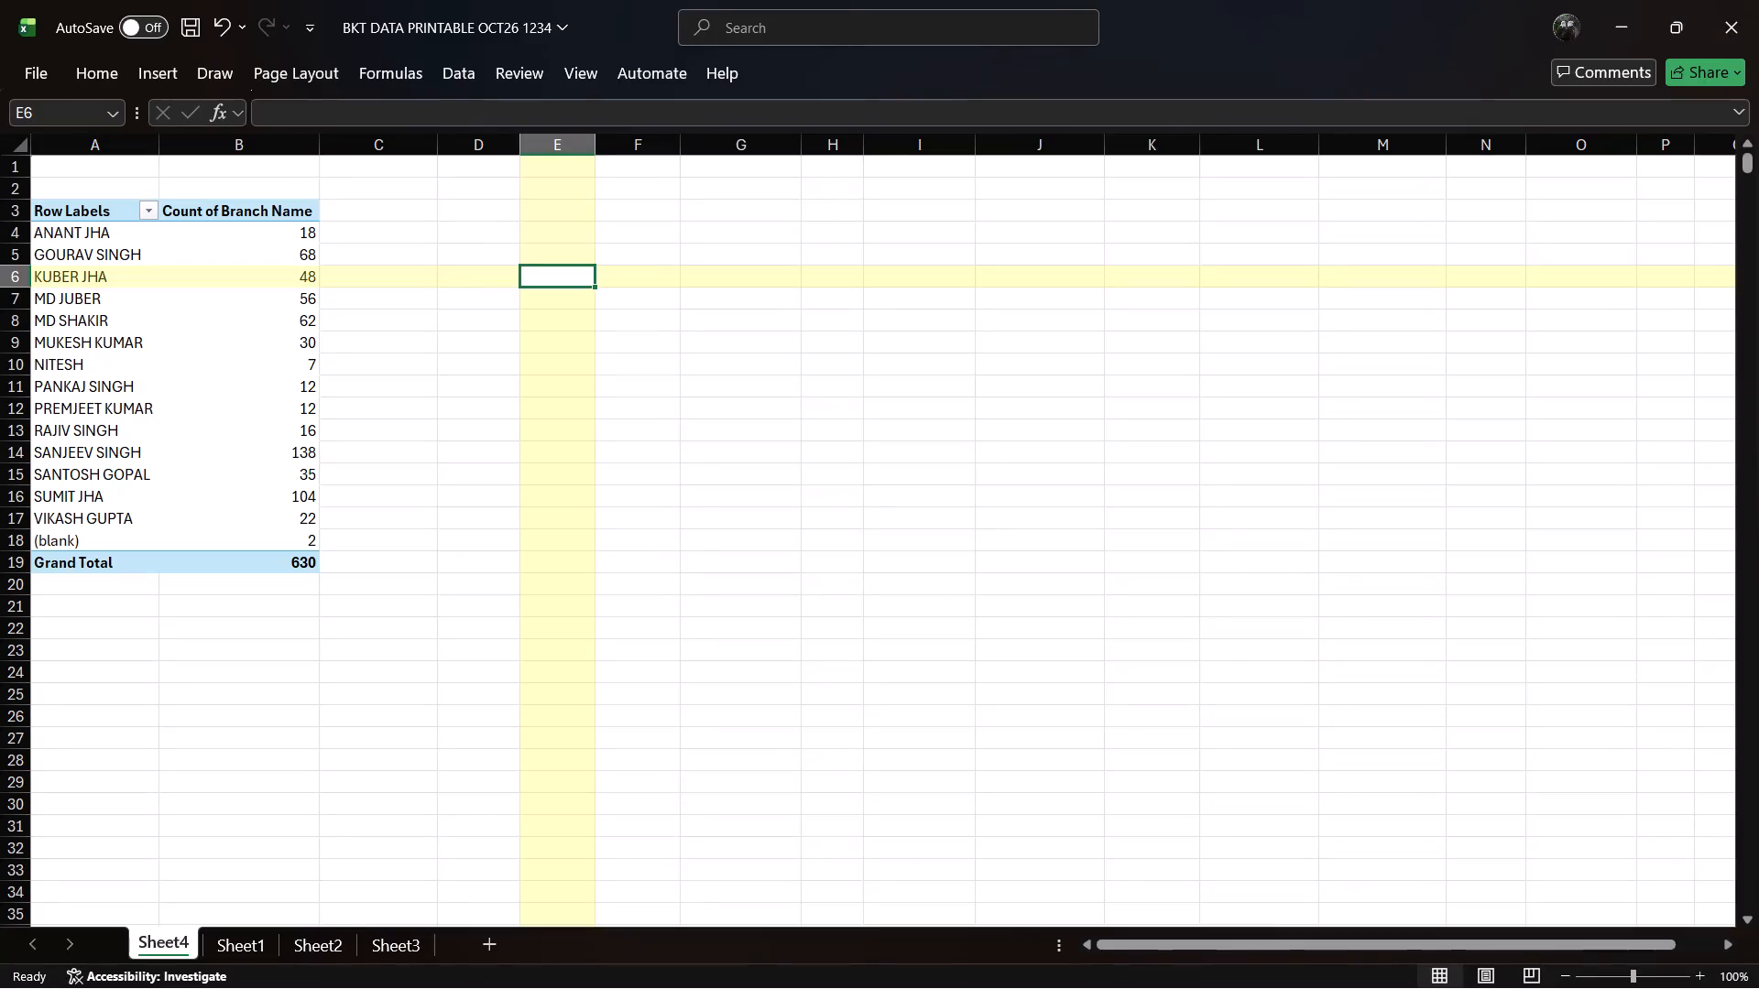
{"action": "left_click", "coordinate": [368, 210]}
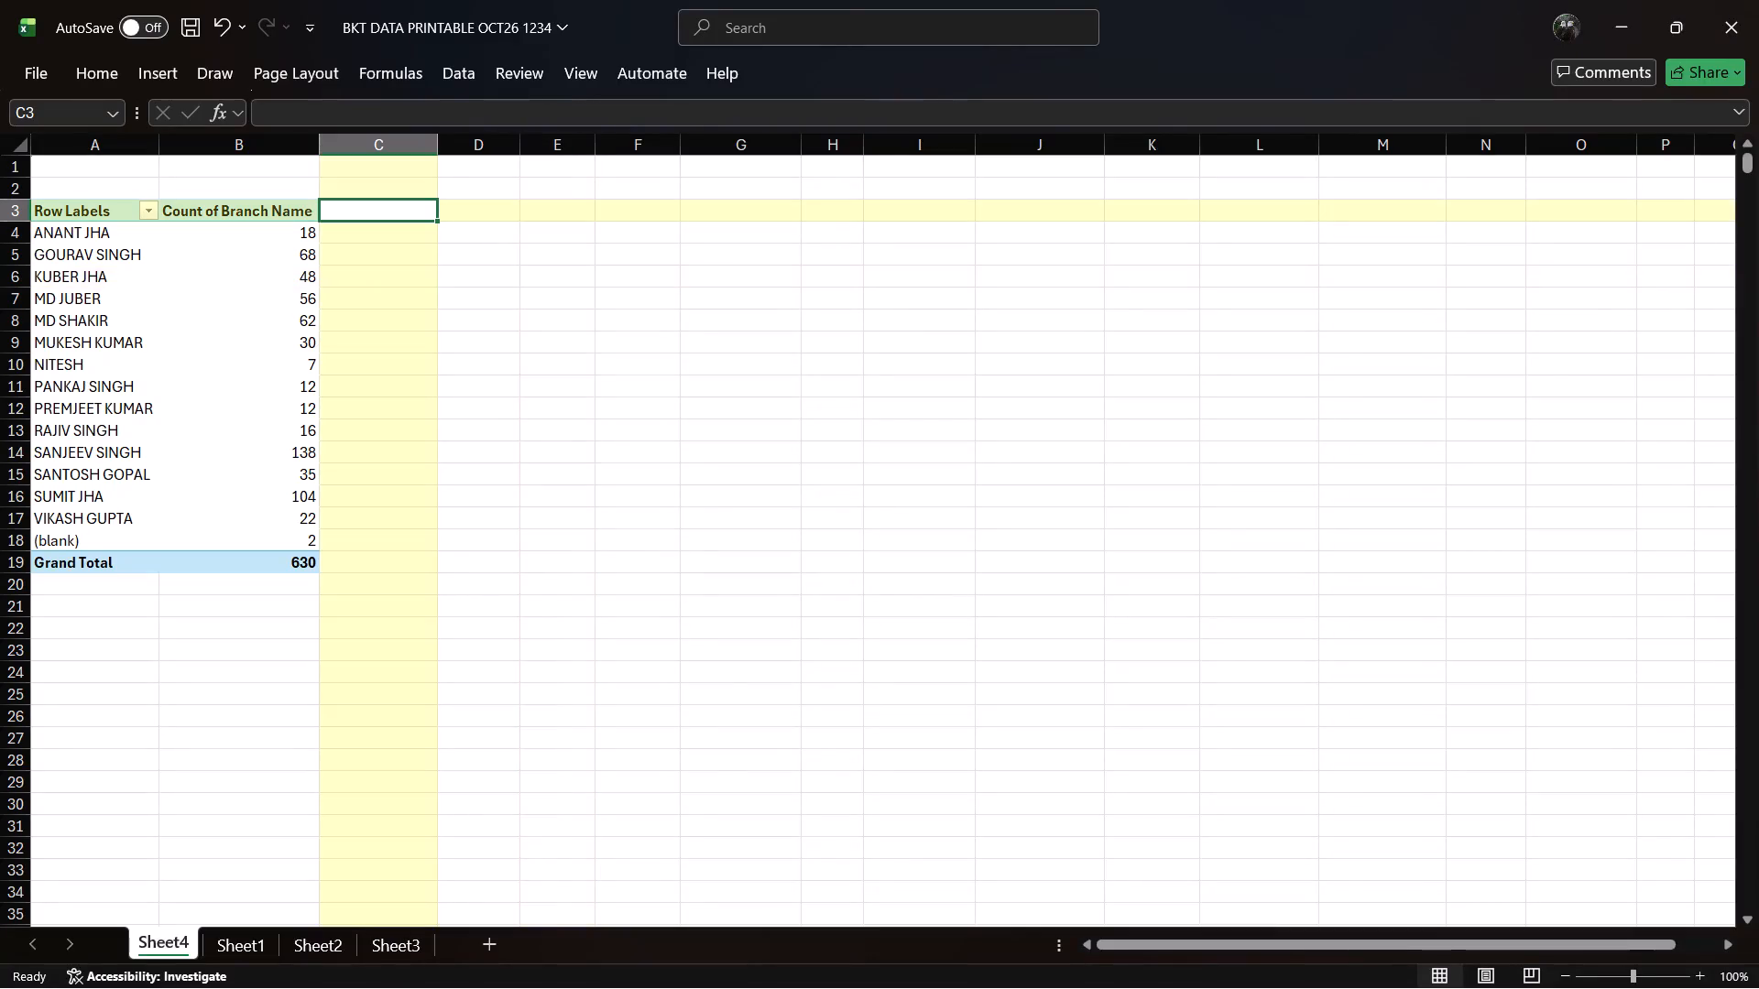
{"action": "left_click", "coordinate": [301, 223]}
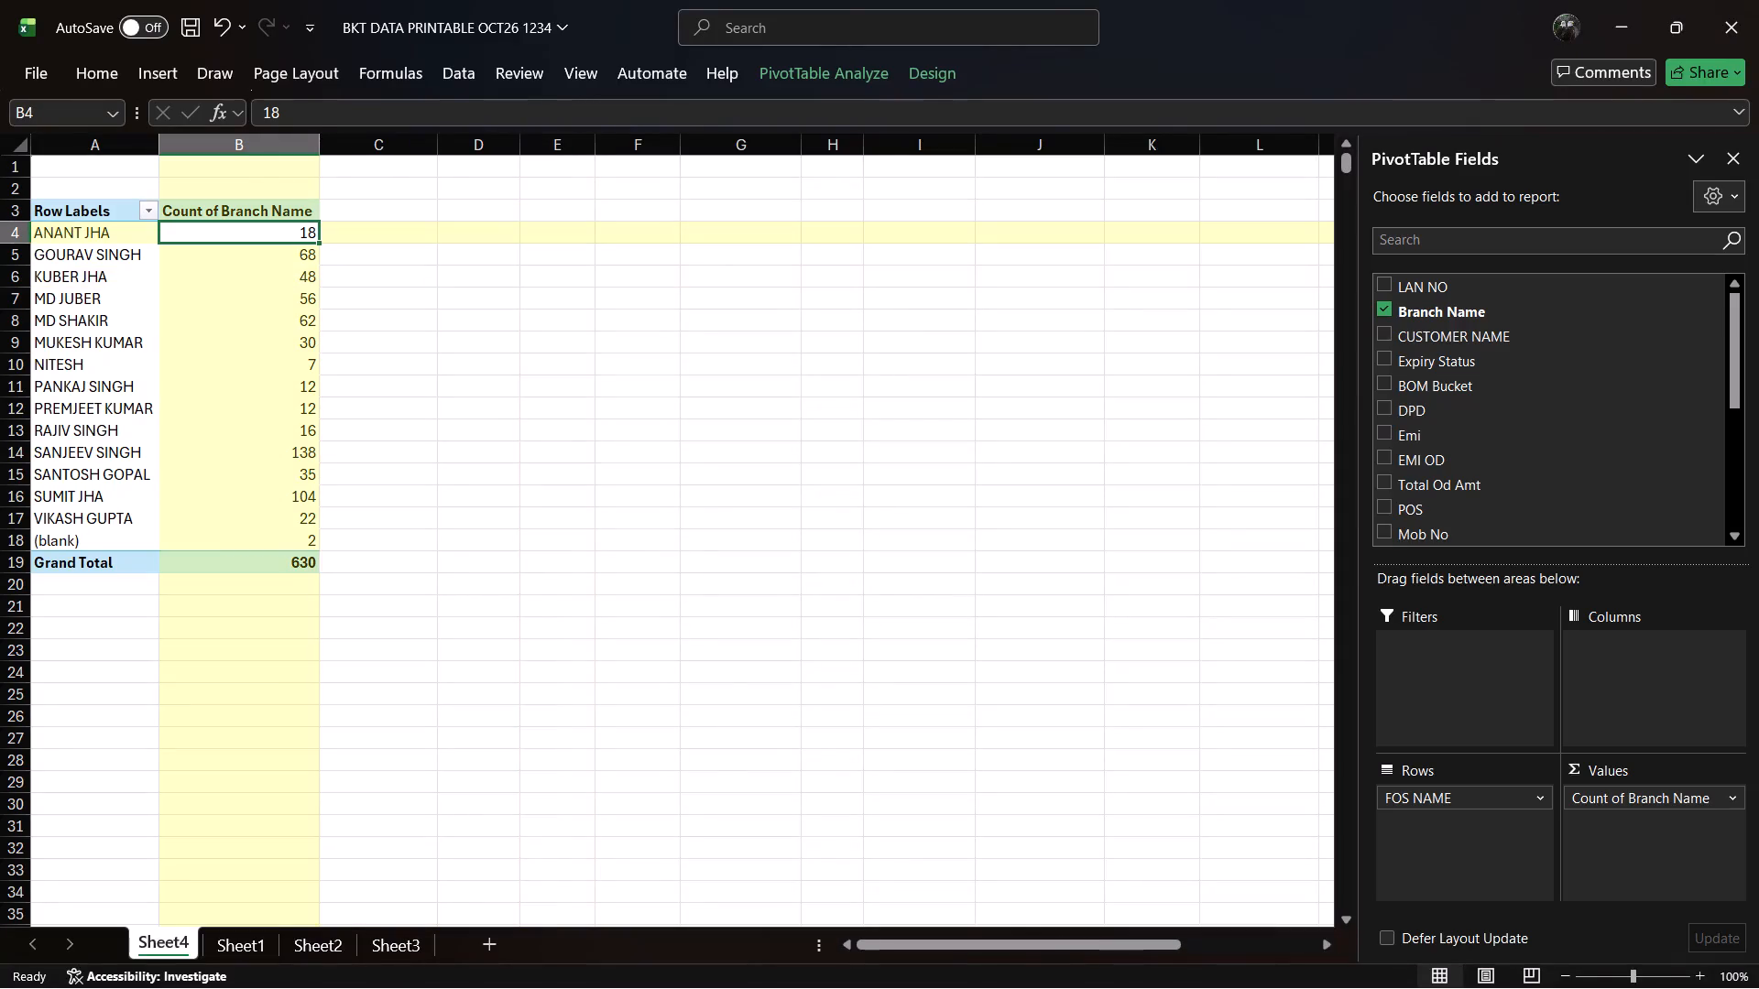
Undo the PivotTable refresh and the clearing of the records in rows 70 and 85 of Sheet1.
{"action": "left_click", "coordinate": [245, 941]}
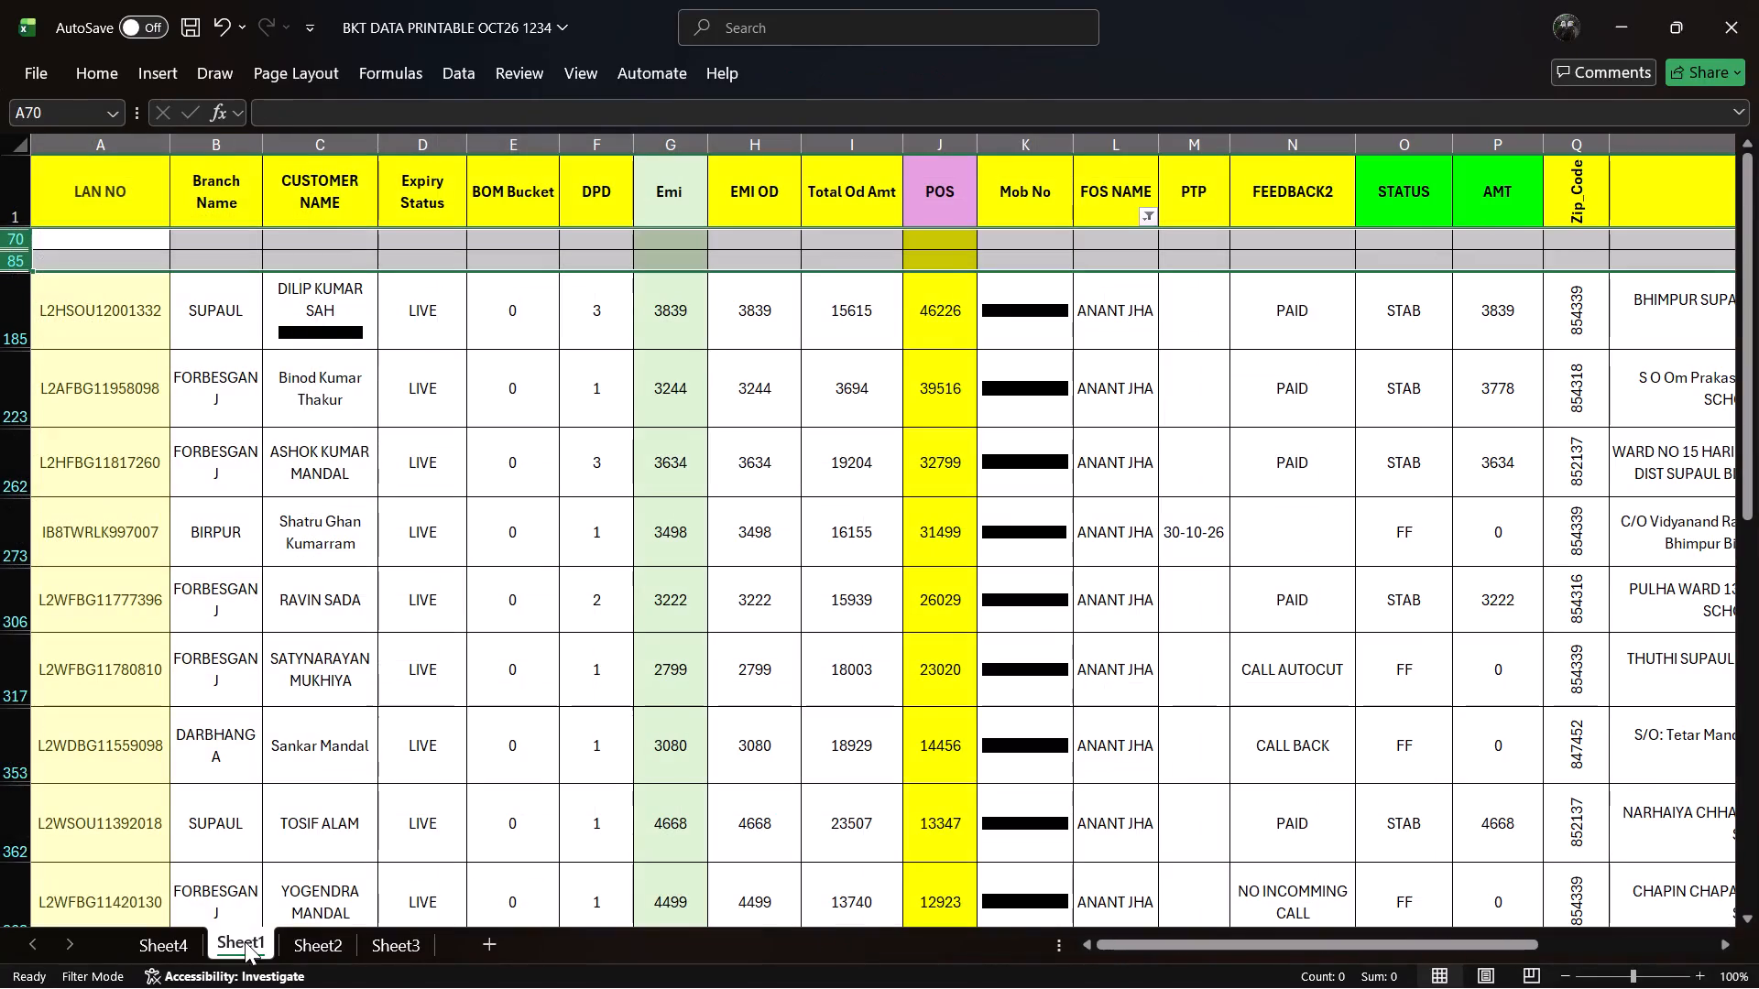
{"action": "key", "text": "ctrl+z"}
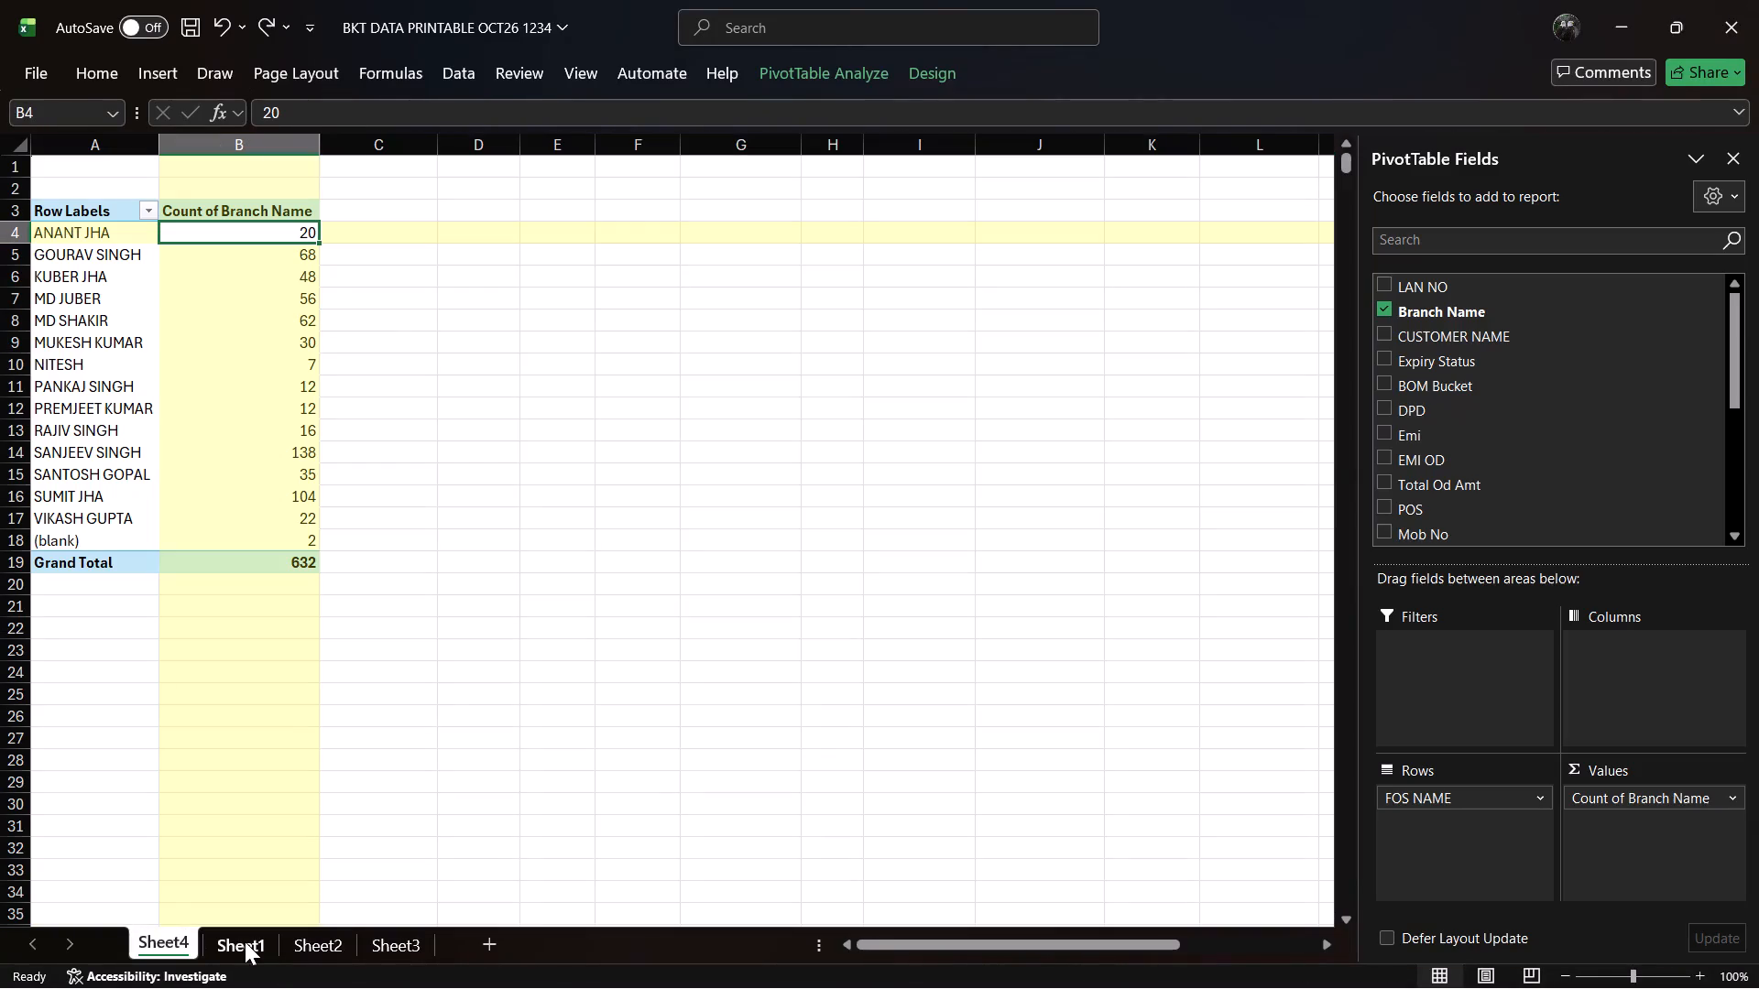
{"action": "left_click", "coordinate": [245, 941]}
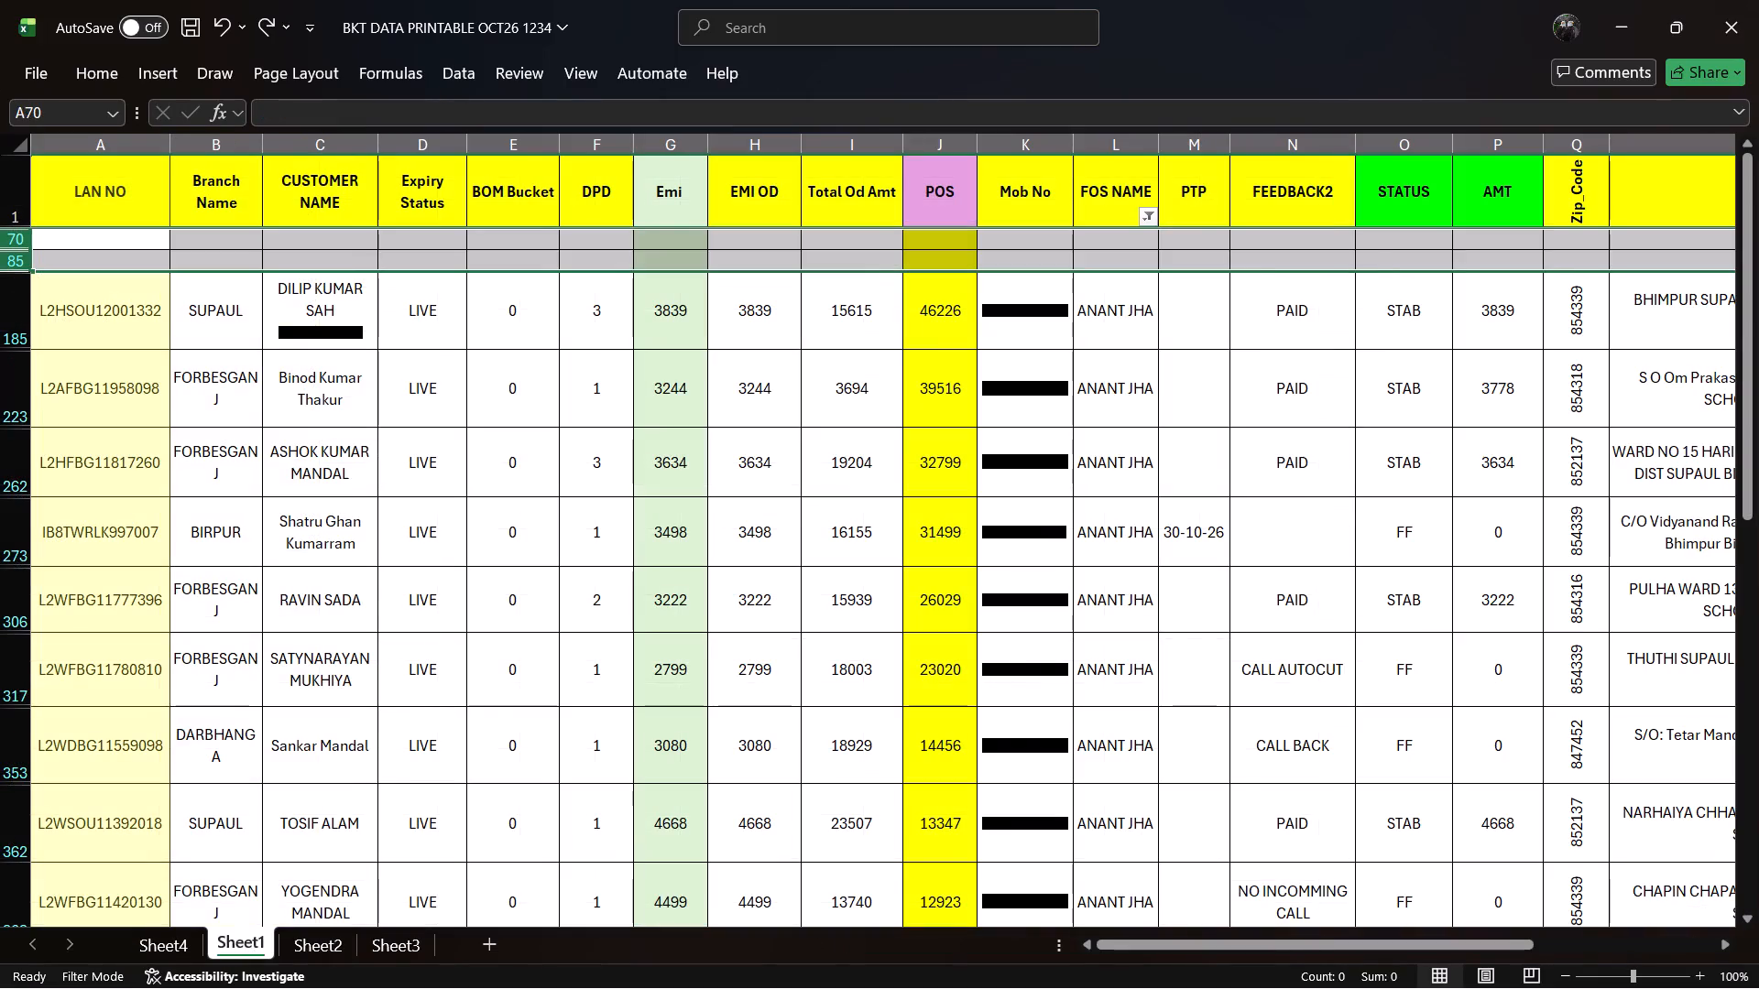
{"action": "left_click", "coordinate": [93, 255]}
{"action": "key", "text": "ctrl+z"}
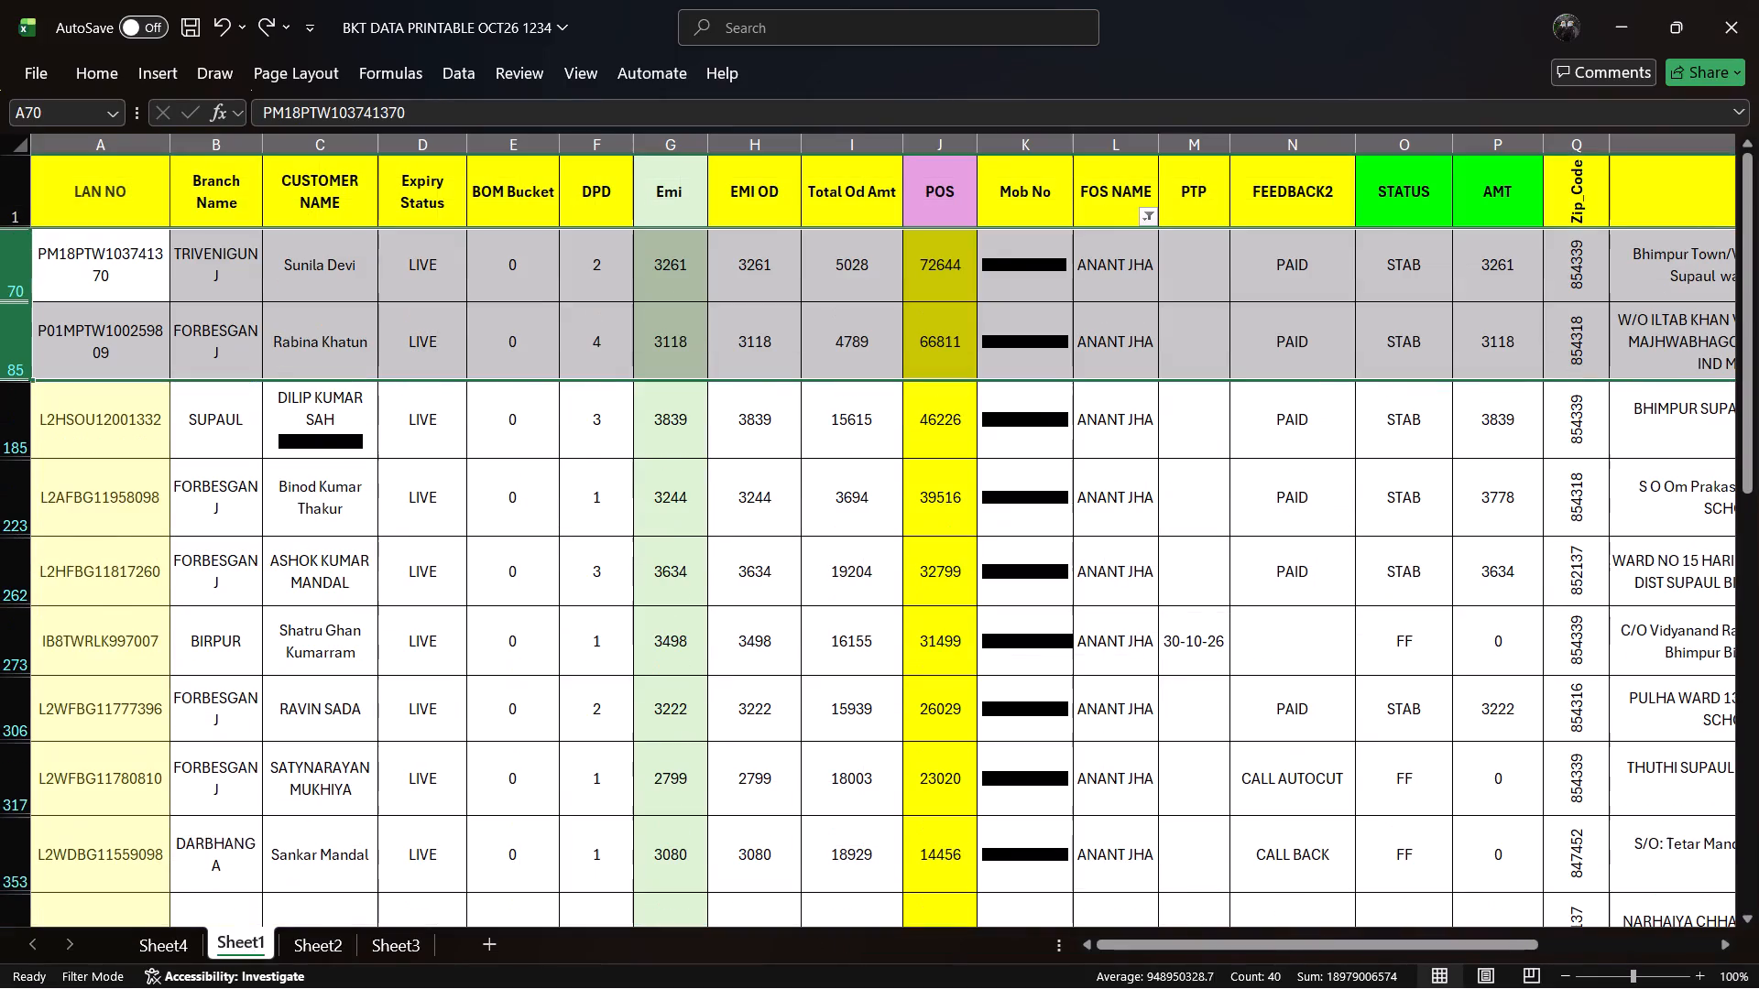
Examine the Count of Loan Number PivotTable on Sheet2 from its top, including the sort and filter options of its row labels.
{"action": "left_click", "coordinate": [325, 946]}
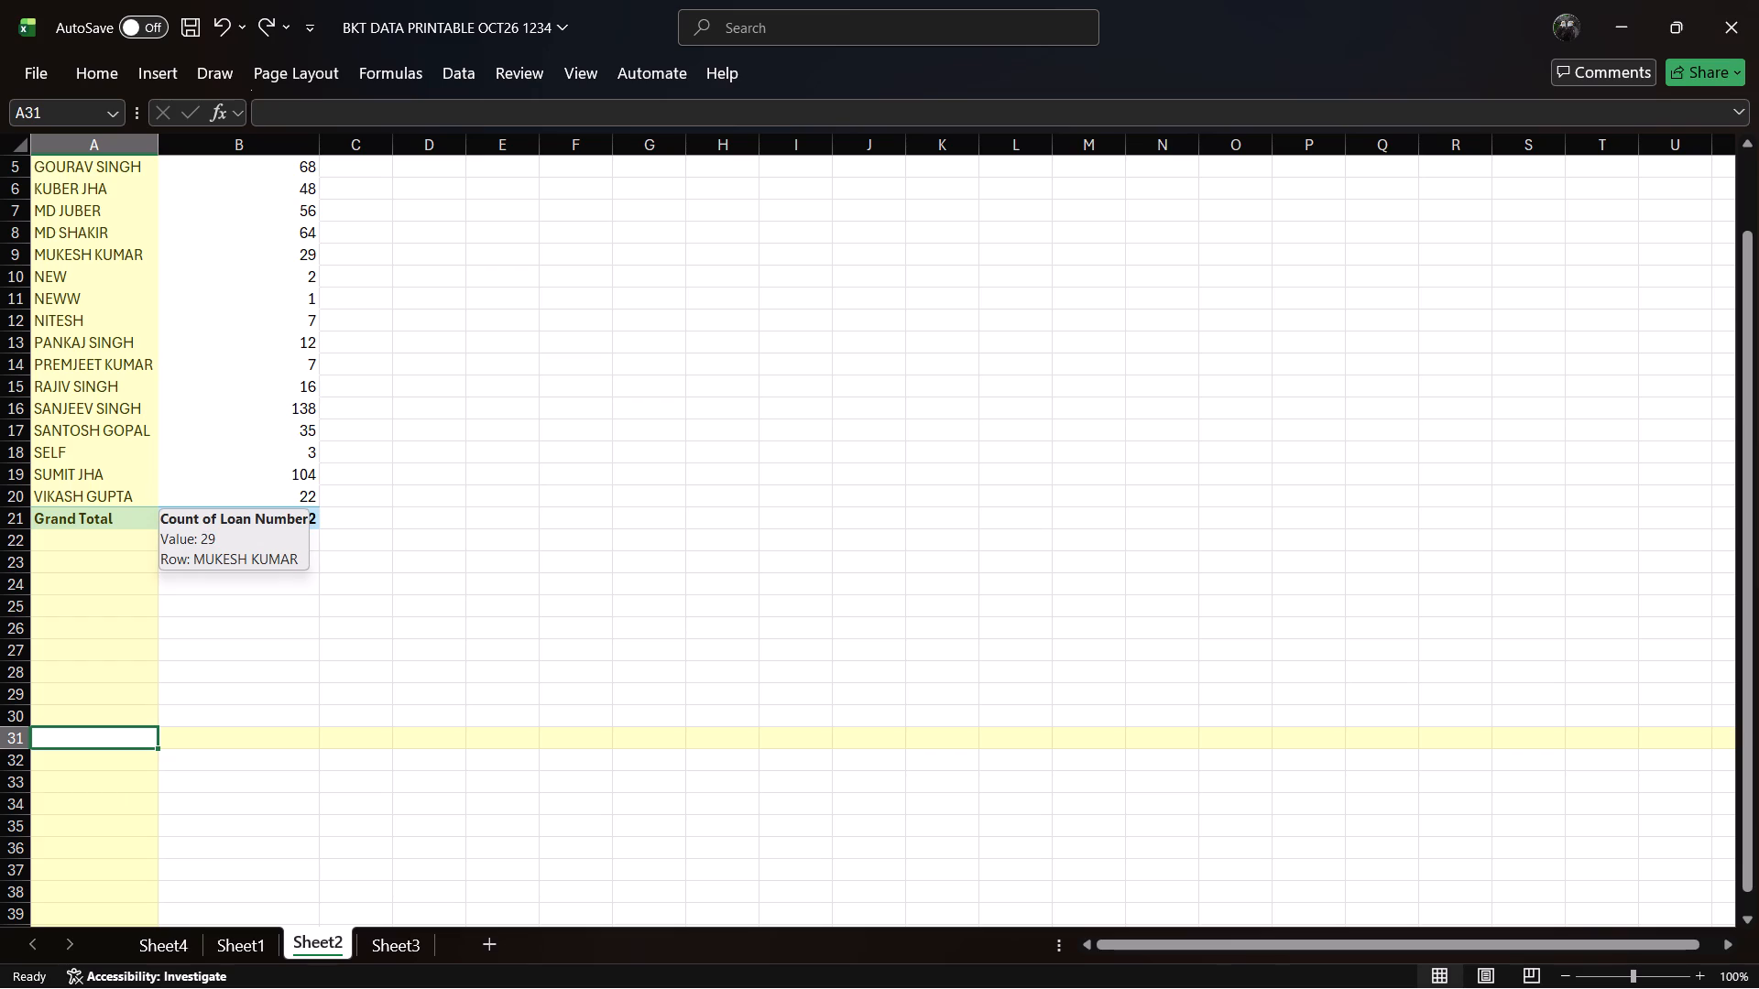
{"action": "left_click", "coordinate": [520, 484]}
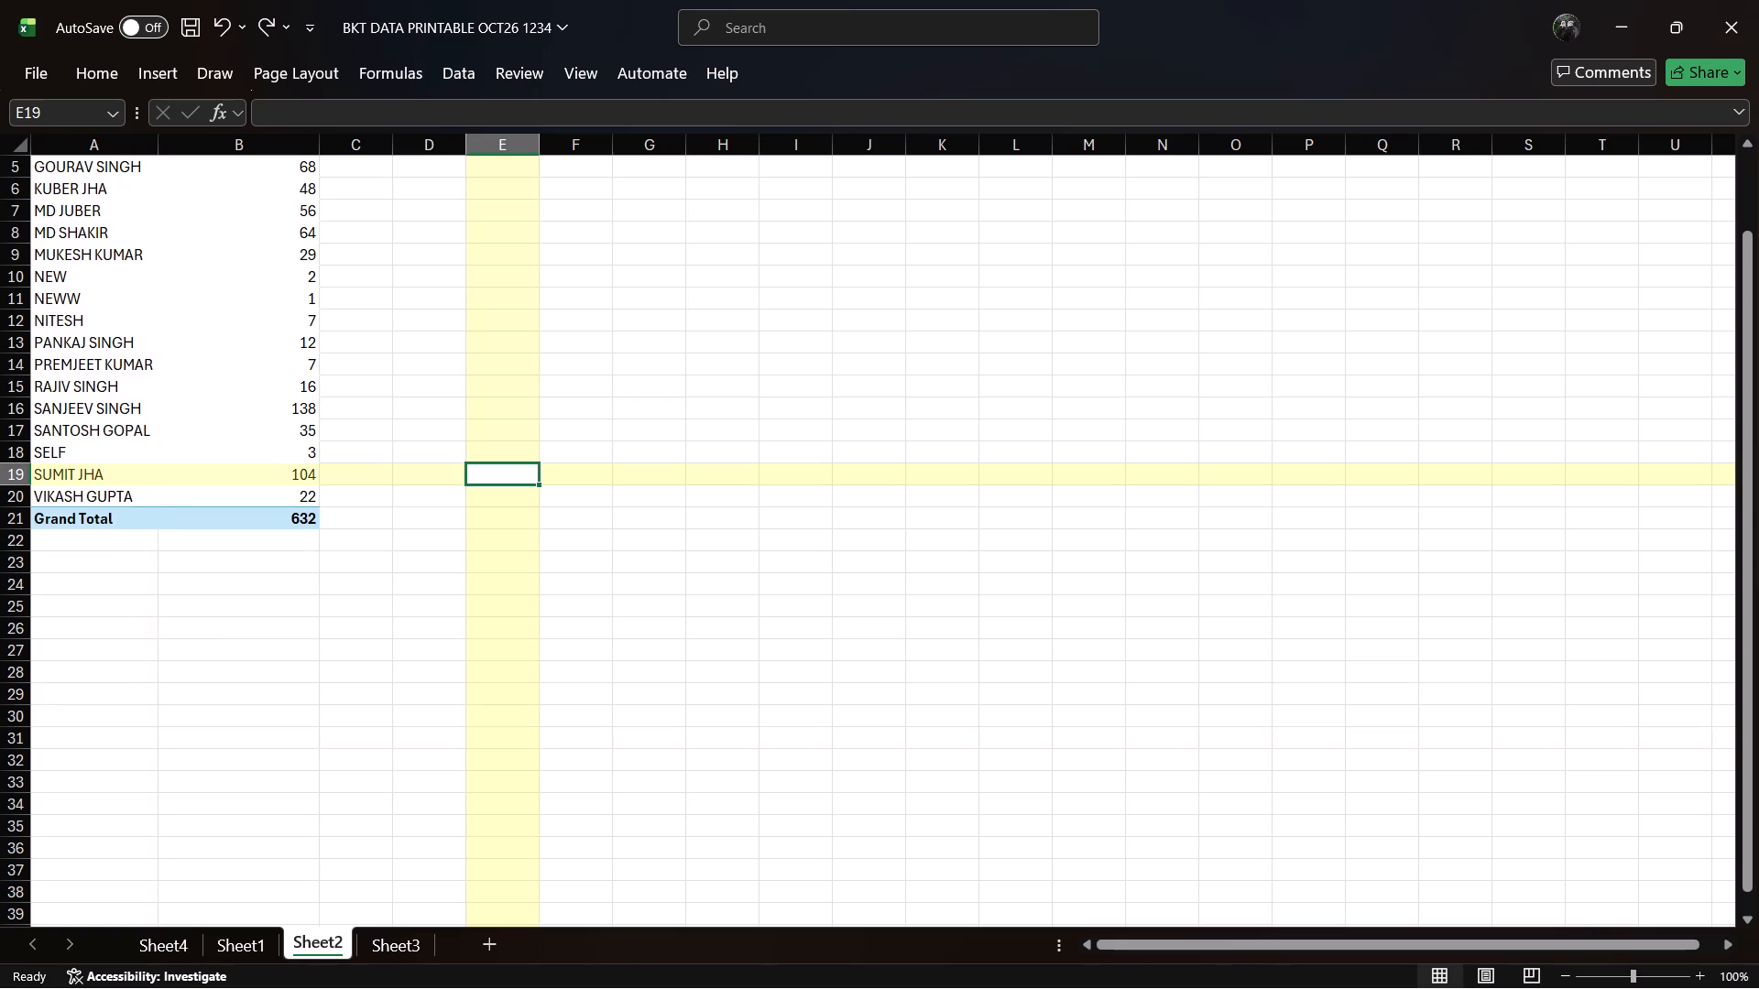
{"action": "key", "text": "Up"}
{"action": "key", "text": "Up"}
{"action": "key", "text": "Up"}
{"action": "key", "text": "Up"}
{"action": "key", "text": "Up"}
{"action": "key", "text": "Up"}
{"action": "key", "text": "Up"}
{"action": "key", "text": "Up"}
{"action": "key", "text": "Up"}
{"action": "key", "text": "Up"}
{"action": "key", "text": "Up"}
{"action": "key", "text": "Up"}
{"action": "key", "text": "Up"}
{"action": "key", "text": "Up"}
{"action": "key", "text": "Up"}
{"action": "key", "text": "Up"}
{"action": "key", "text": "Up"}
{"action": "key", "text": "Up"}
{"action": "key", "text": "Up"}
{"action": "key", "text": "Up"}
{"action": "key", "text": "Up"}
{"action": "key", "text": "Up"}
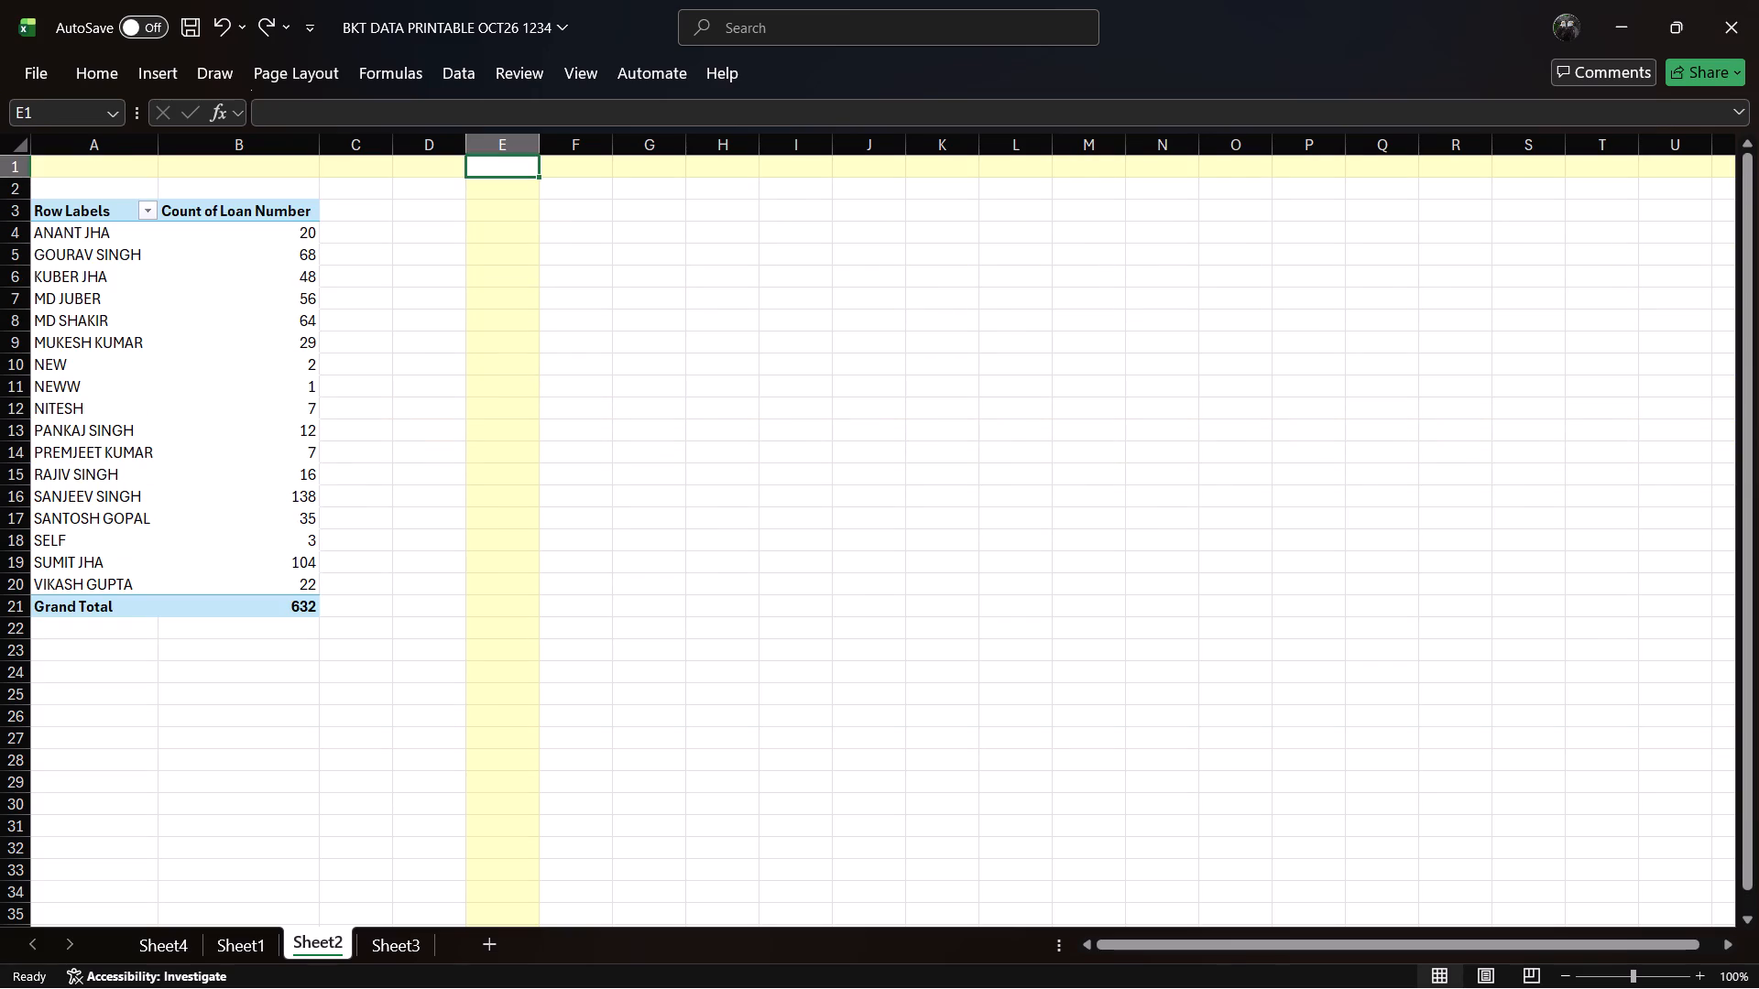
{"action": "left_click", "coordinate": [149, 211]}
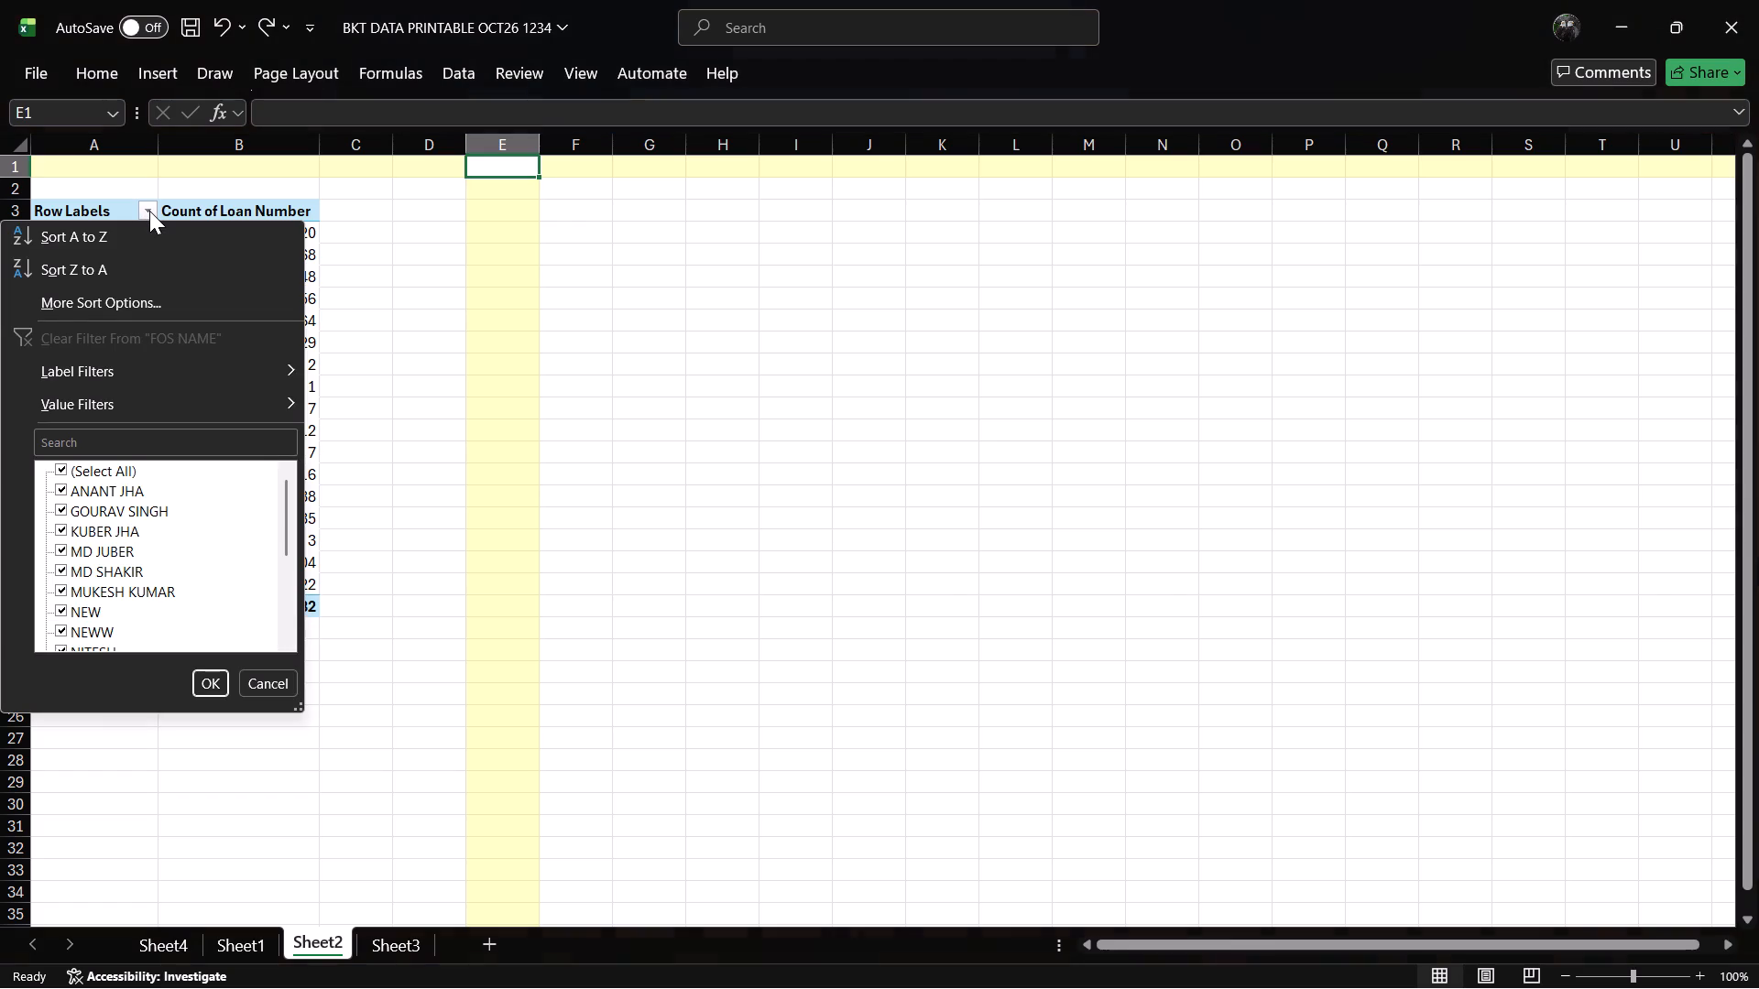
{"action": "left_click", "coordinate": [540, 342]}
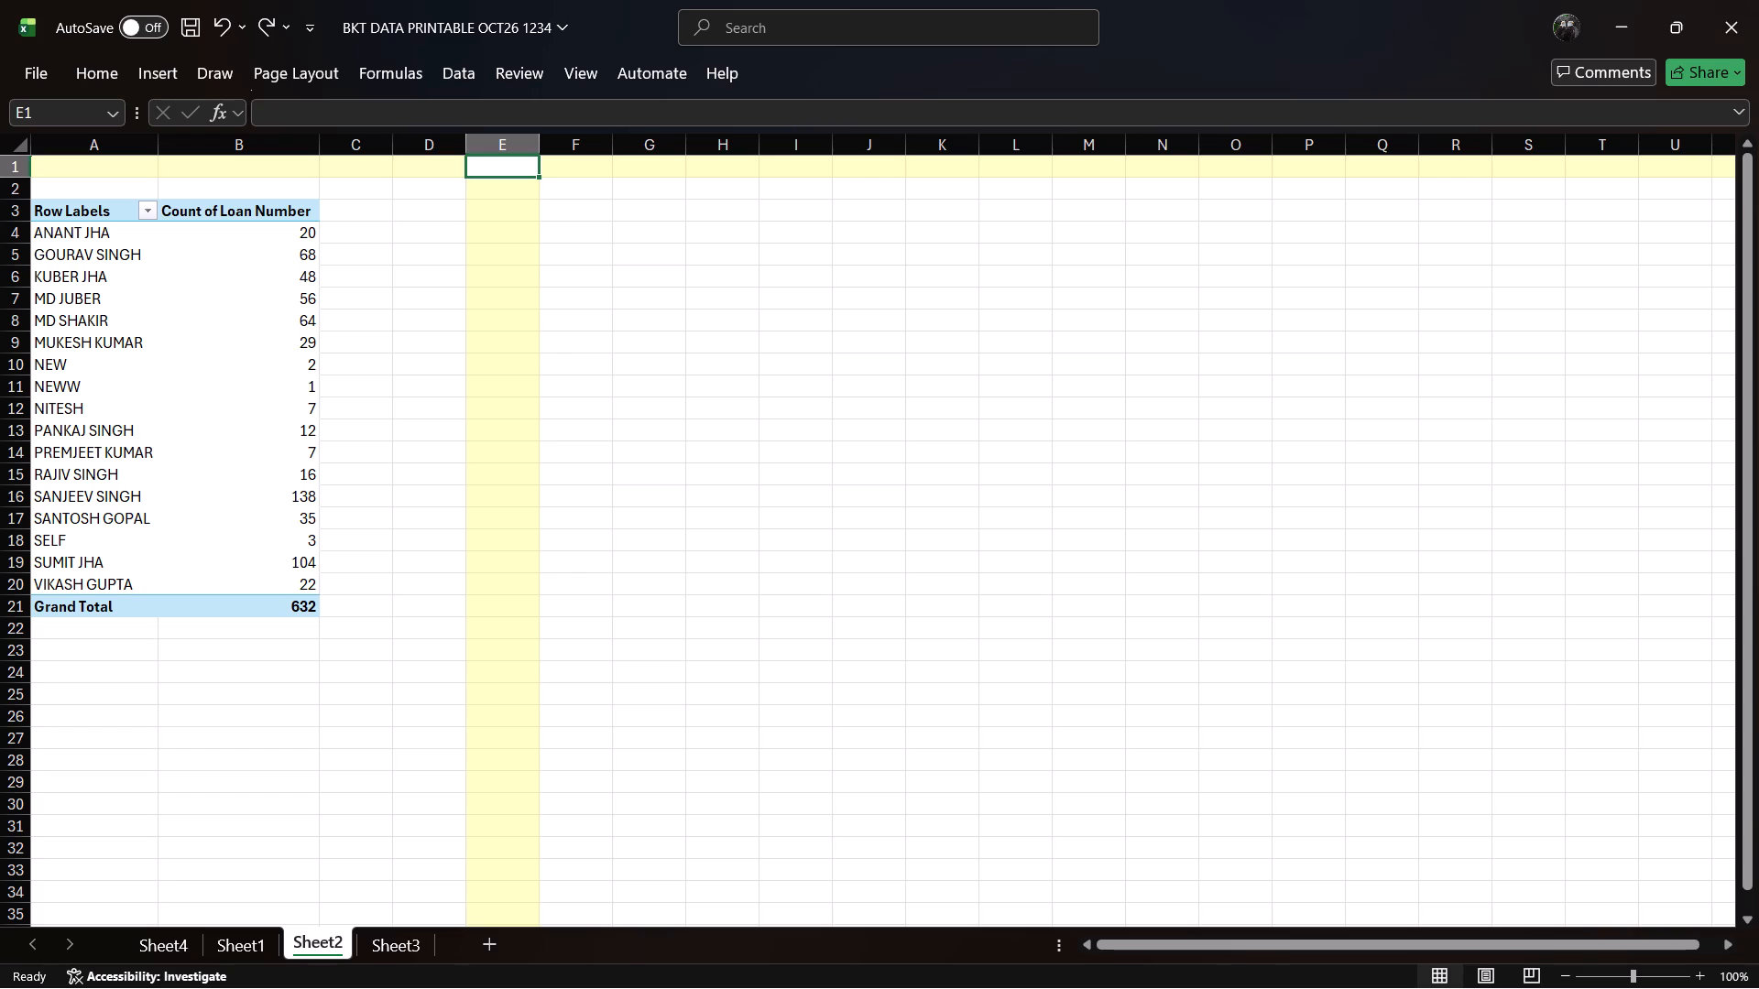
Delete Sheet2, which holds the Count of Loan Number PivotTable, from the workbook.
{"action": "key", "text": "alt+h"}
{"action": "type", "text": "DS"}
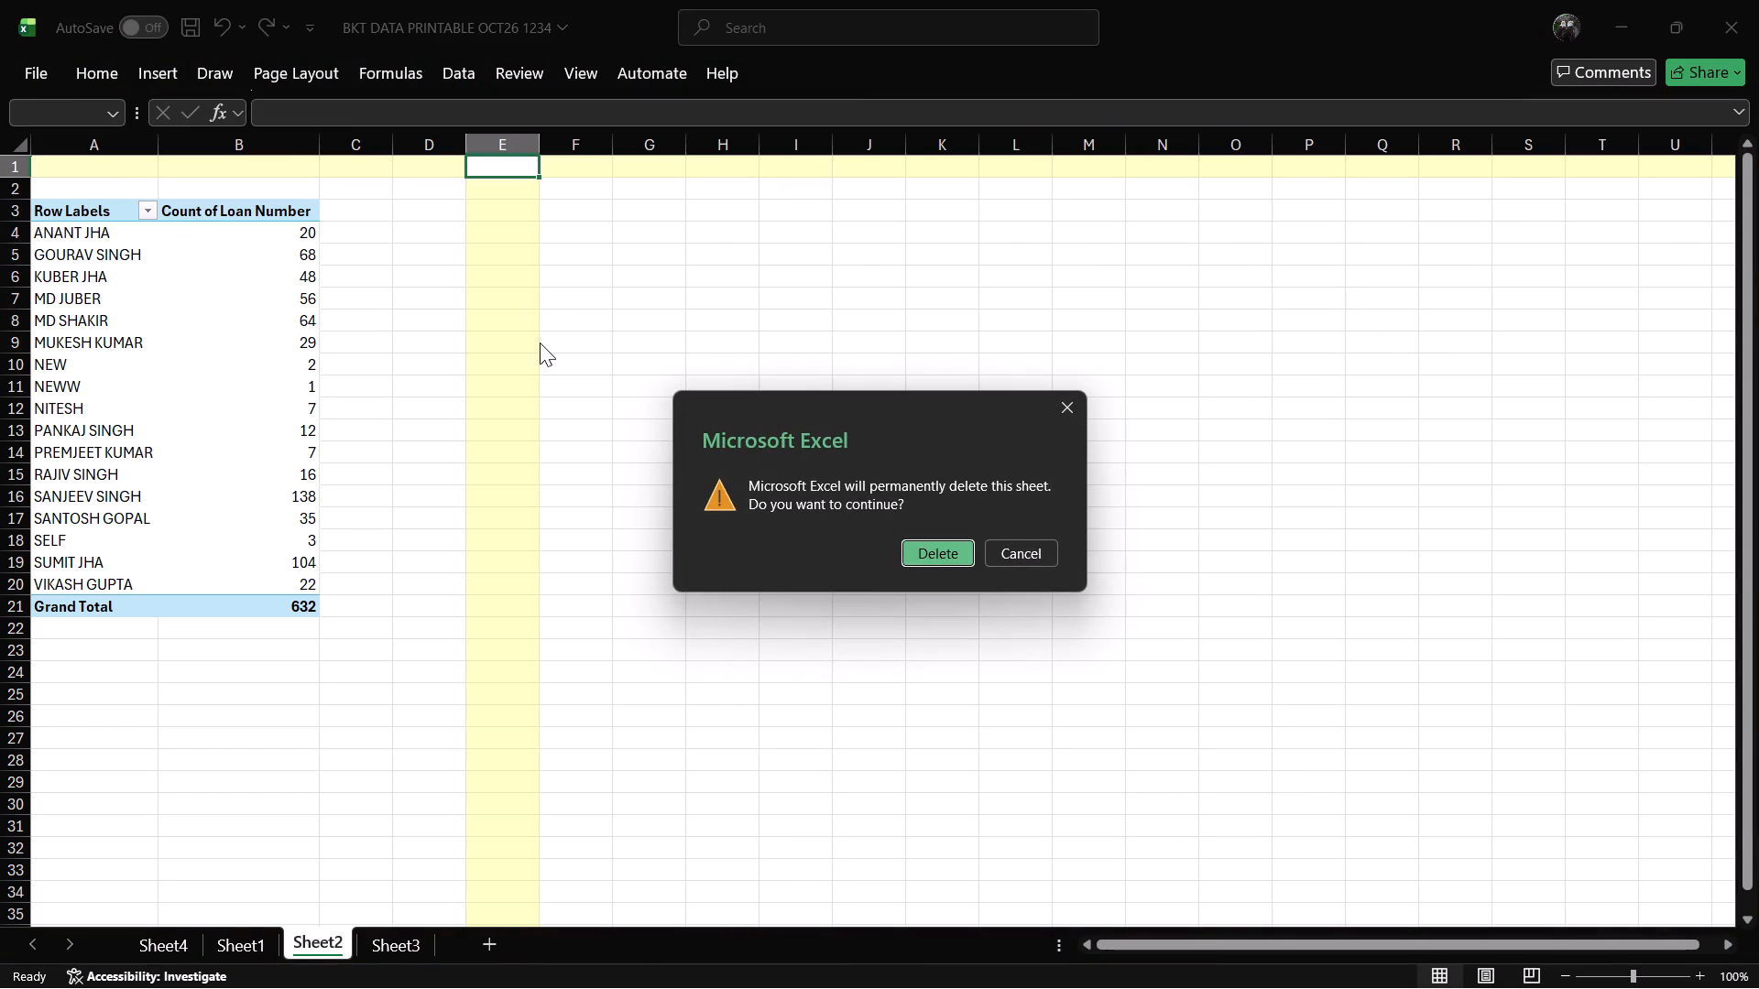
{"action": "left_click", "coordinate": [965, 547]}
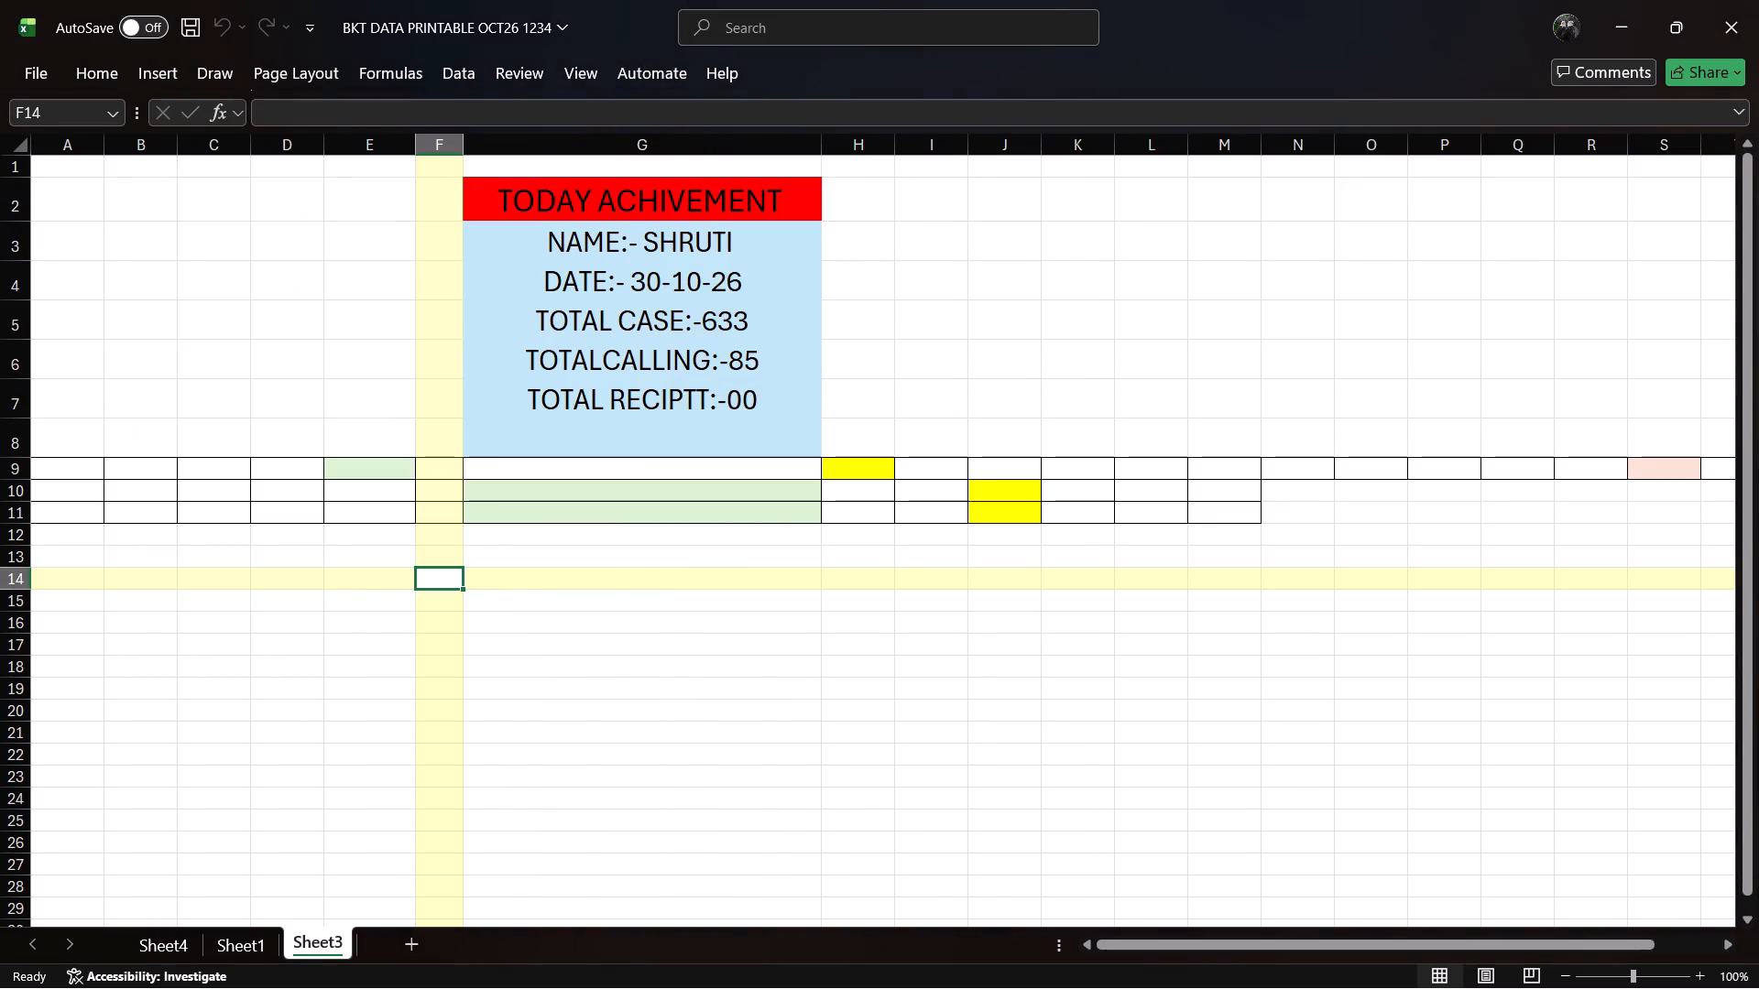
Select the entire data range on Sheet1 and bring up the Recommended PivotTables for it.
{"action": "left_click", "coordinate": [251, 935]}
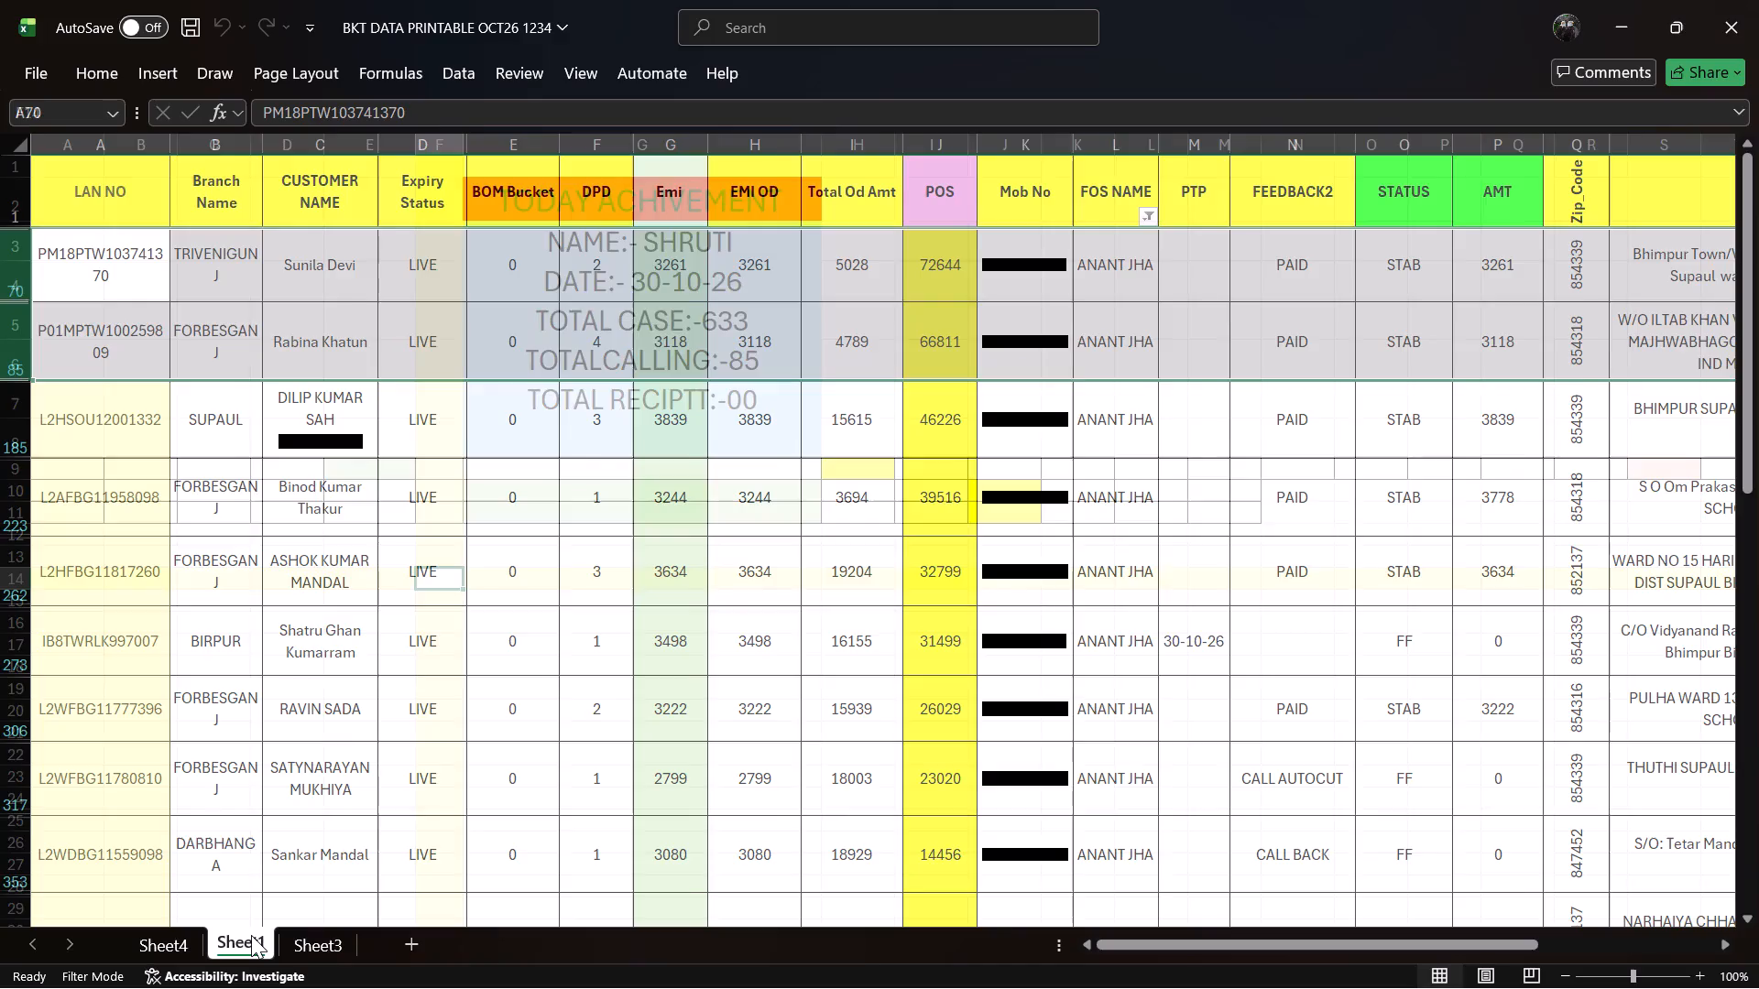
{"action": "left_click", "coordinate": [401, 458]}
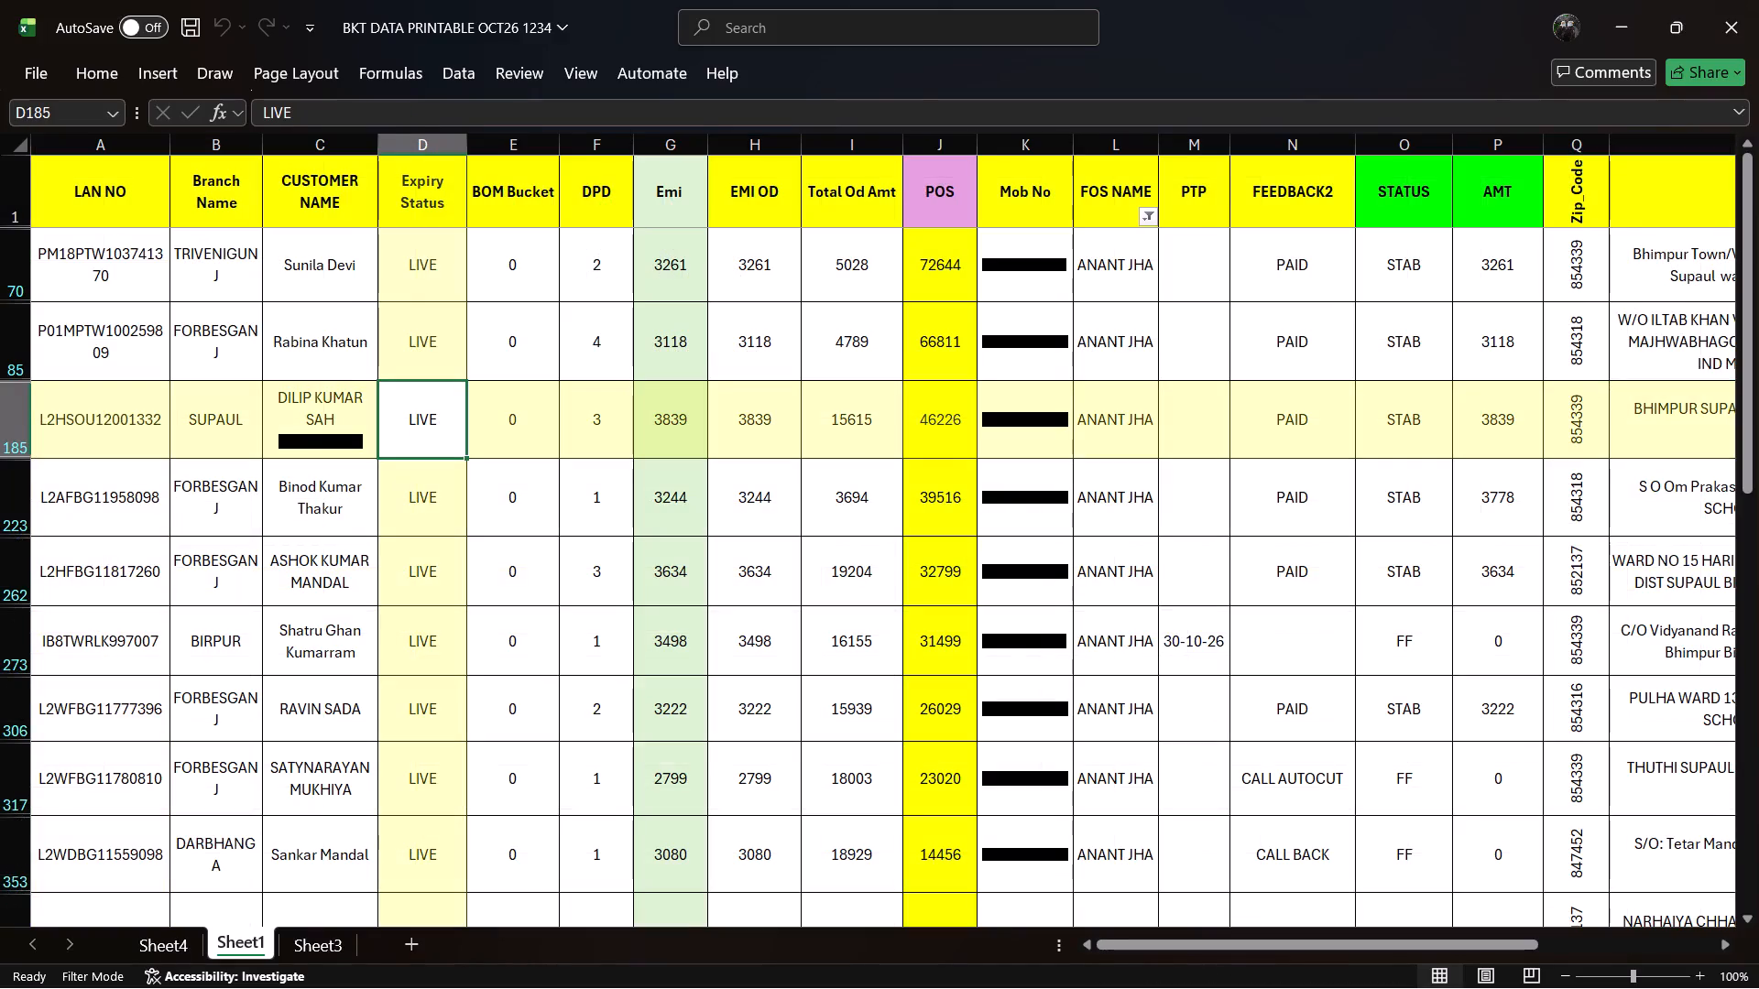
{"action": "key", "text": "ctrl+a"}
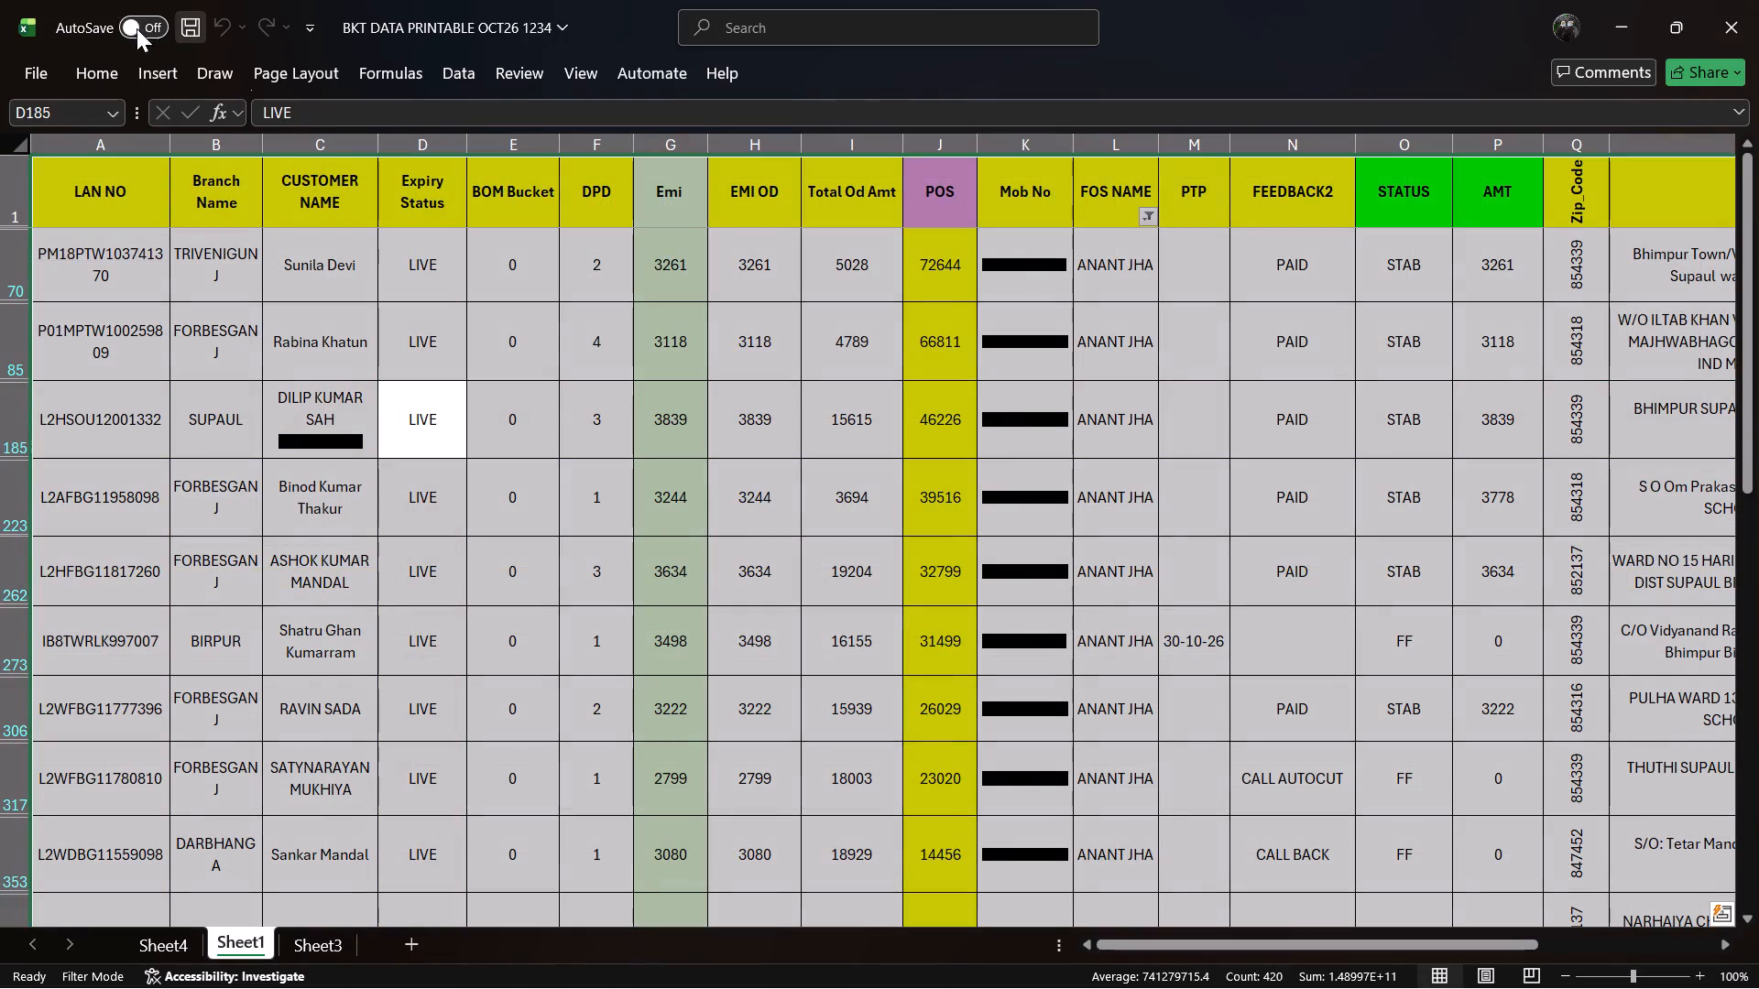
{"action": "left_click", "coordinate": [150, 67]}
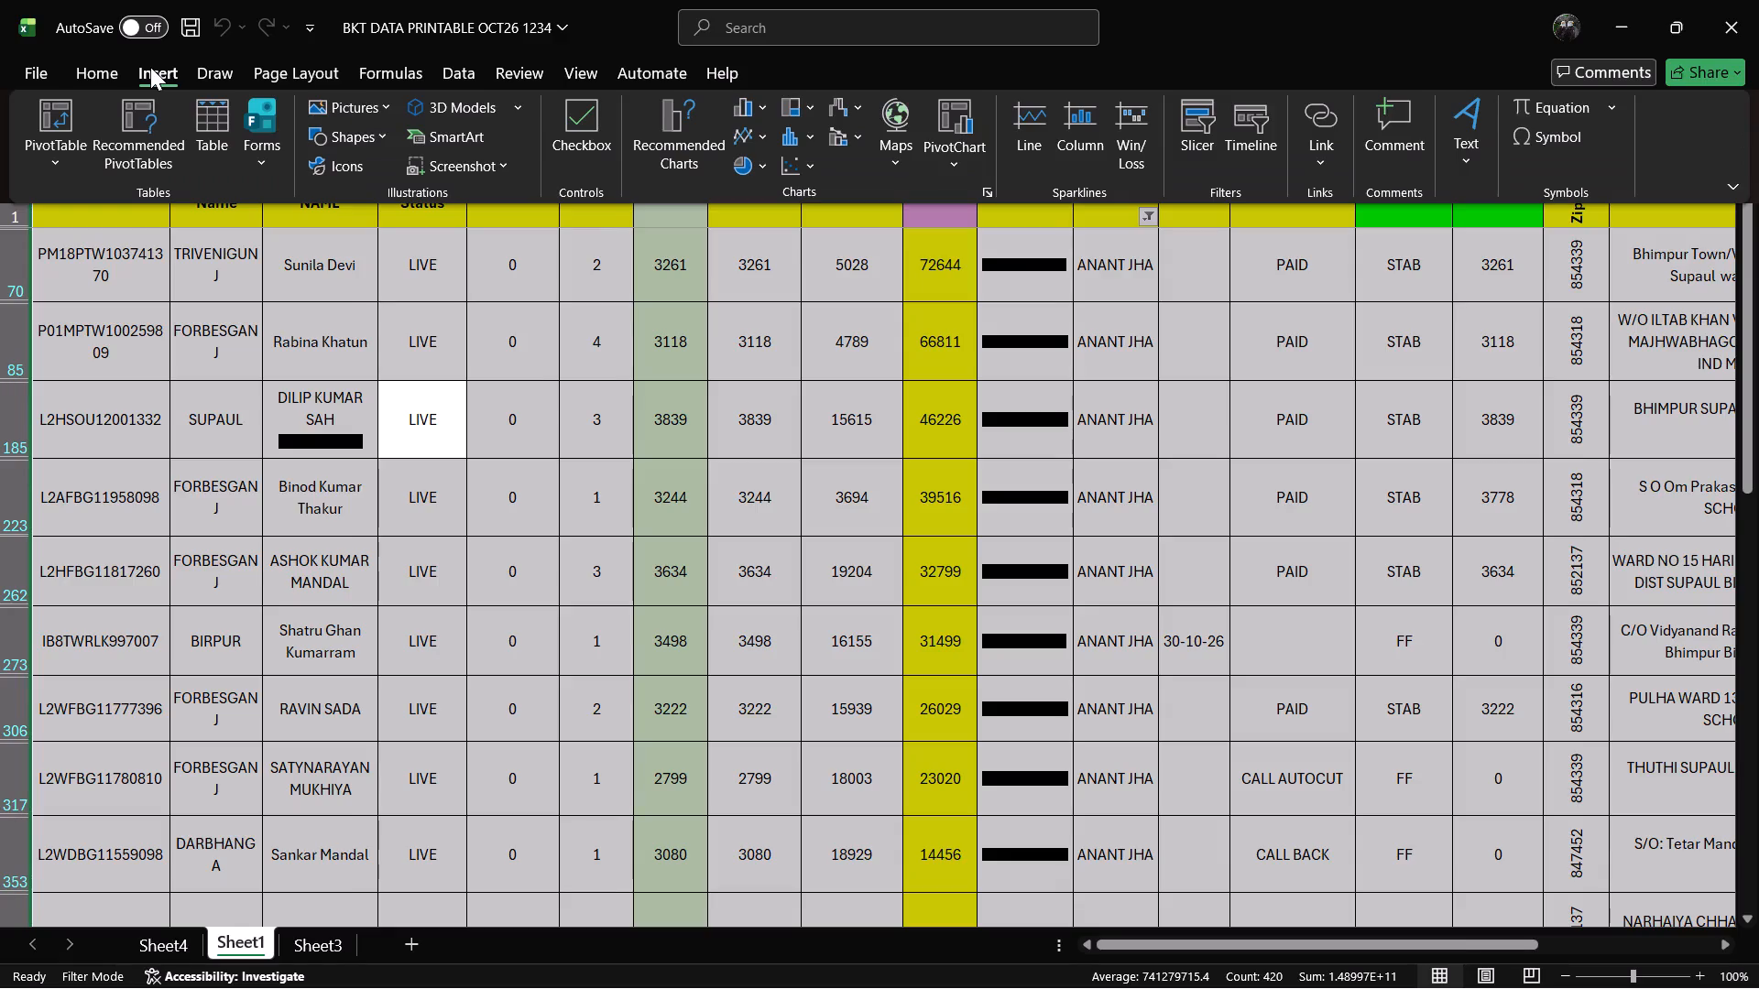
{"action": "left_click", "coordinate": [133, 111]}
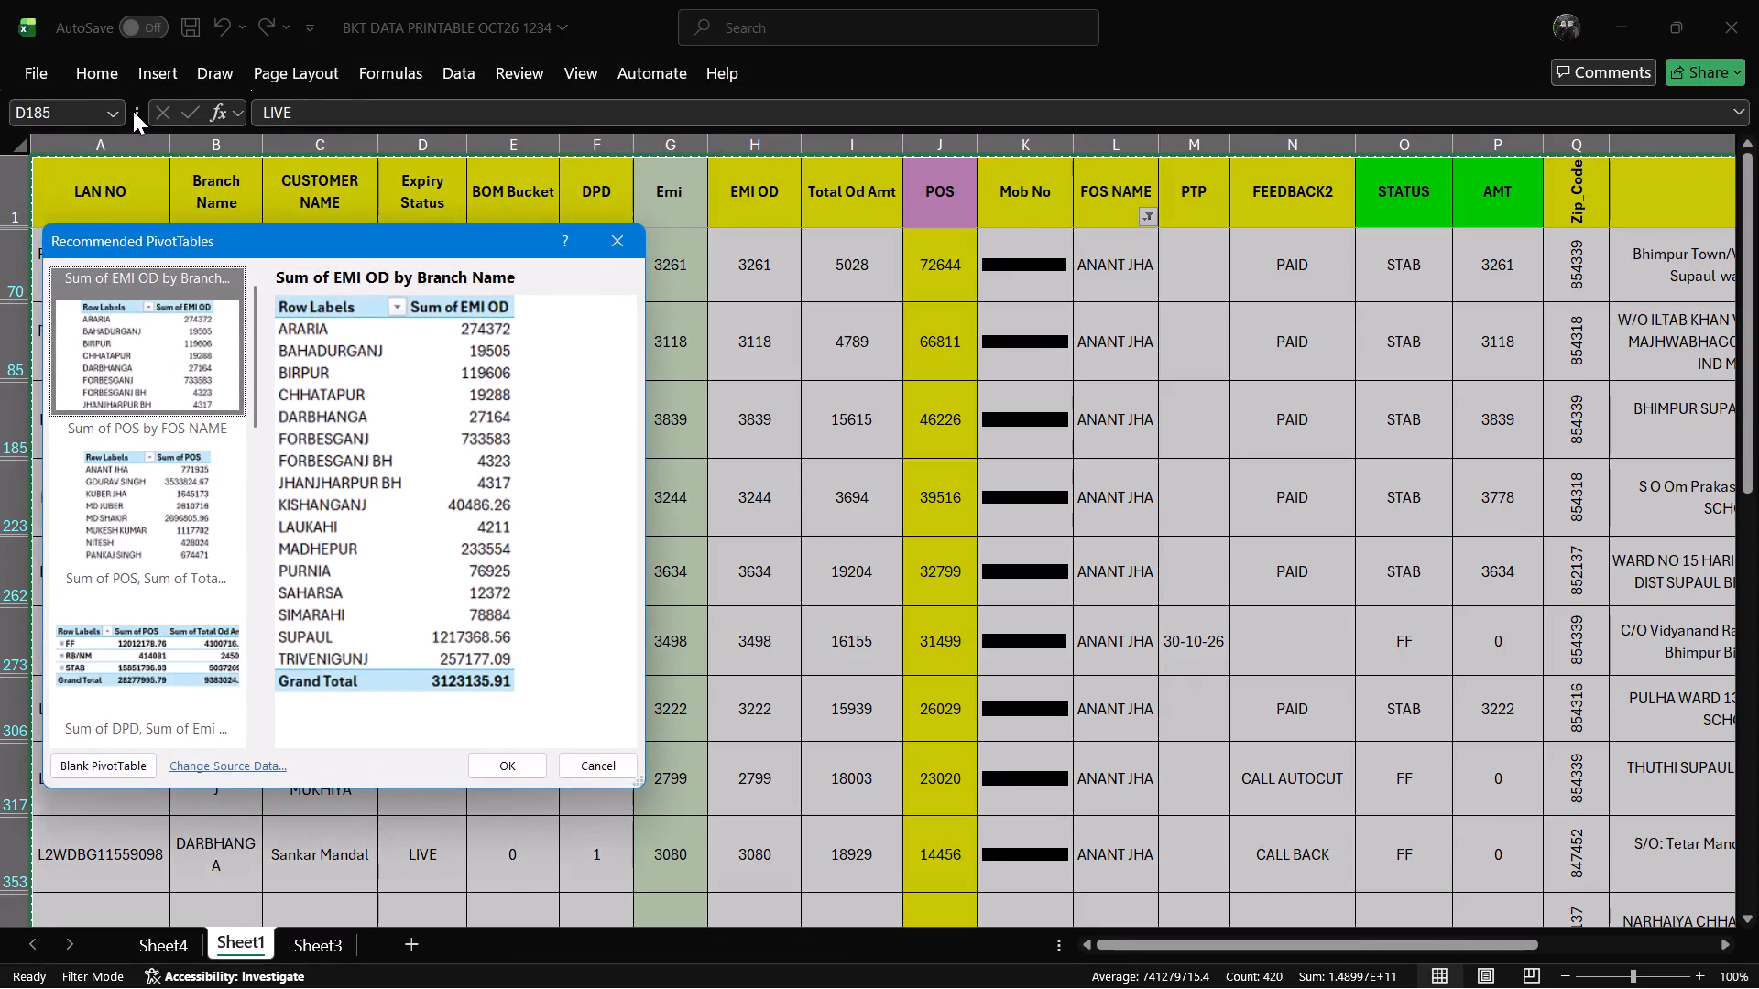
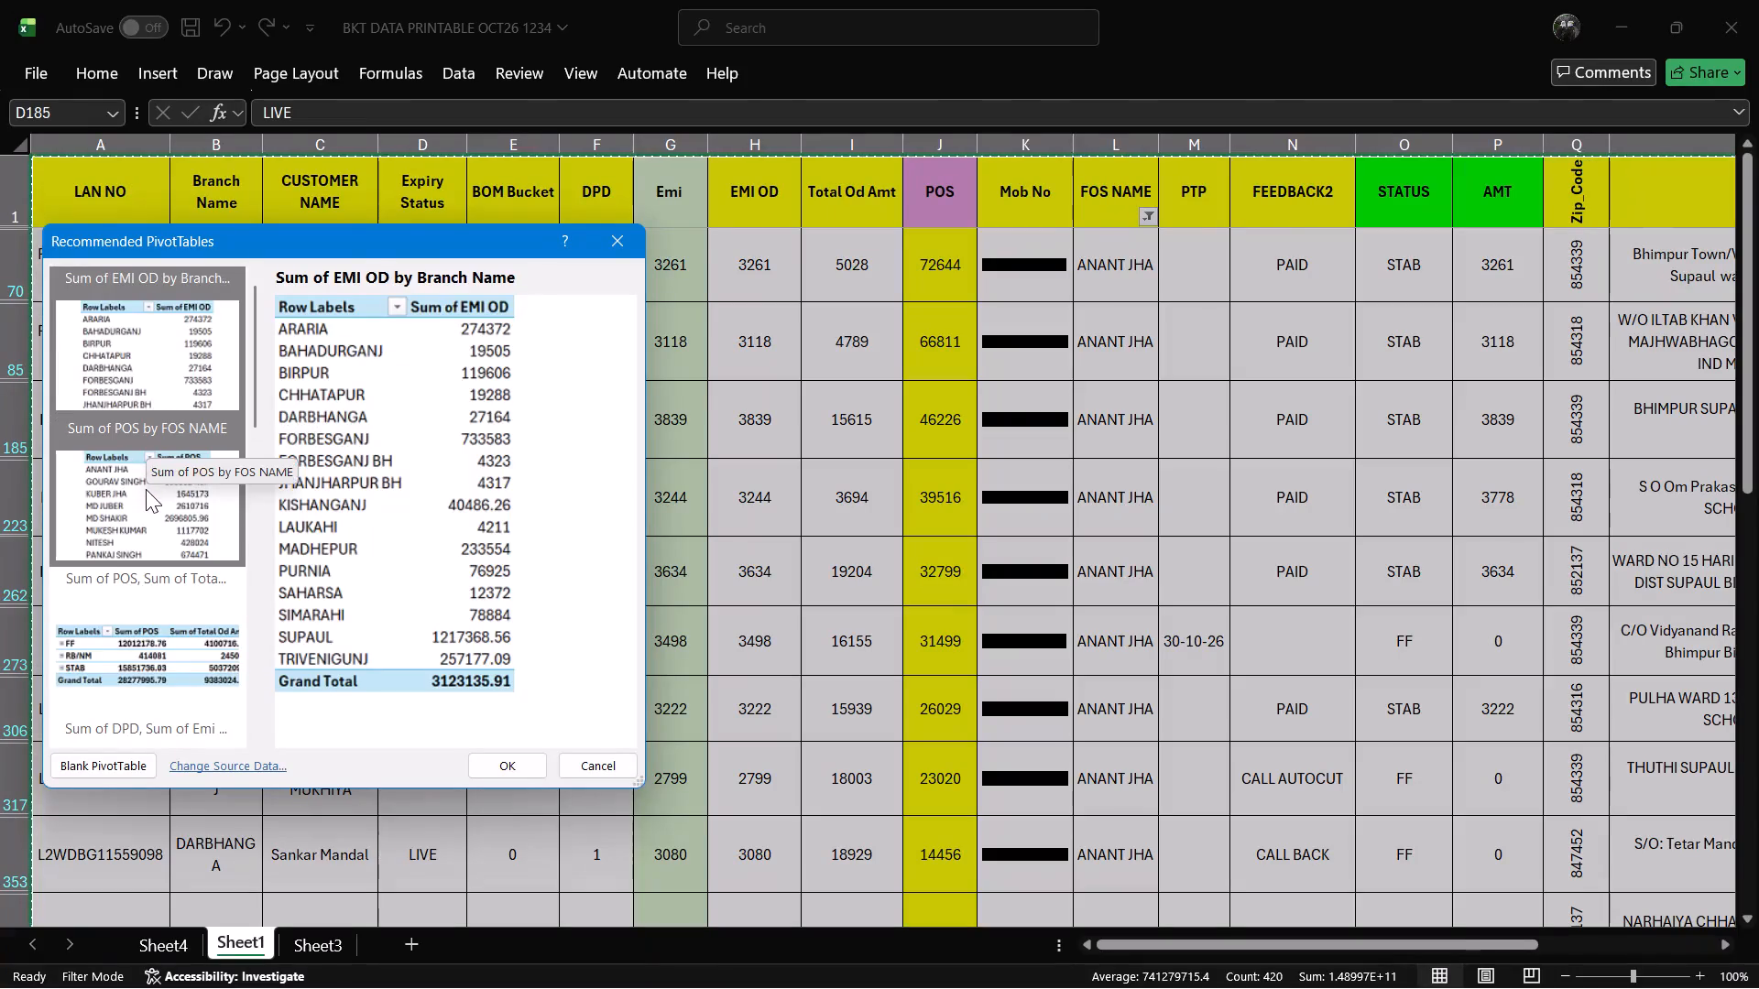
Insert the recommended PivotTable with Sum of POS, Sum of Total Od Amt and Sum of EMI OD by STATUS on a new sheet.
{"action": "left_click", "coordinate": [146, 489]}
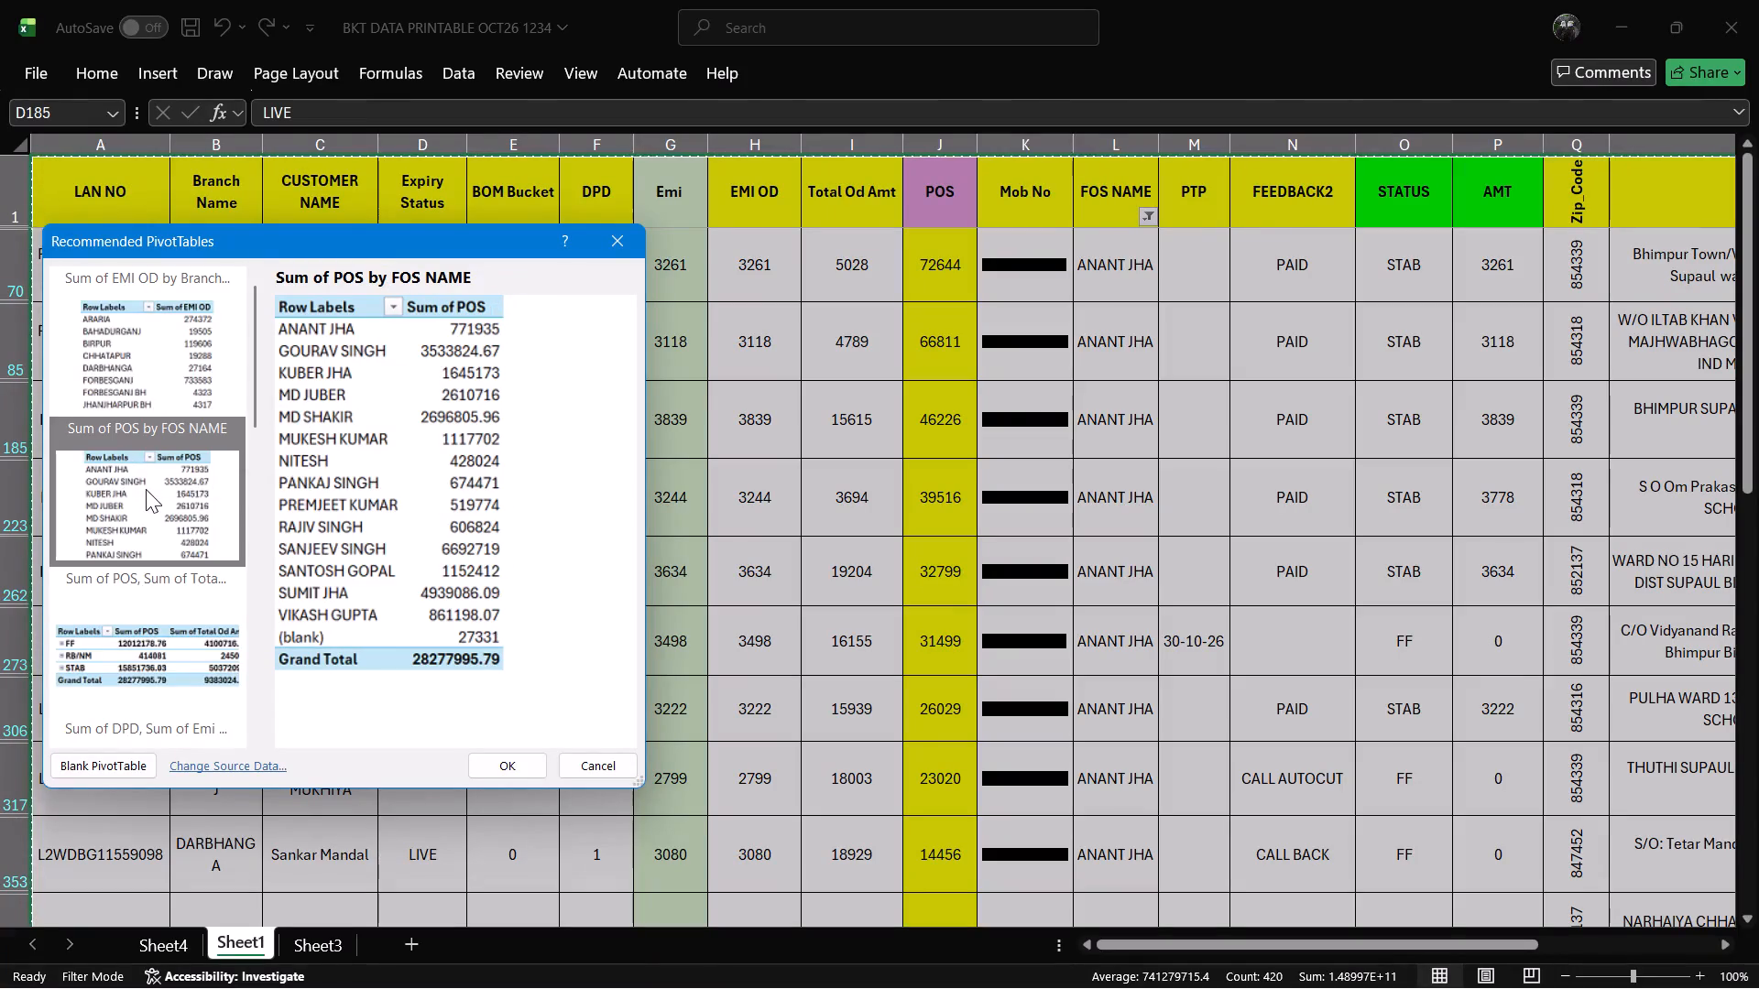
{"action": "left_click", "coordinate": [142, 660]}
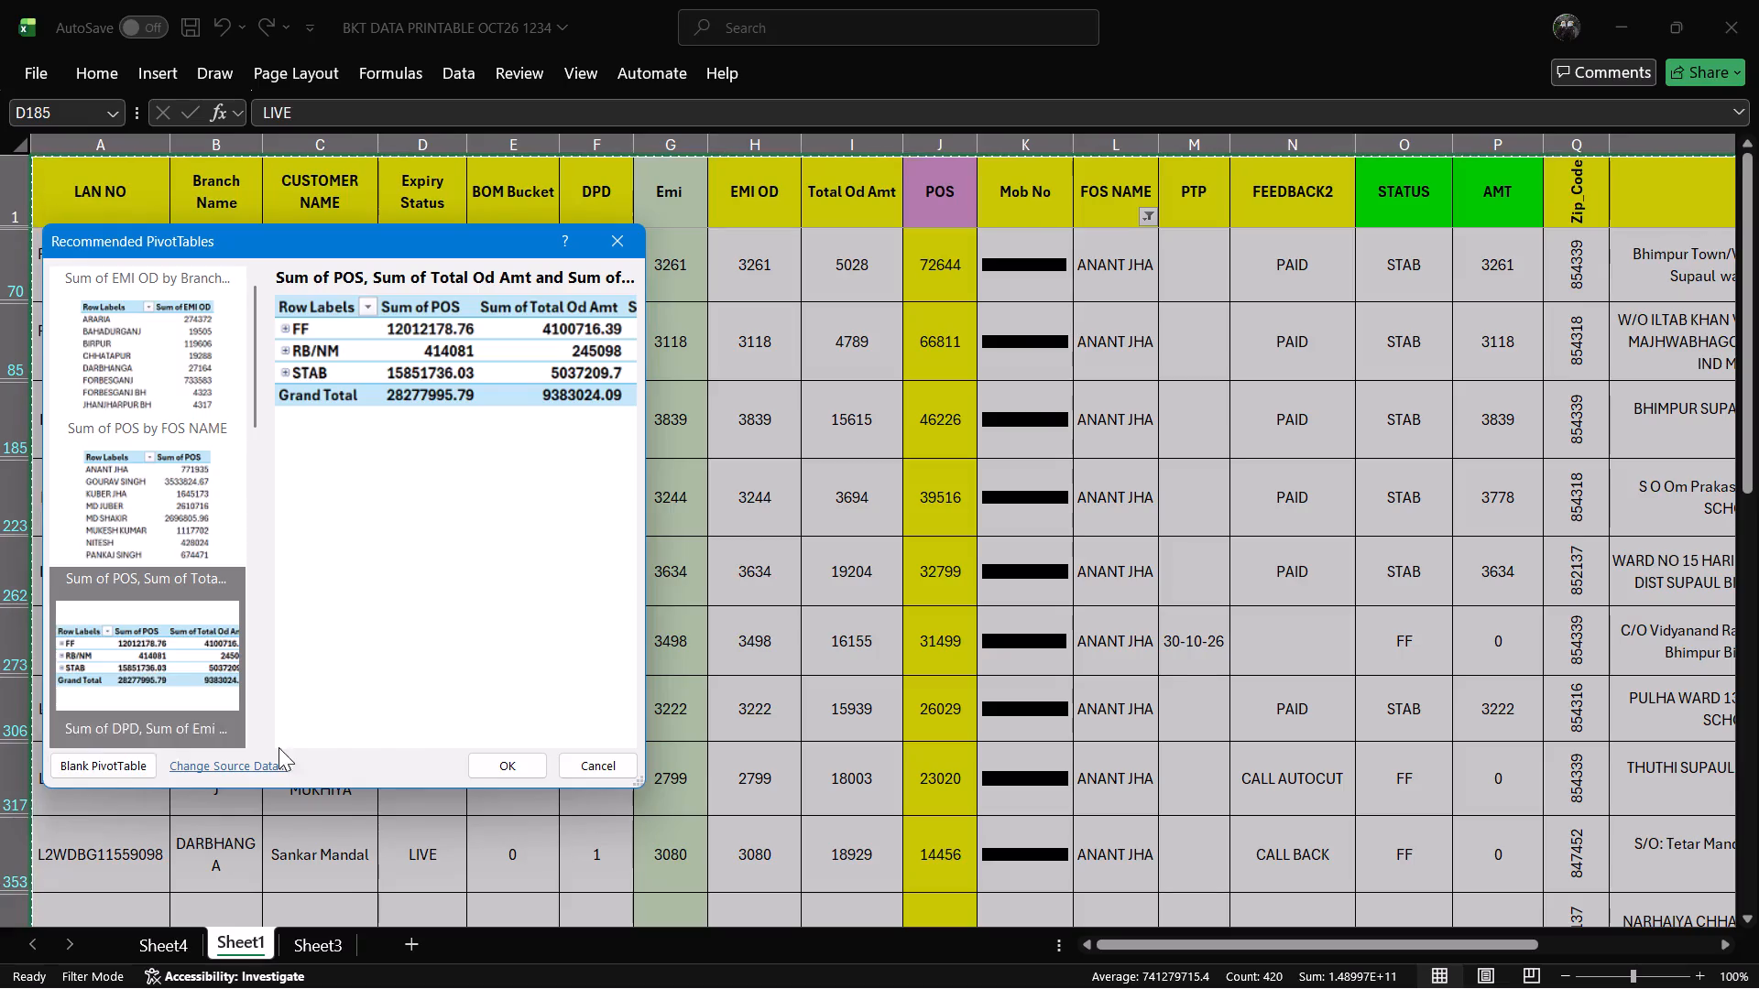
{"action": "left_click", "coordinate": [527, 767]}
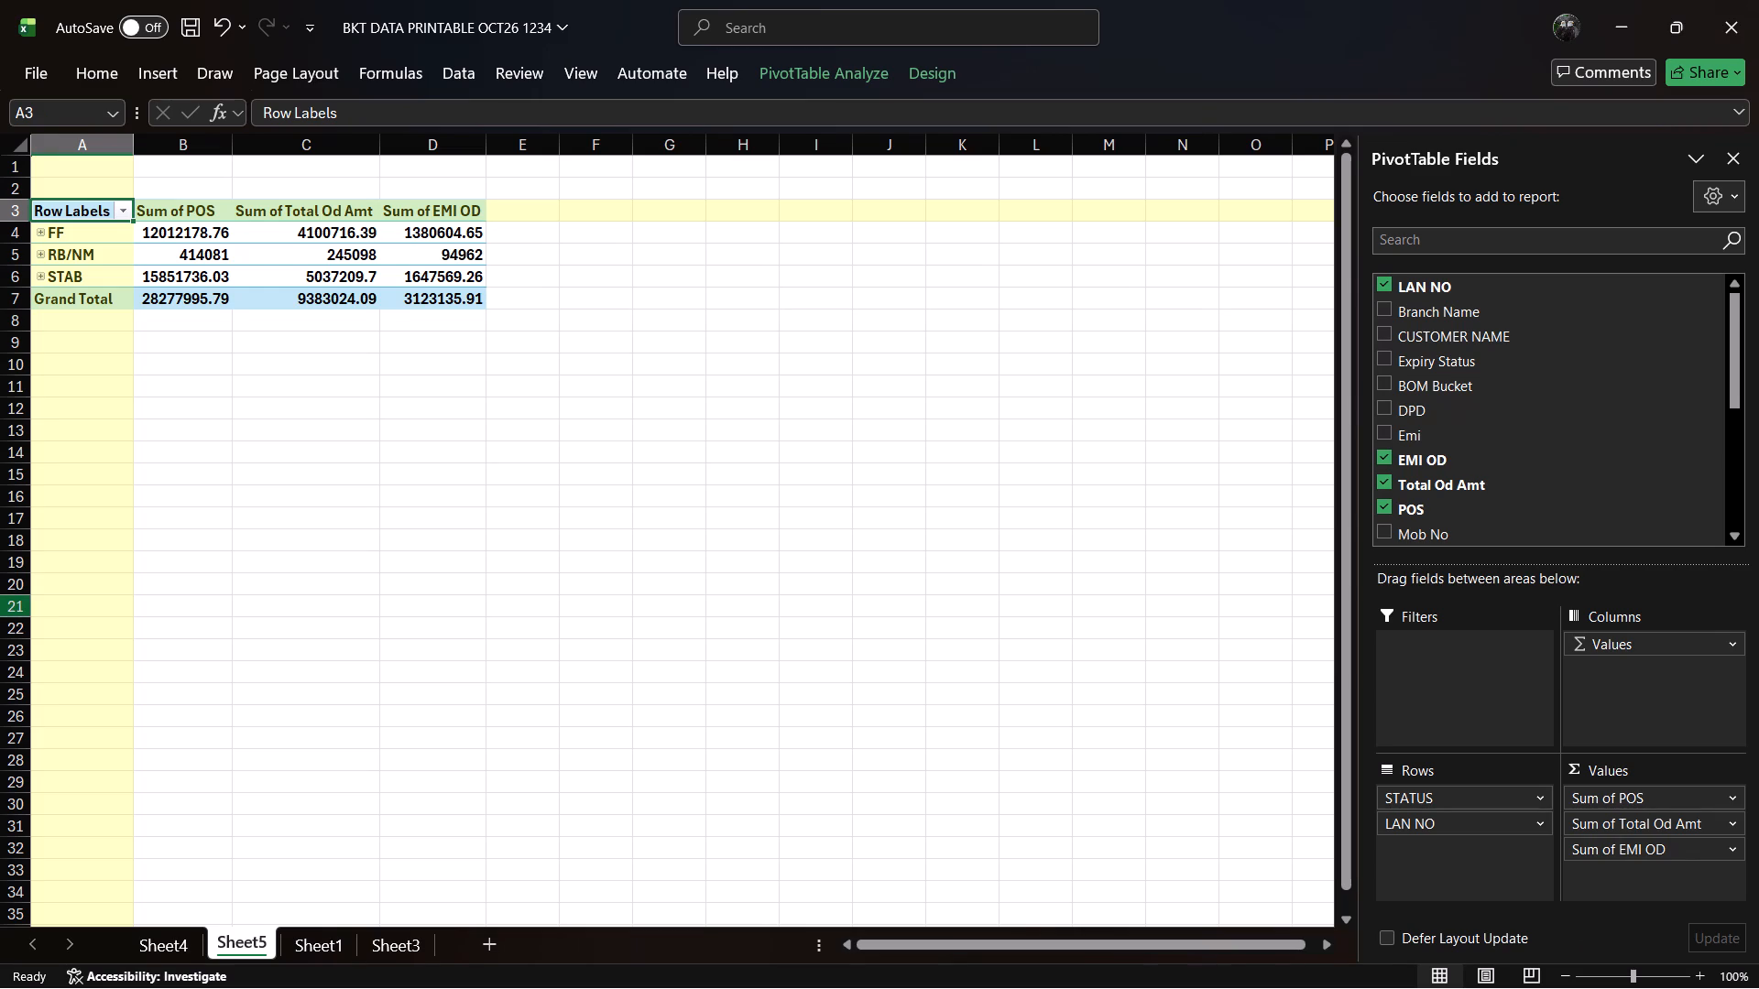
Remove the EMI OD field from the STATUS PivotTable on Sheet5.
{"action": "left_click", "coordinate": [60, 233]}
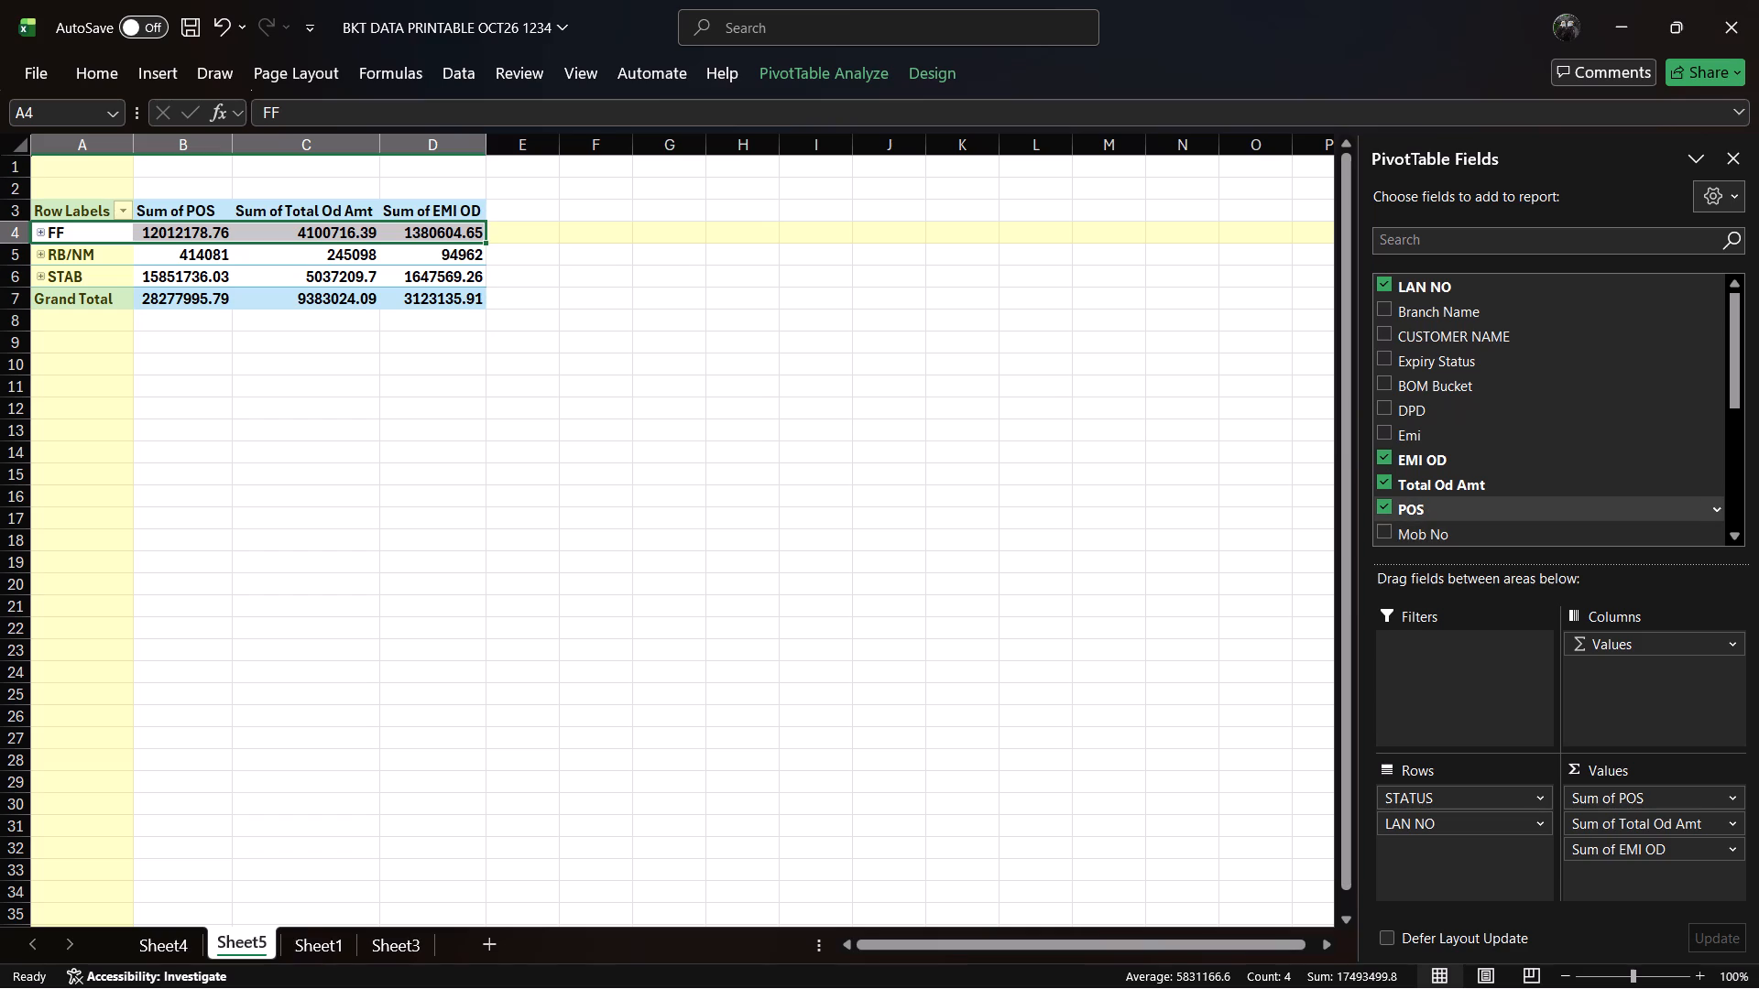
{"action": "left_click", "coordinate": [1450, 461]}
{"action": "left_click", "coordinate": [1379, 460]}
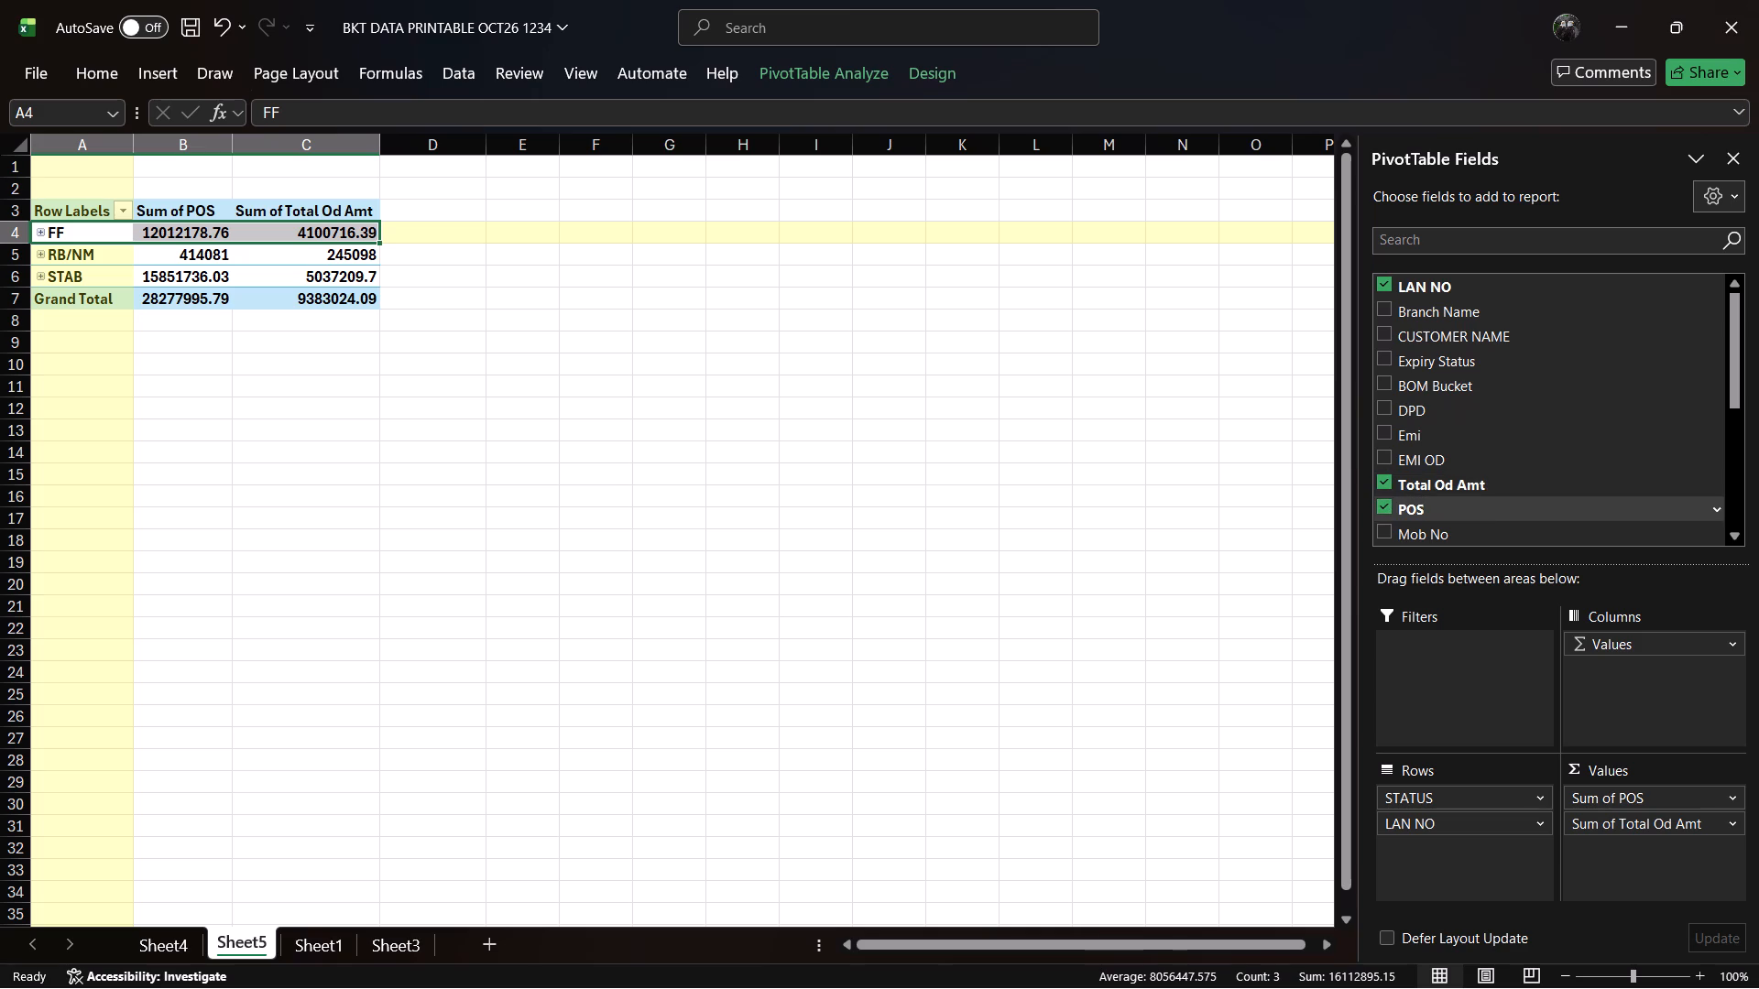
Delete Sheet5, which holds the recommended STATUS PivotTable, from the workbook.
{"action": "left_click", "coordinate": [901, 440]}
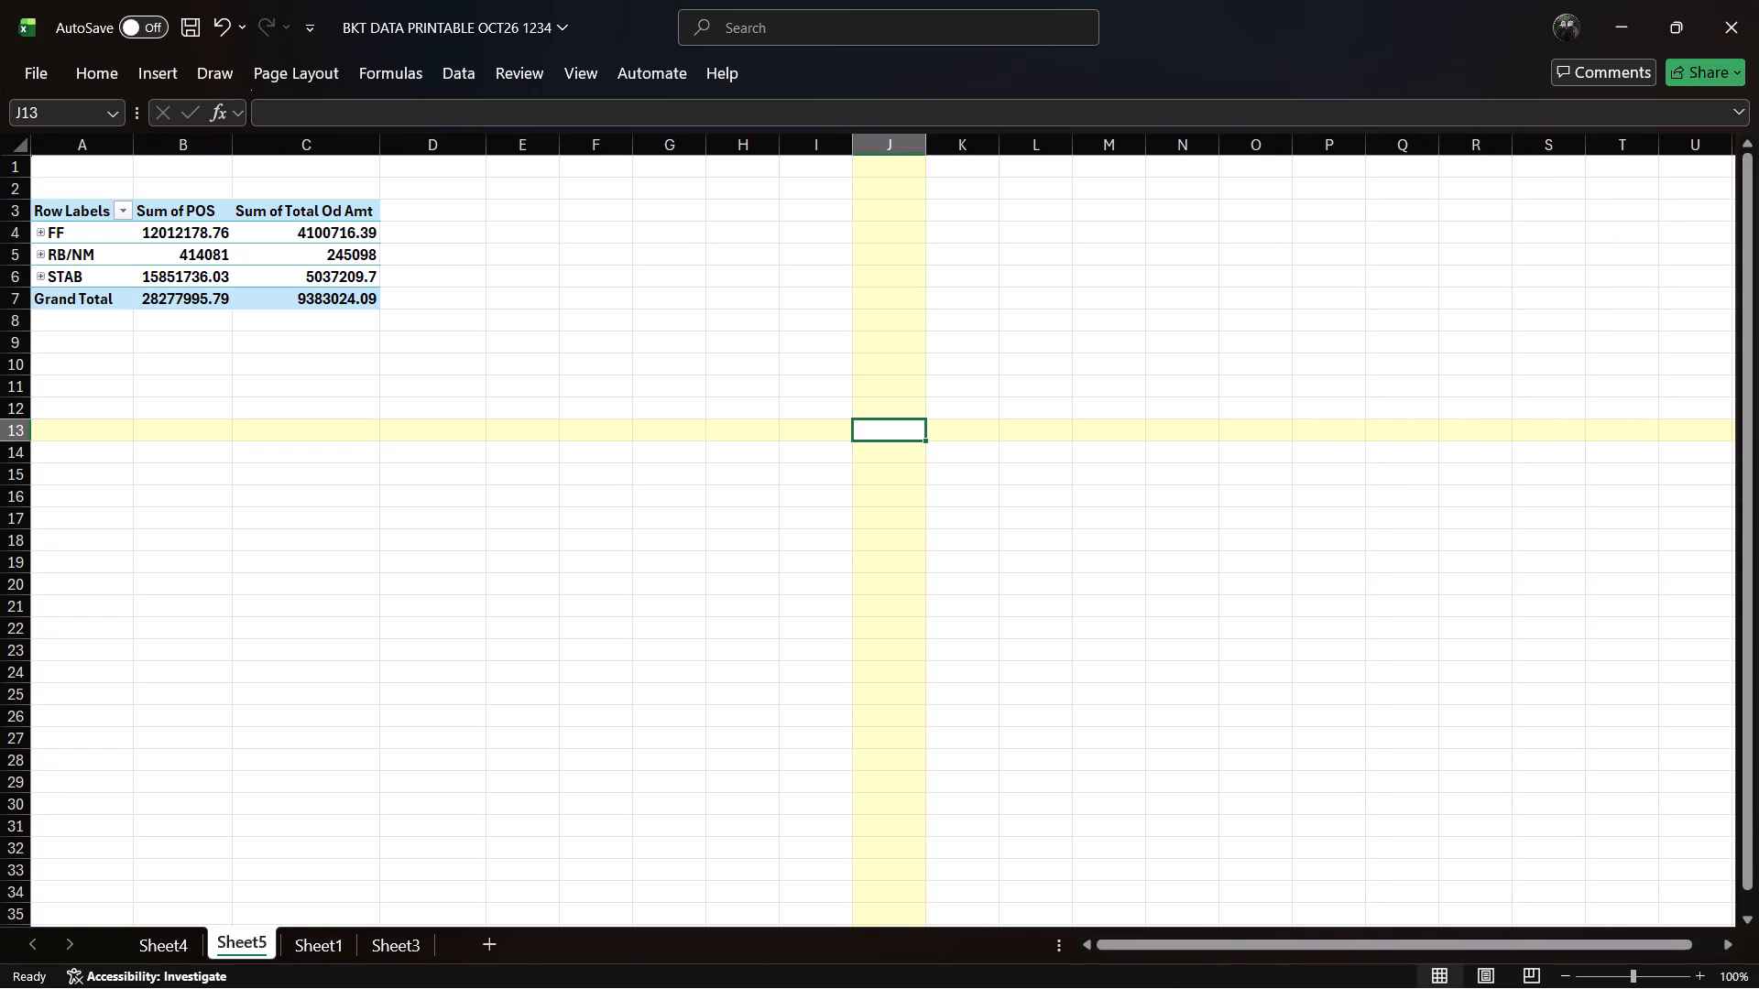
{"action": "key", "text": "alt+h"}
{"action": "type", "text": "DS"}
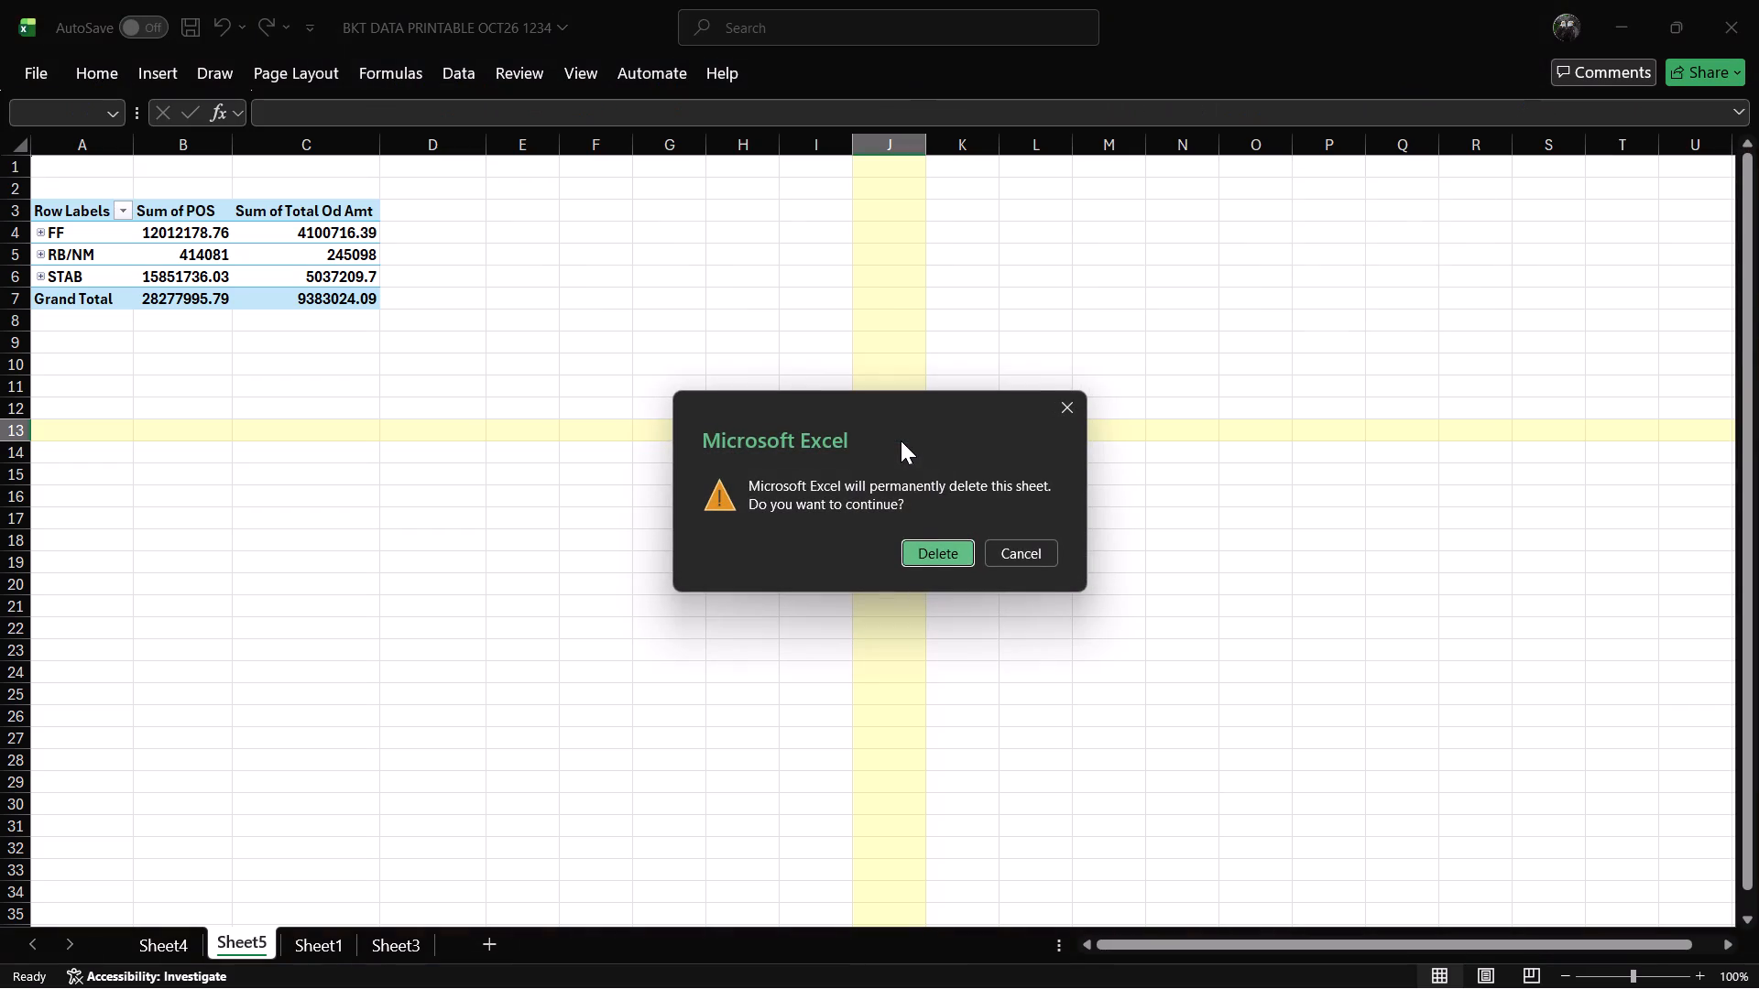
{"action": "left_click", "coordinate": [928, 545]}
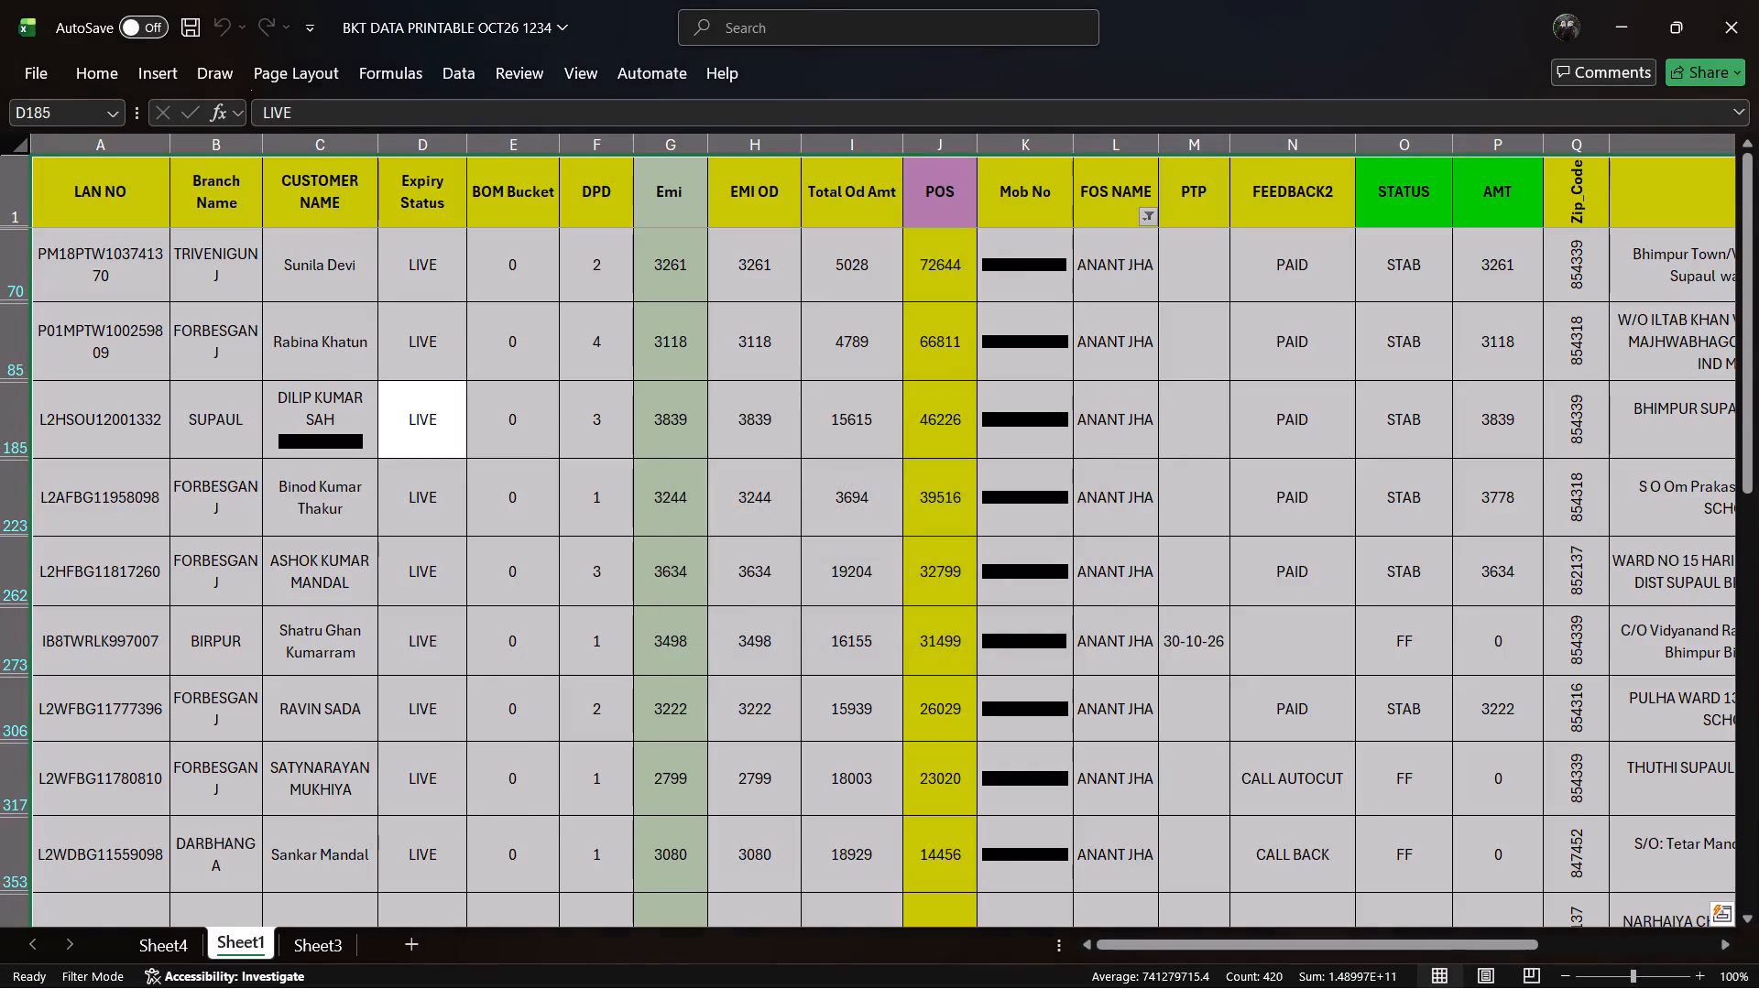
Reopen the Recommended PivotTables for Sheet1's data and preview POS by FOS NAME, EMI OD by Branch Name, and the BOM Bucket layout.
{"action": "left_click", "coordinate": [170, 73]}
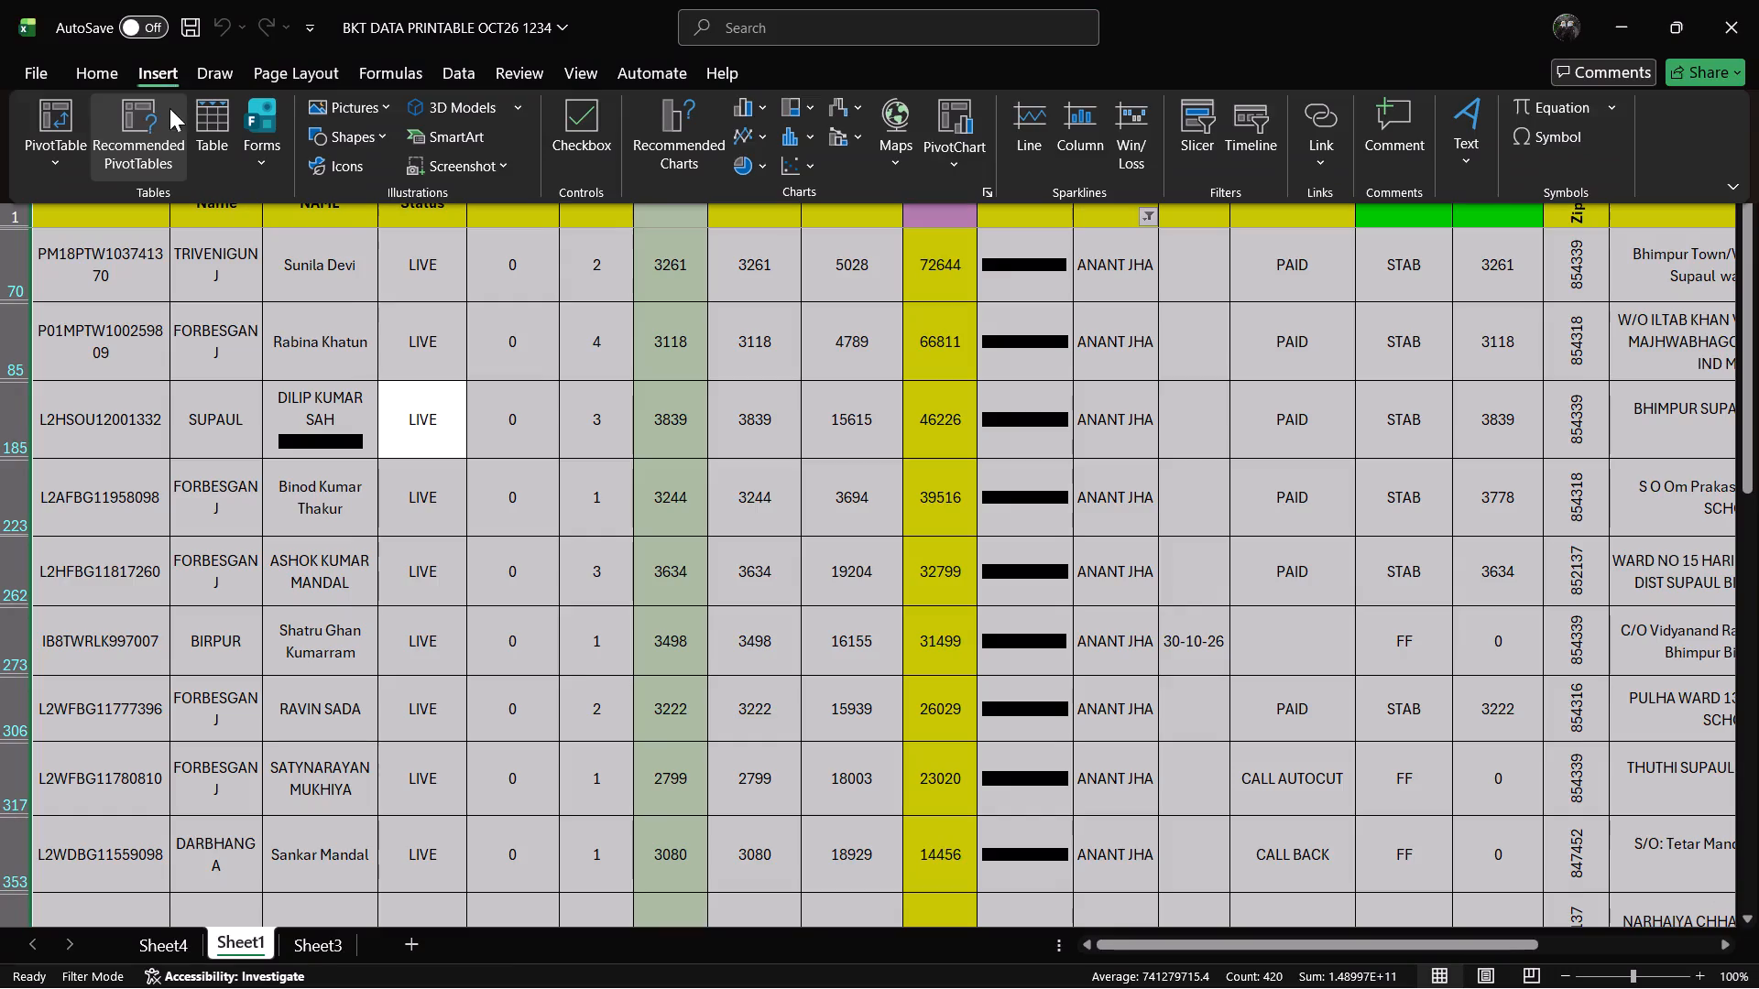
{"action": "left_click", "coordinate": [111, 105]}
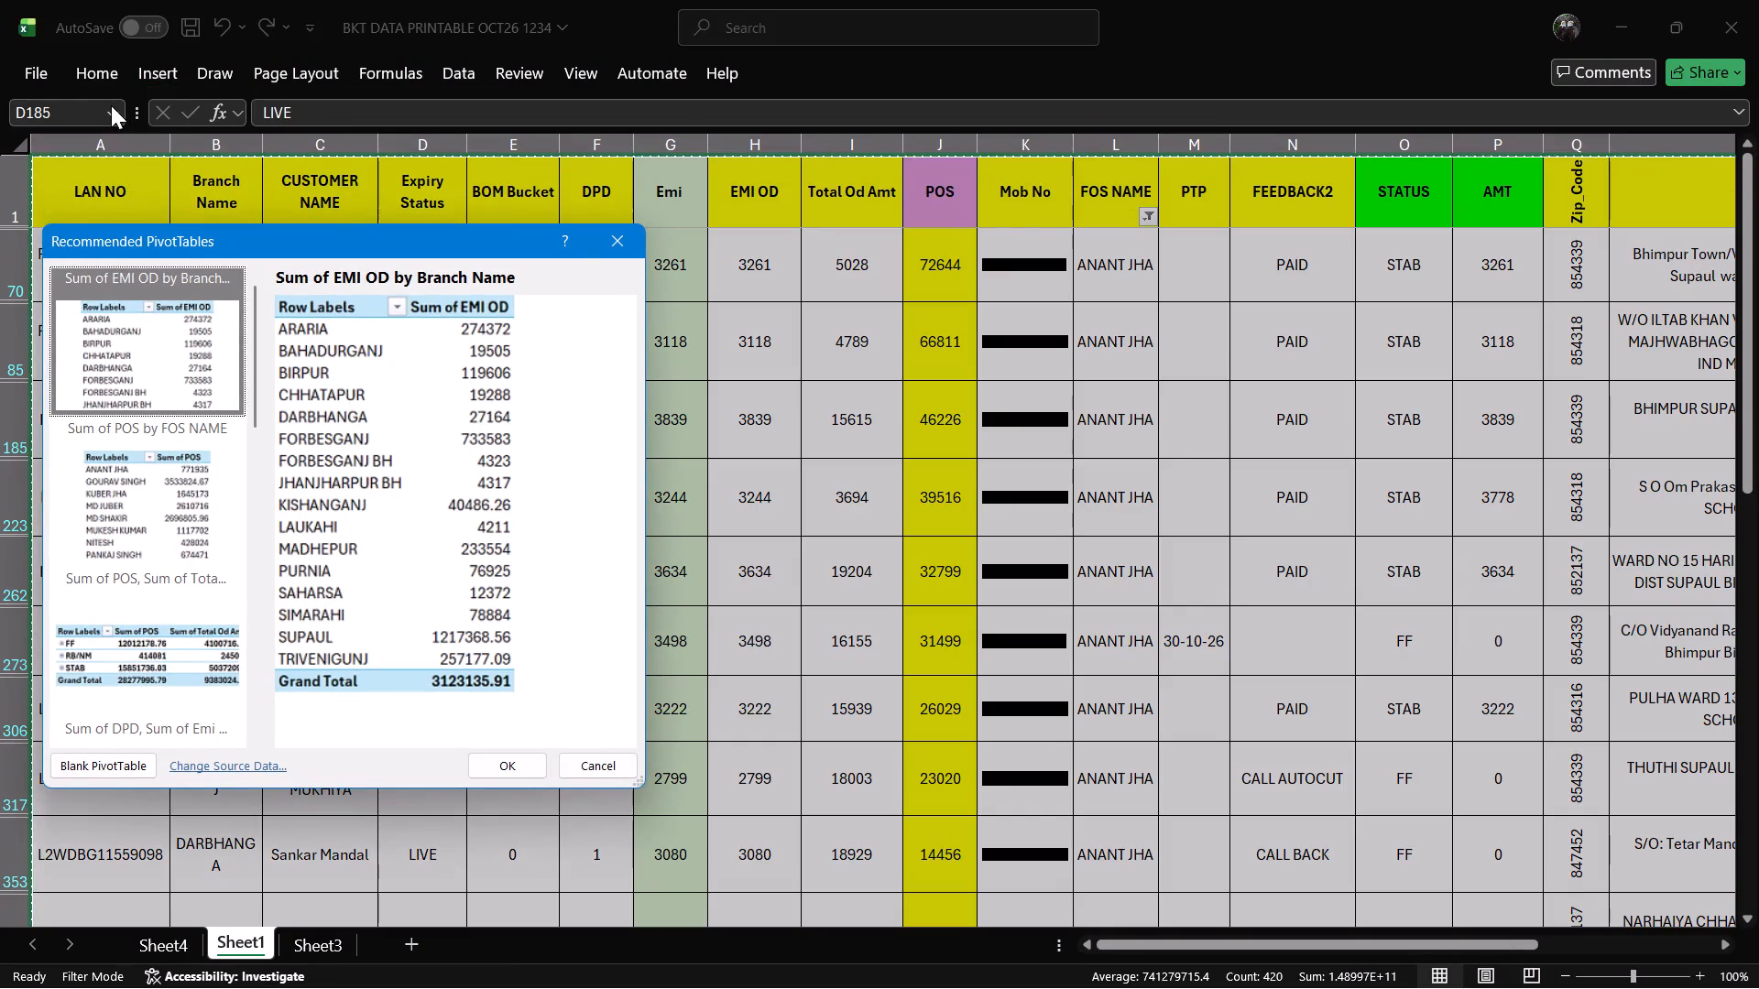
{"action": "left_click", "coordinate": [102, 527]}
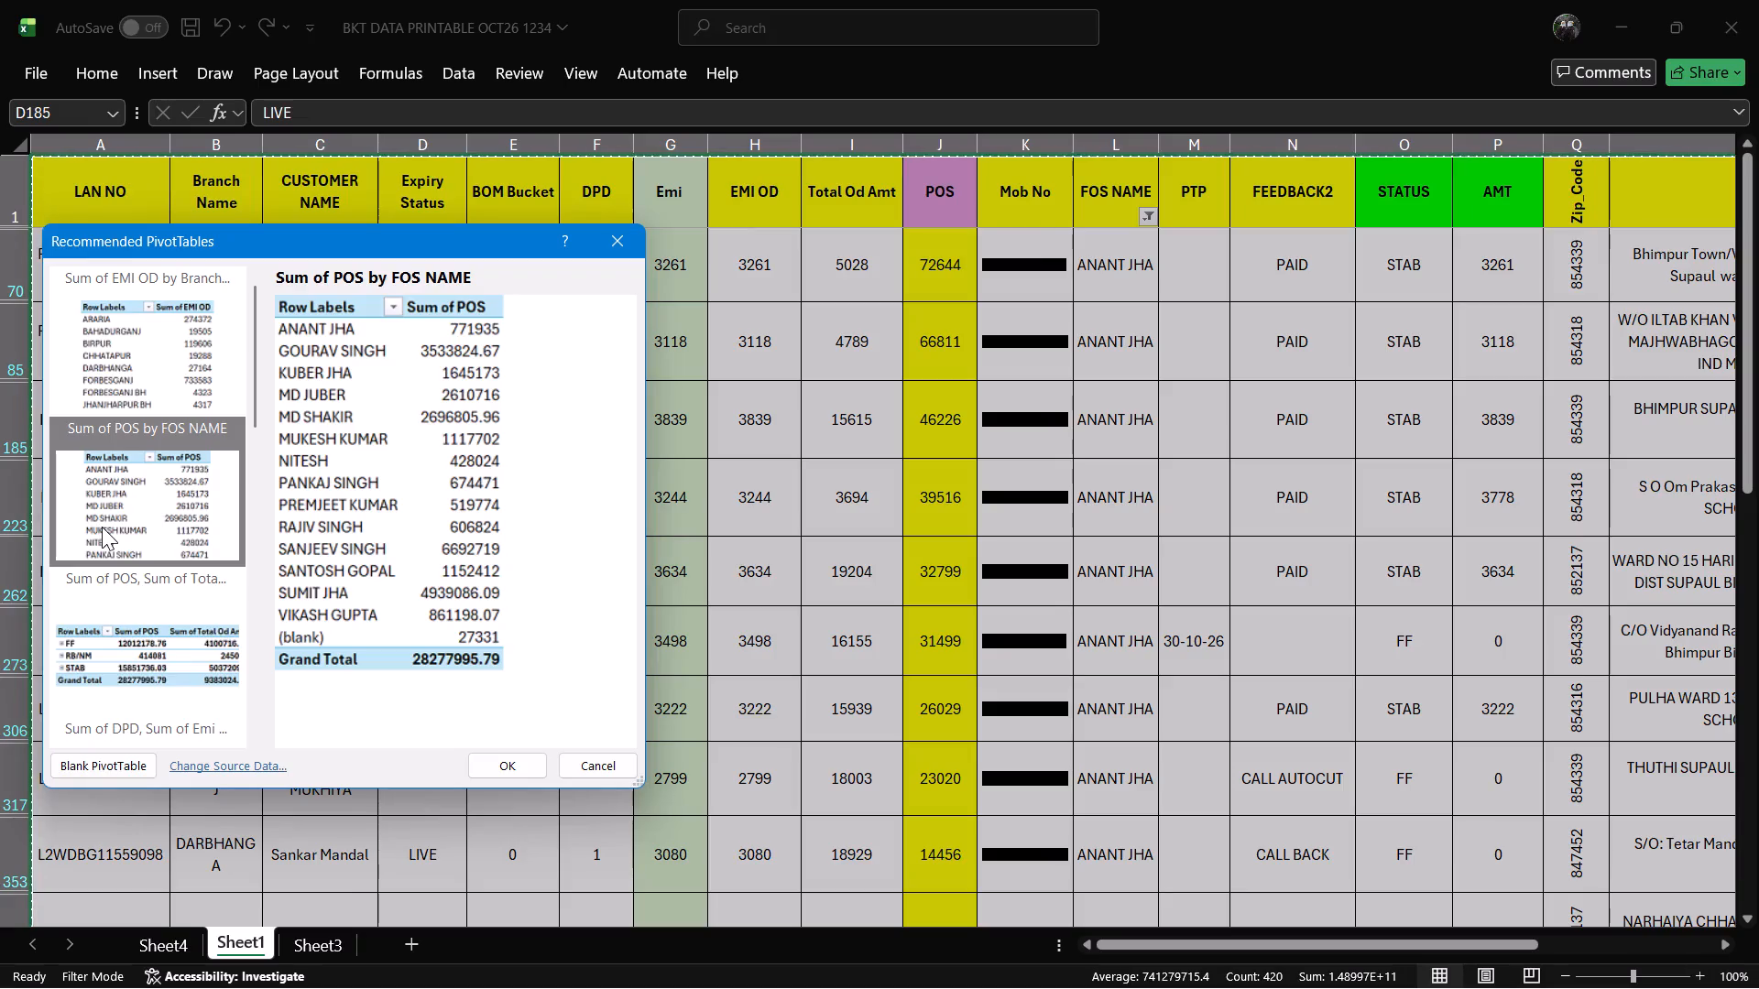
{"action": "left_click", "coordinate": [157, 359]}
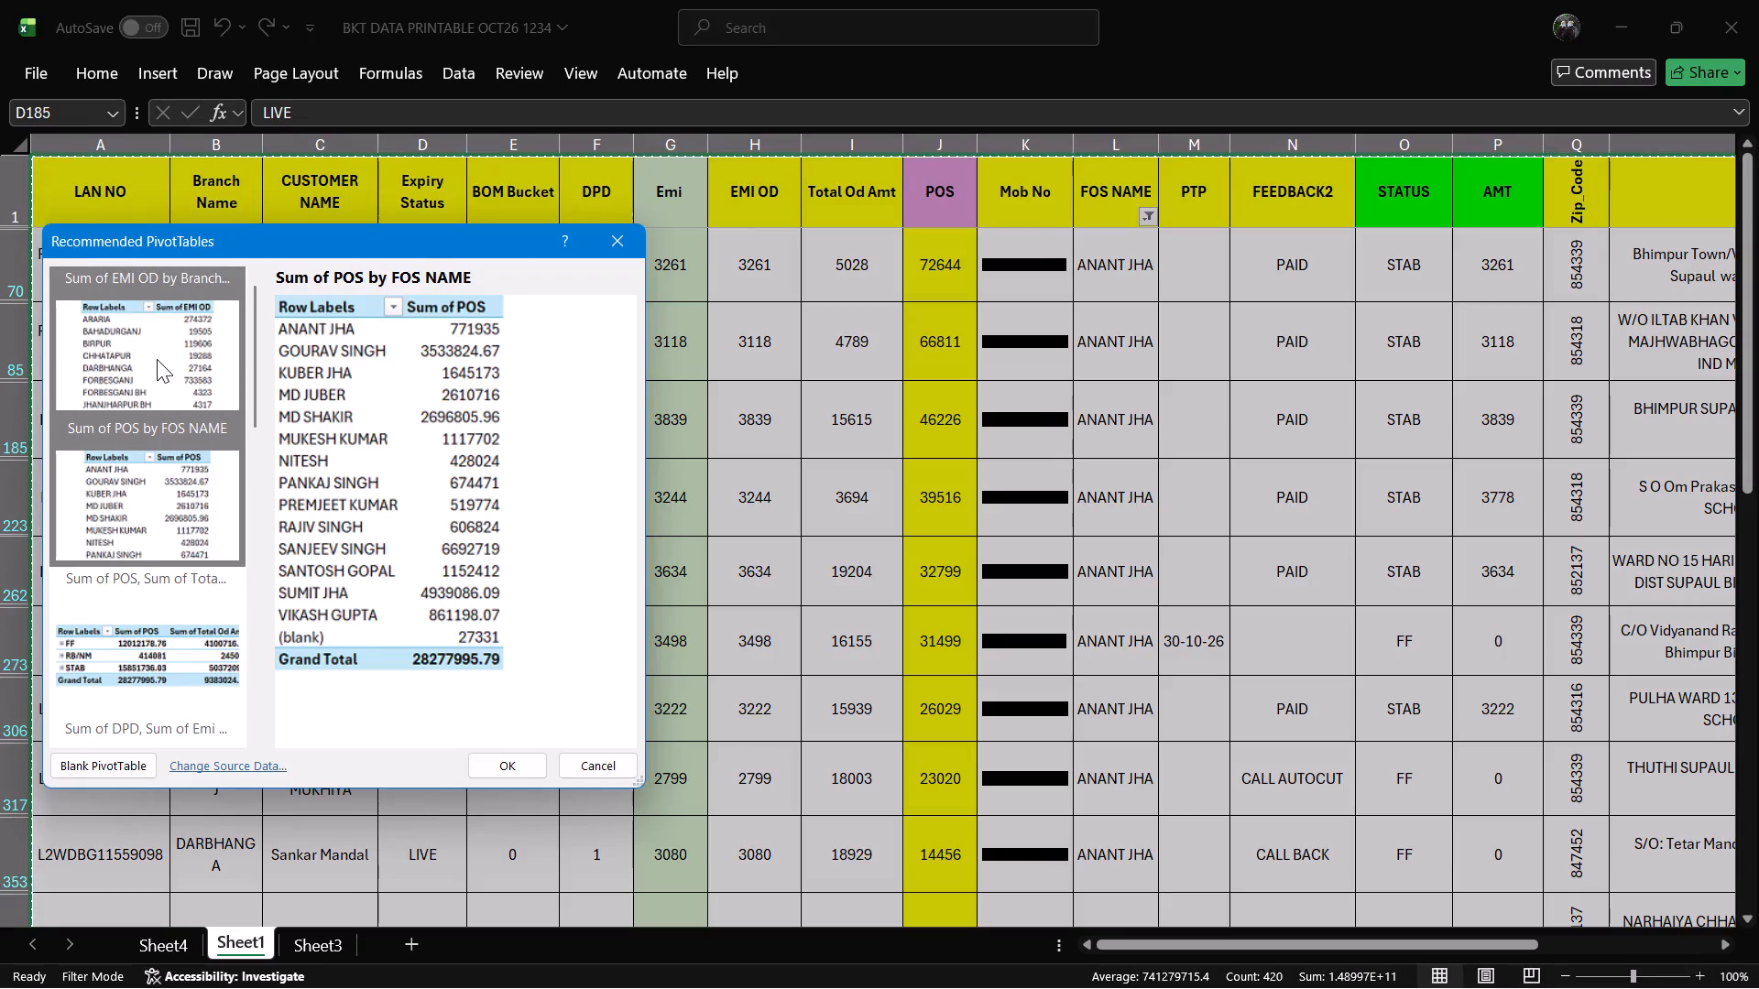
{"action": "left_click", "coordinate": [157, 359]}
{"action": "left_click", "coordinate": [157, 359]}
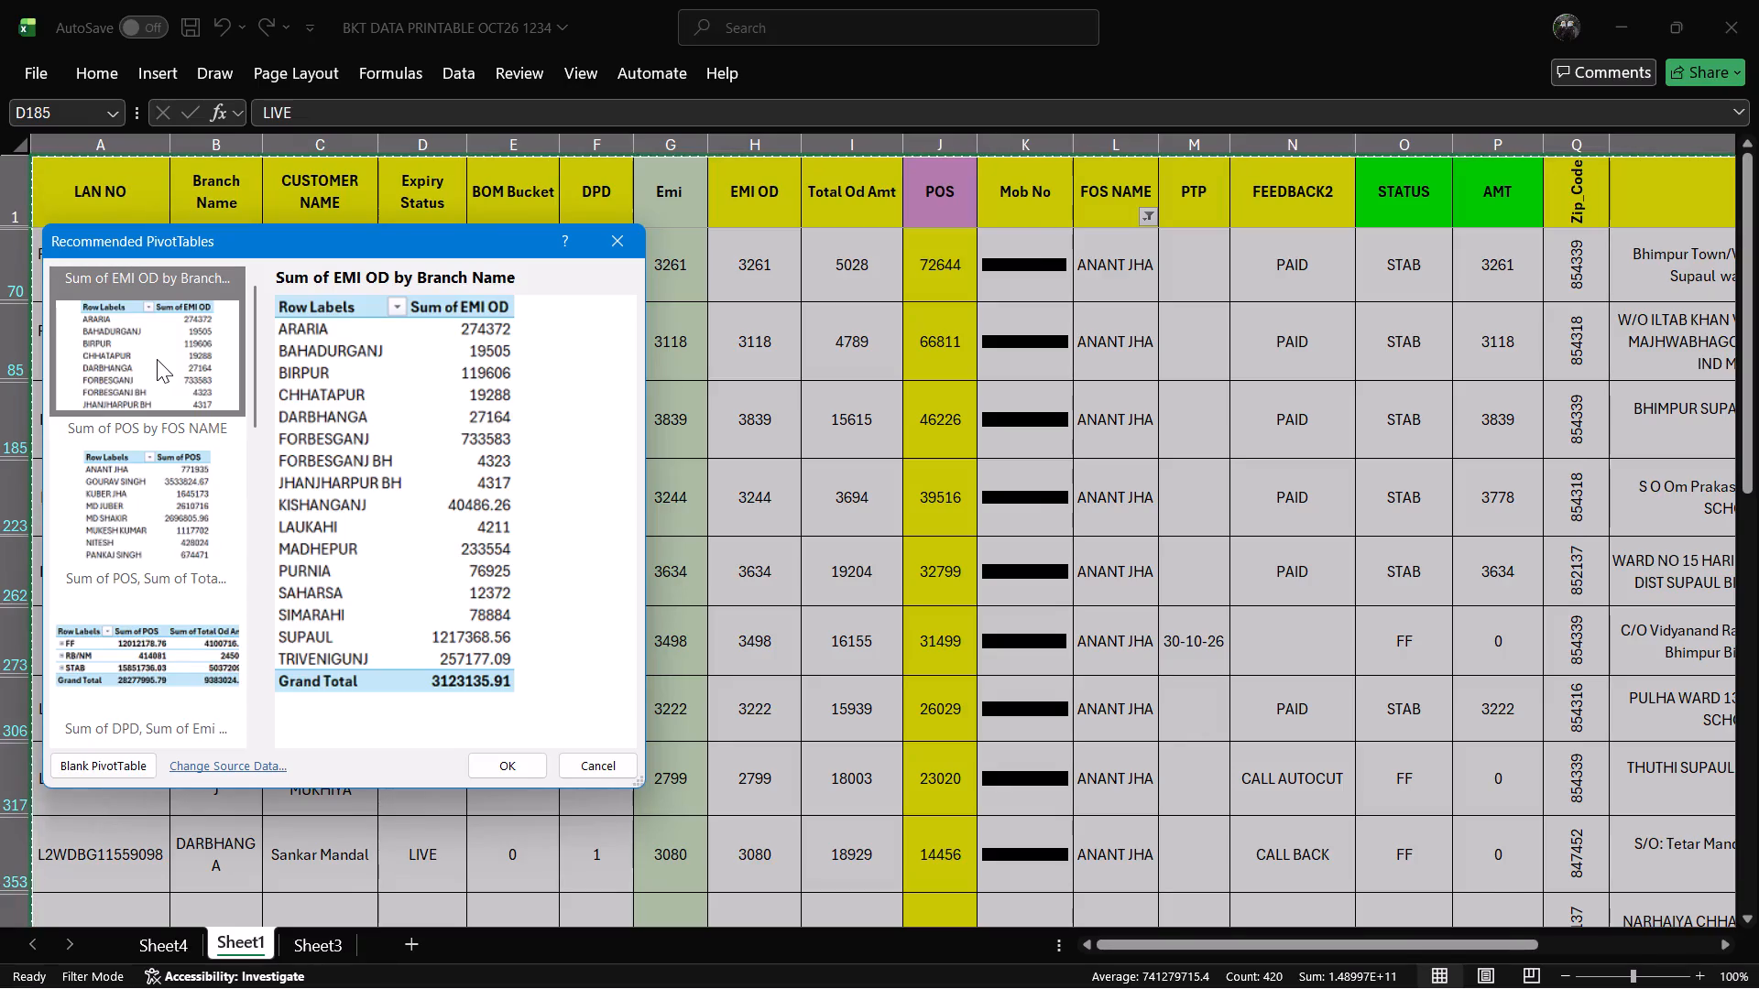
{"action": "left_click", "coordinate": [158, 492]}
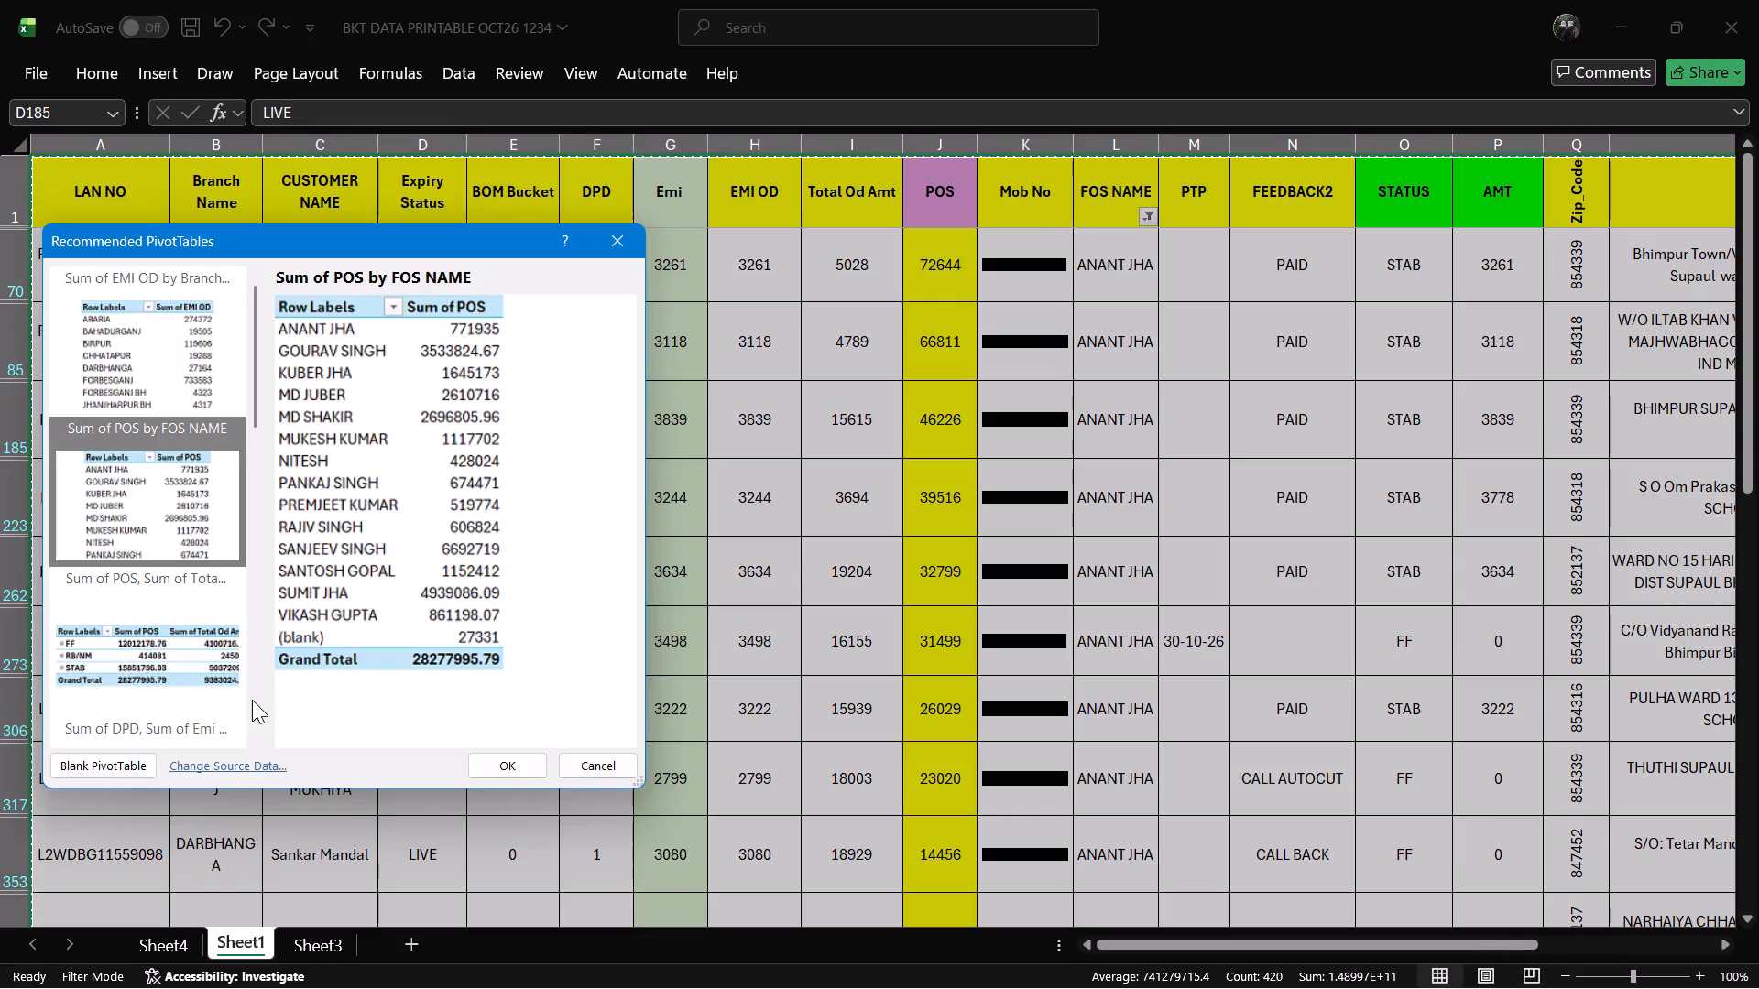
{"action": "double_click", "coordinate": [252, 743]}
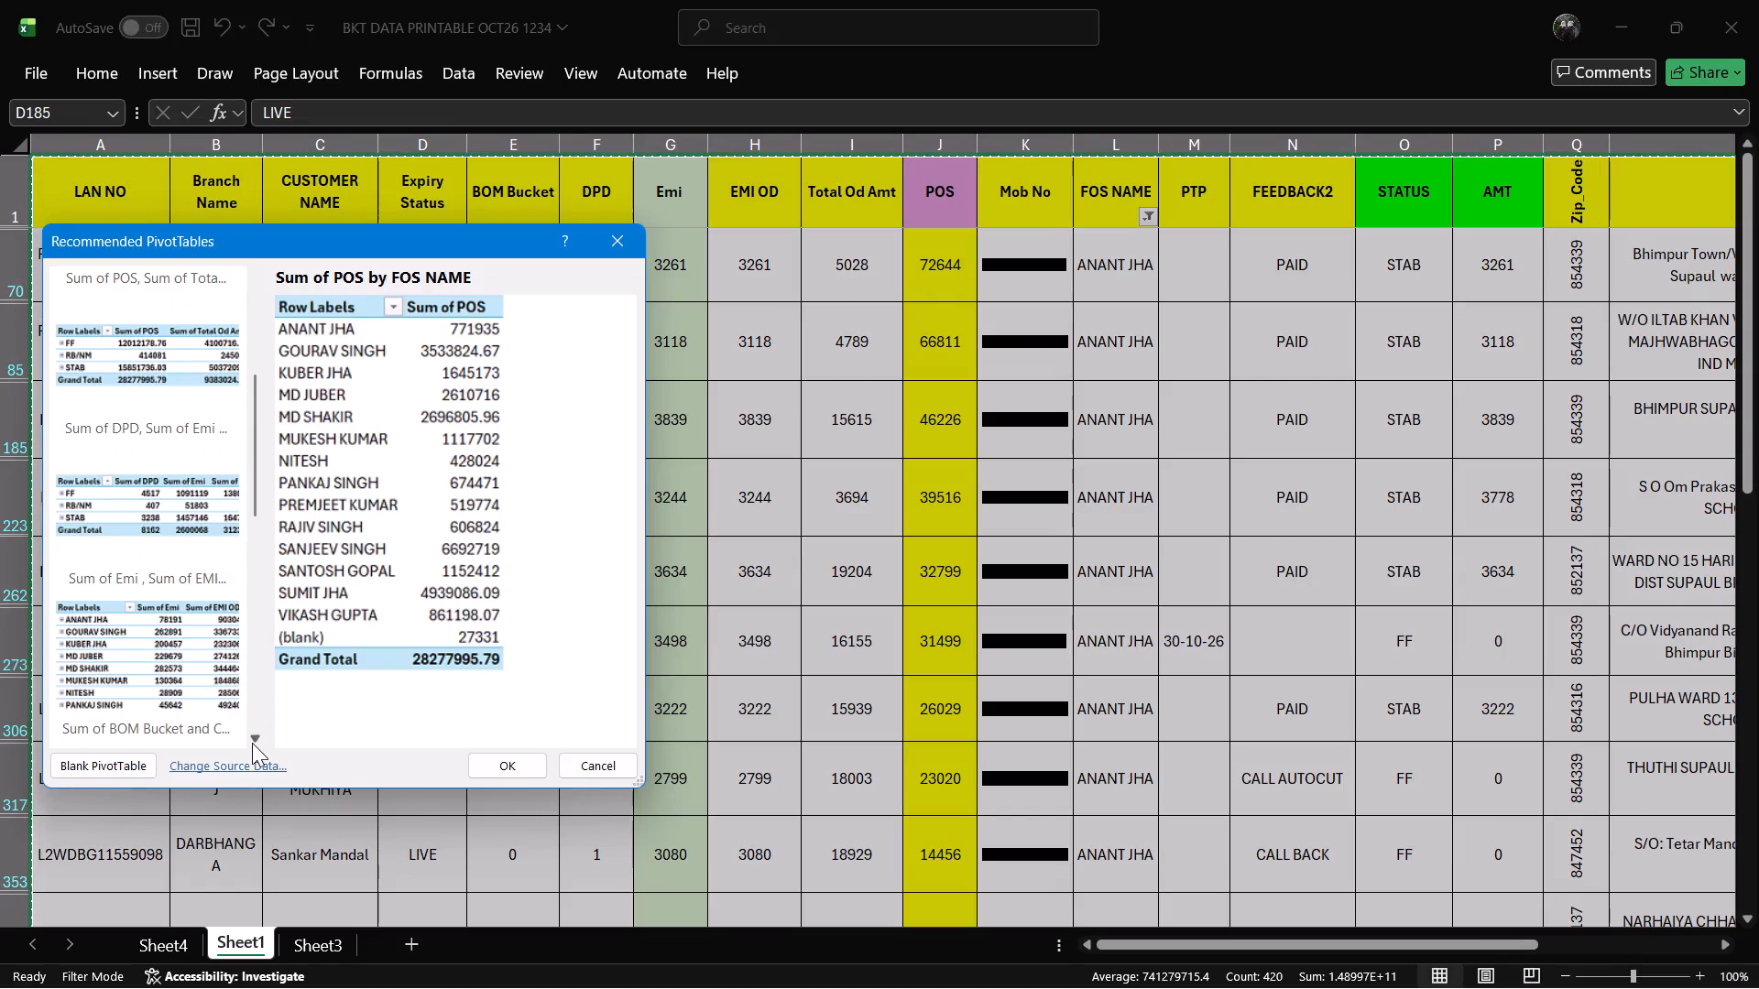
{"action": "left_click", "coordinate": [252, 743]}
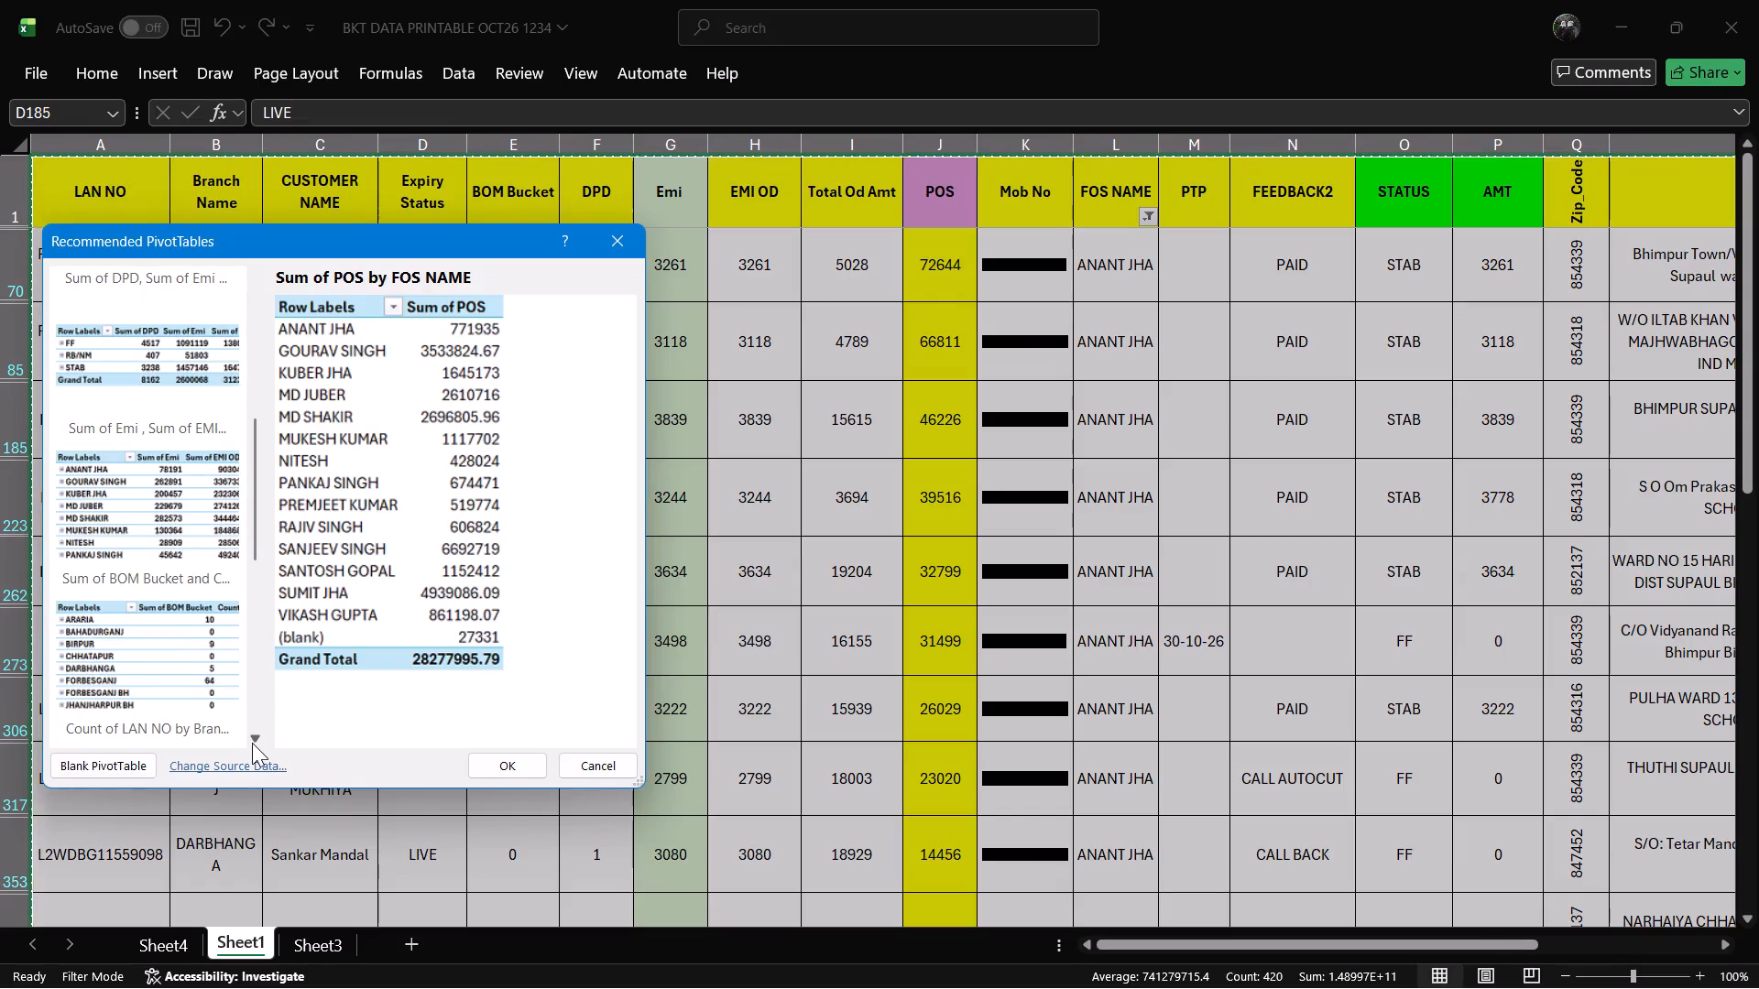
{"action": "left_click", "coordinate": [167, 631]}
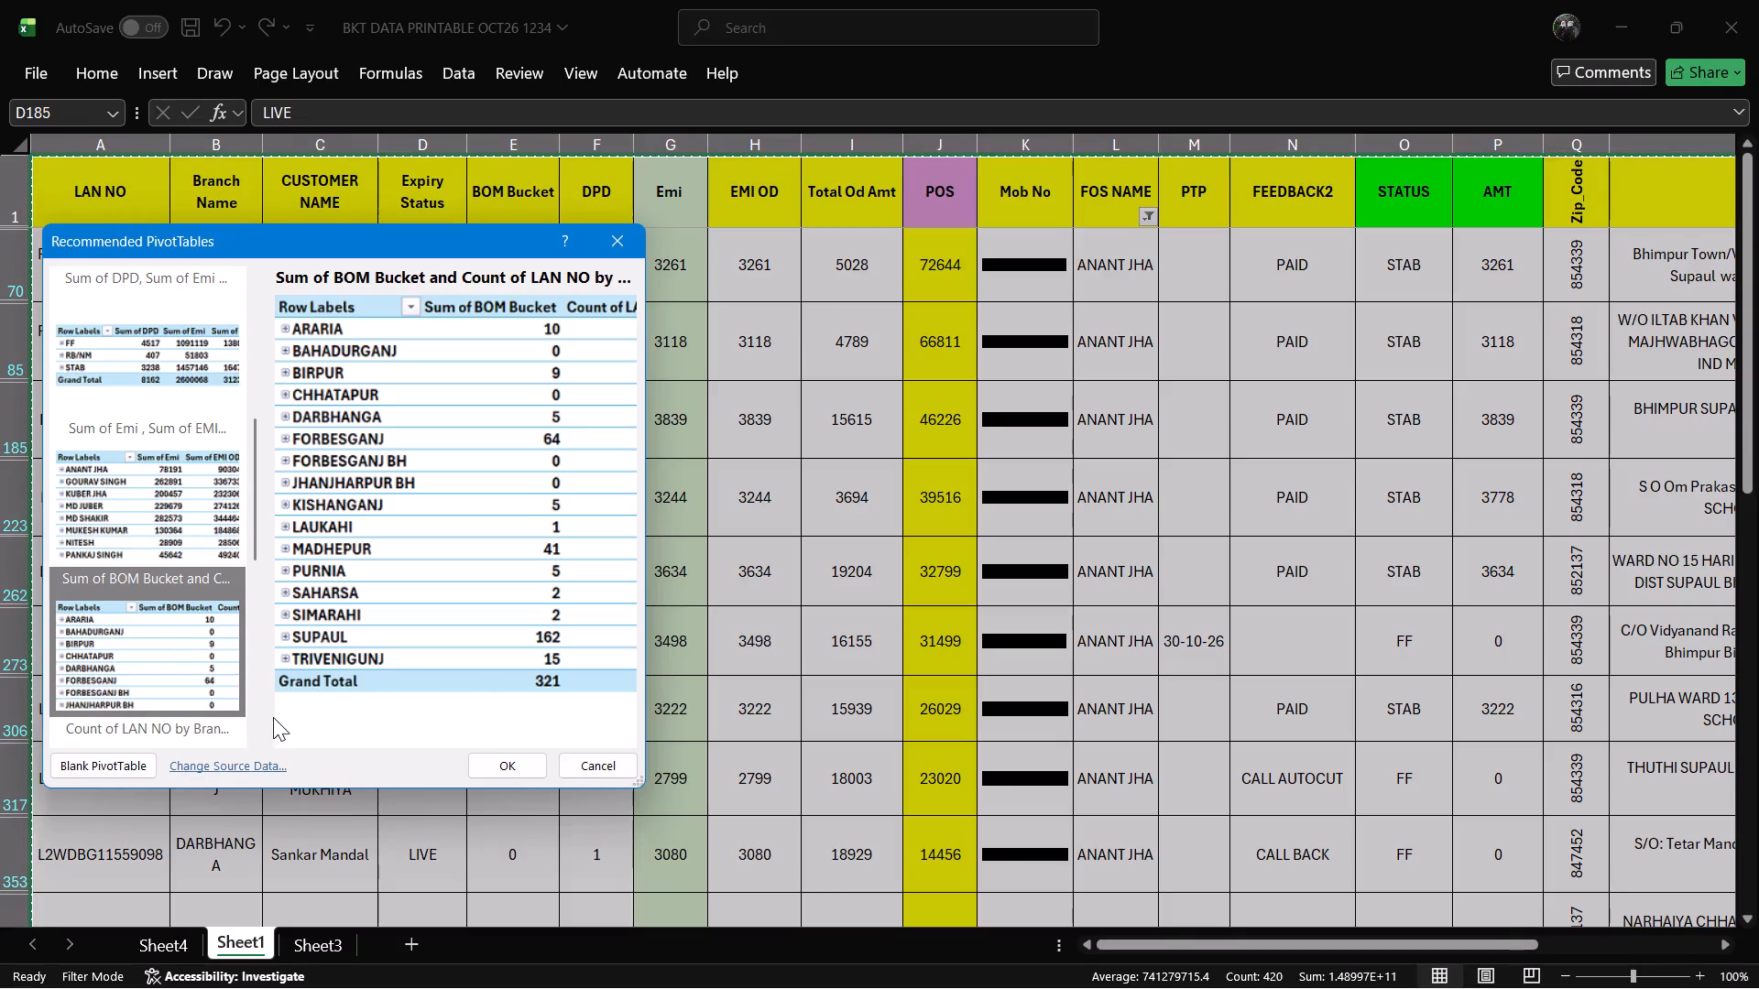
Preview the last recommended layouts: EMI OD and Total Od Amt by Supervisor Name, and LAN NO counts by Expiry Status and Branch Name.
{"action": "triple_click", "coordinate": [257, 740]}
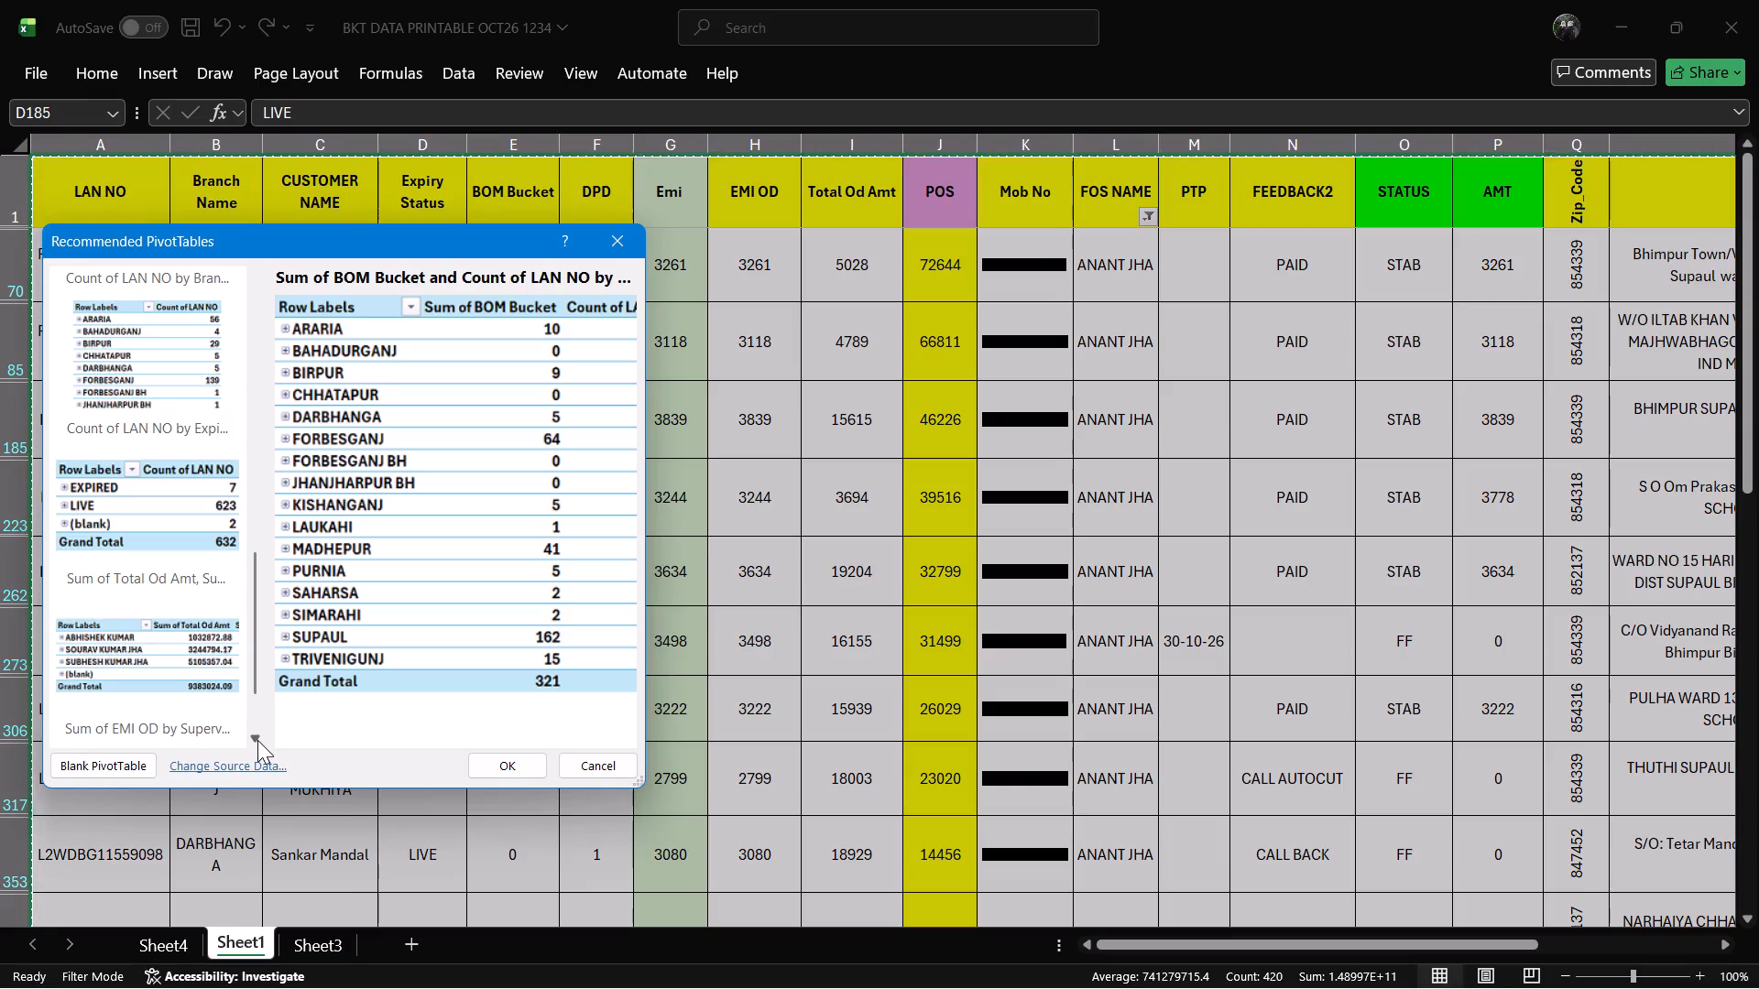
{"action": "left_click", "coordinate": [257, 740]}
{"action": "triple_click", "coordinate": [257, 740]}
{"action": "left_click", "coordinate": [257, 740]}
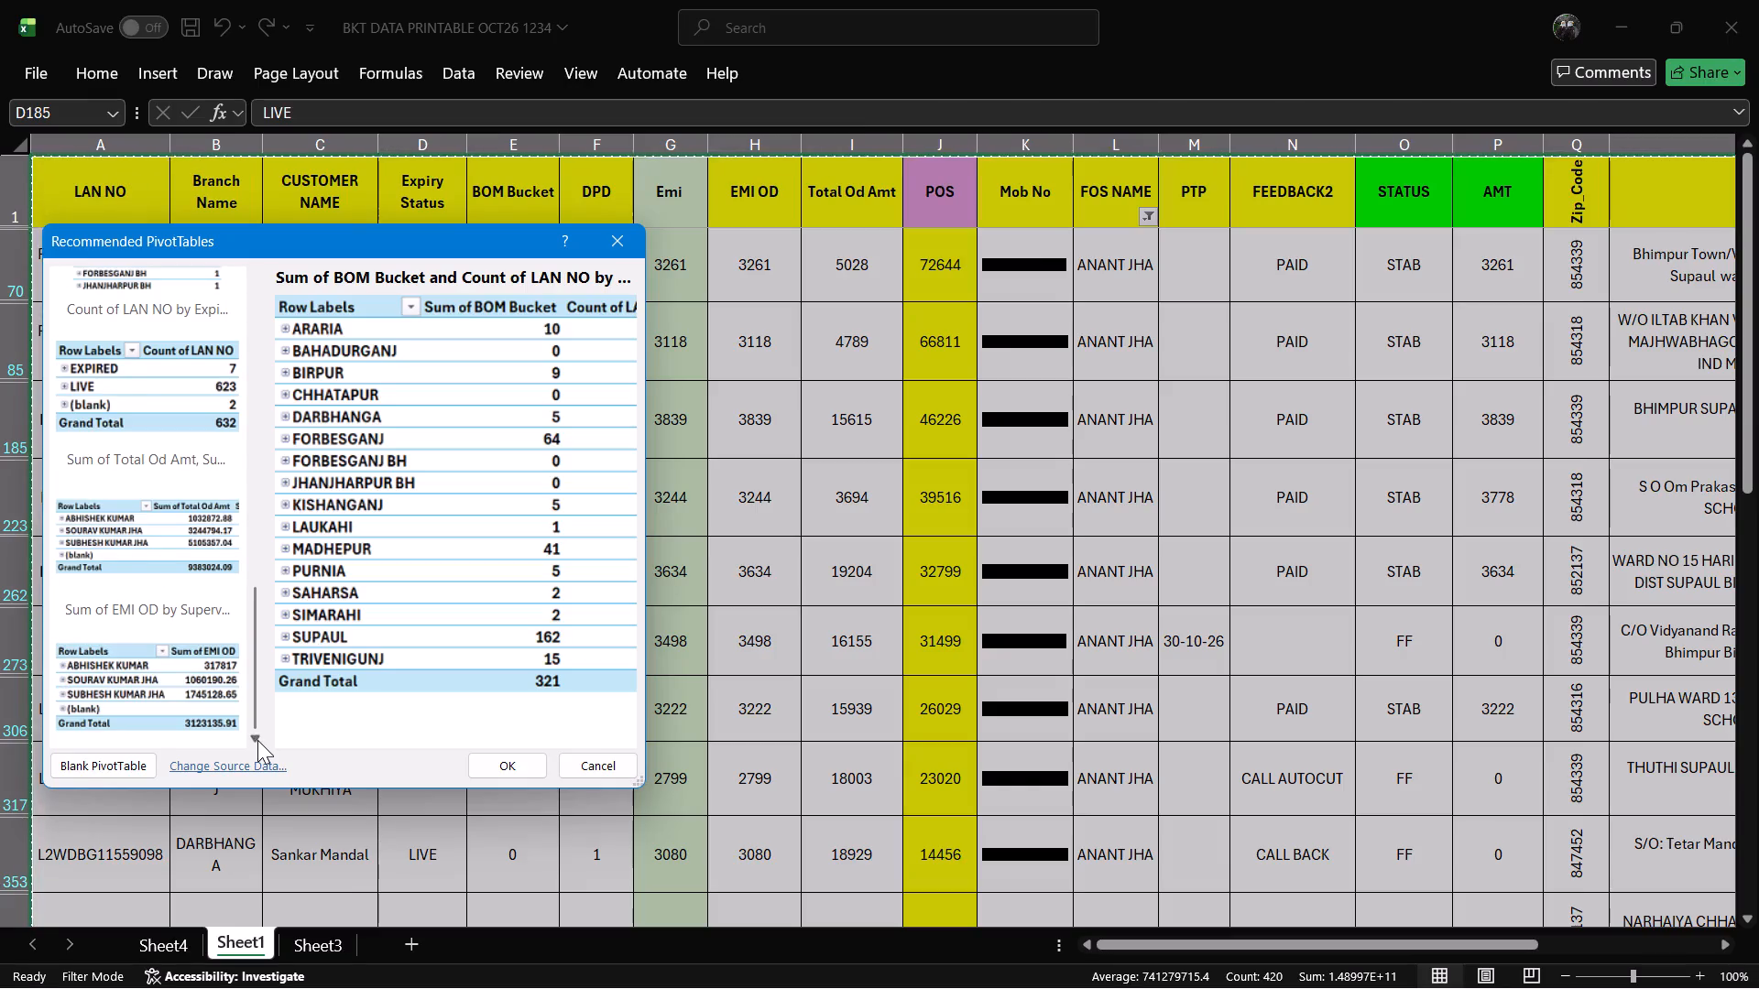
{"action": "left_click", "coordinate": [162, 689]}
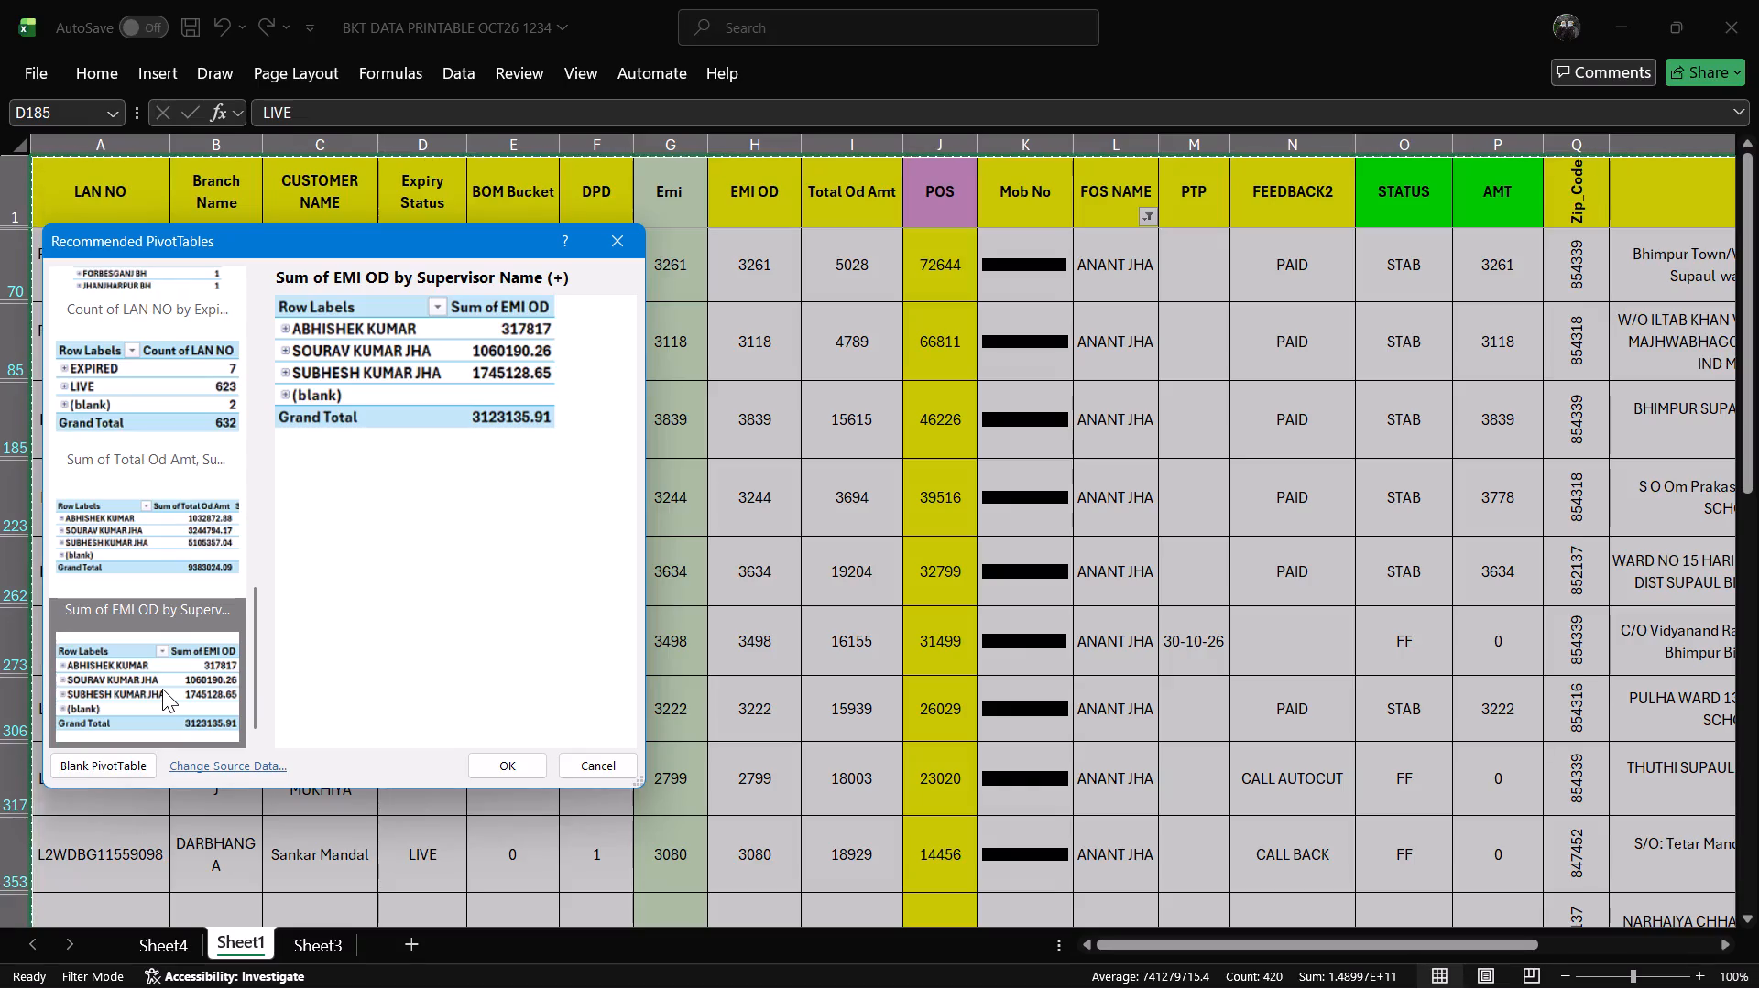
{"action": "left_click", "coordinate": [151, 516]}
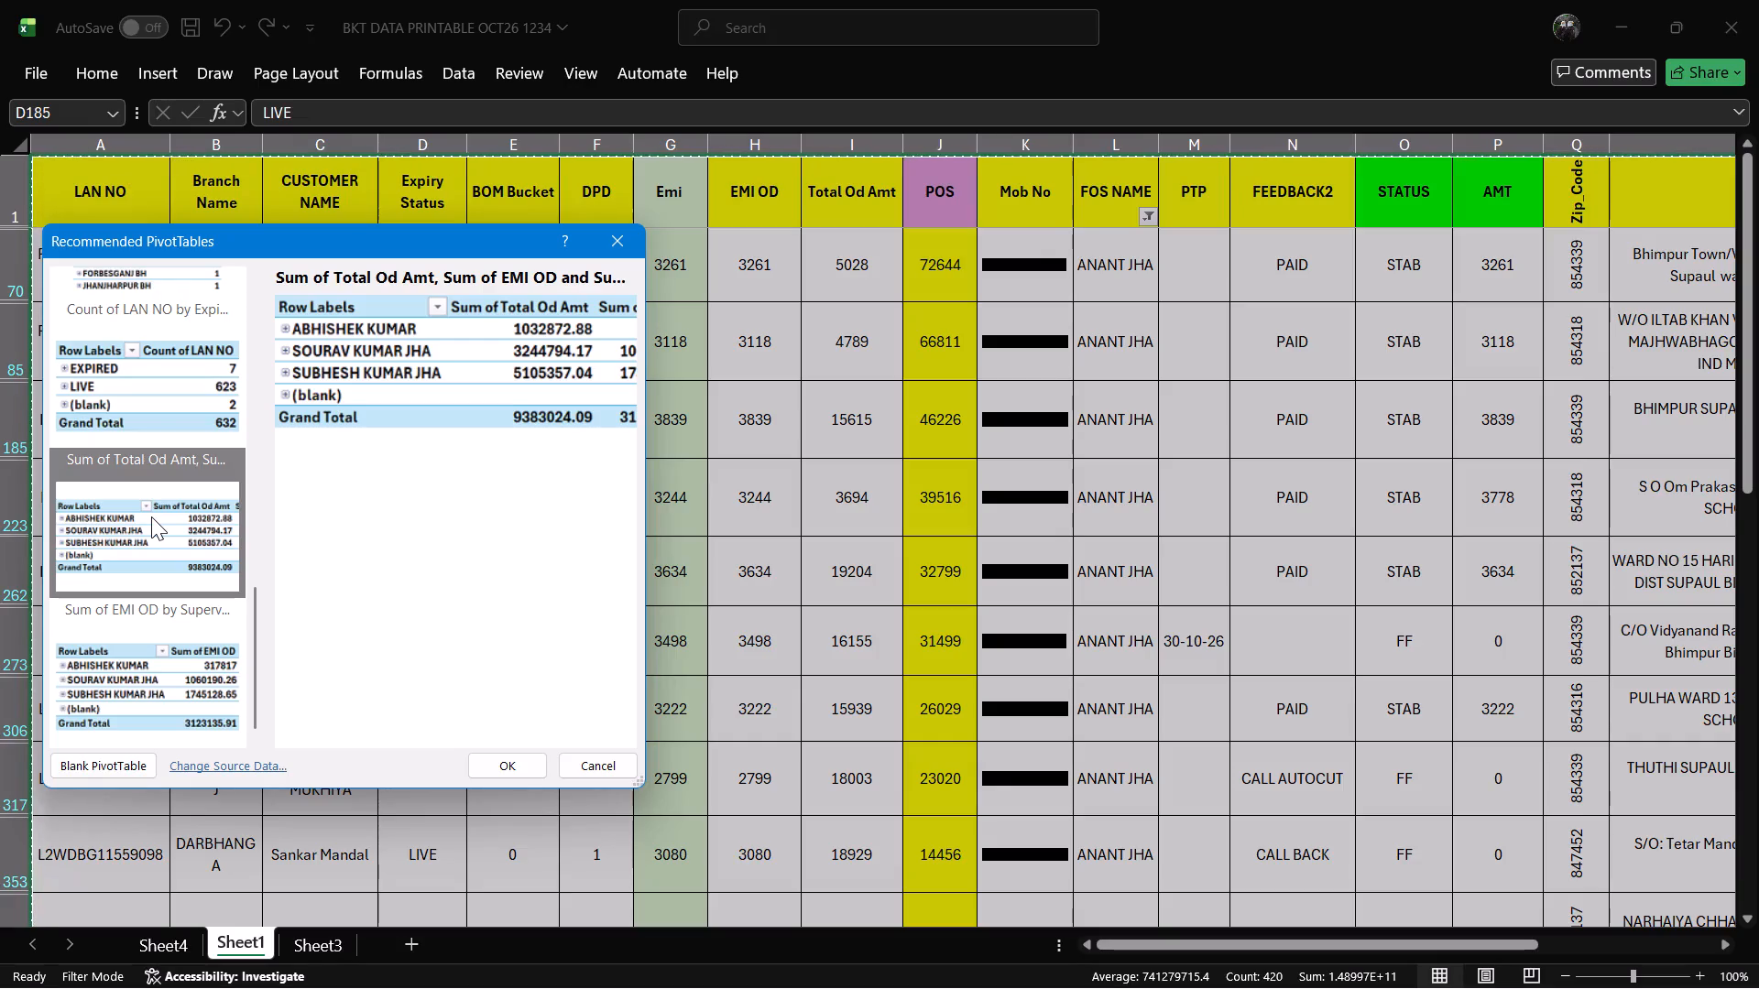
{"action": "left_click", "coordinate": [117, 396]}
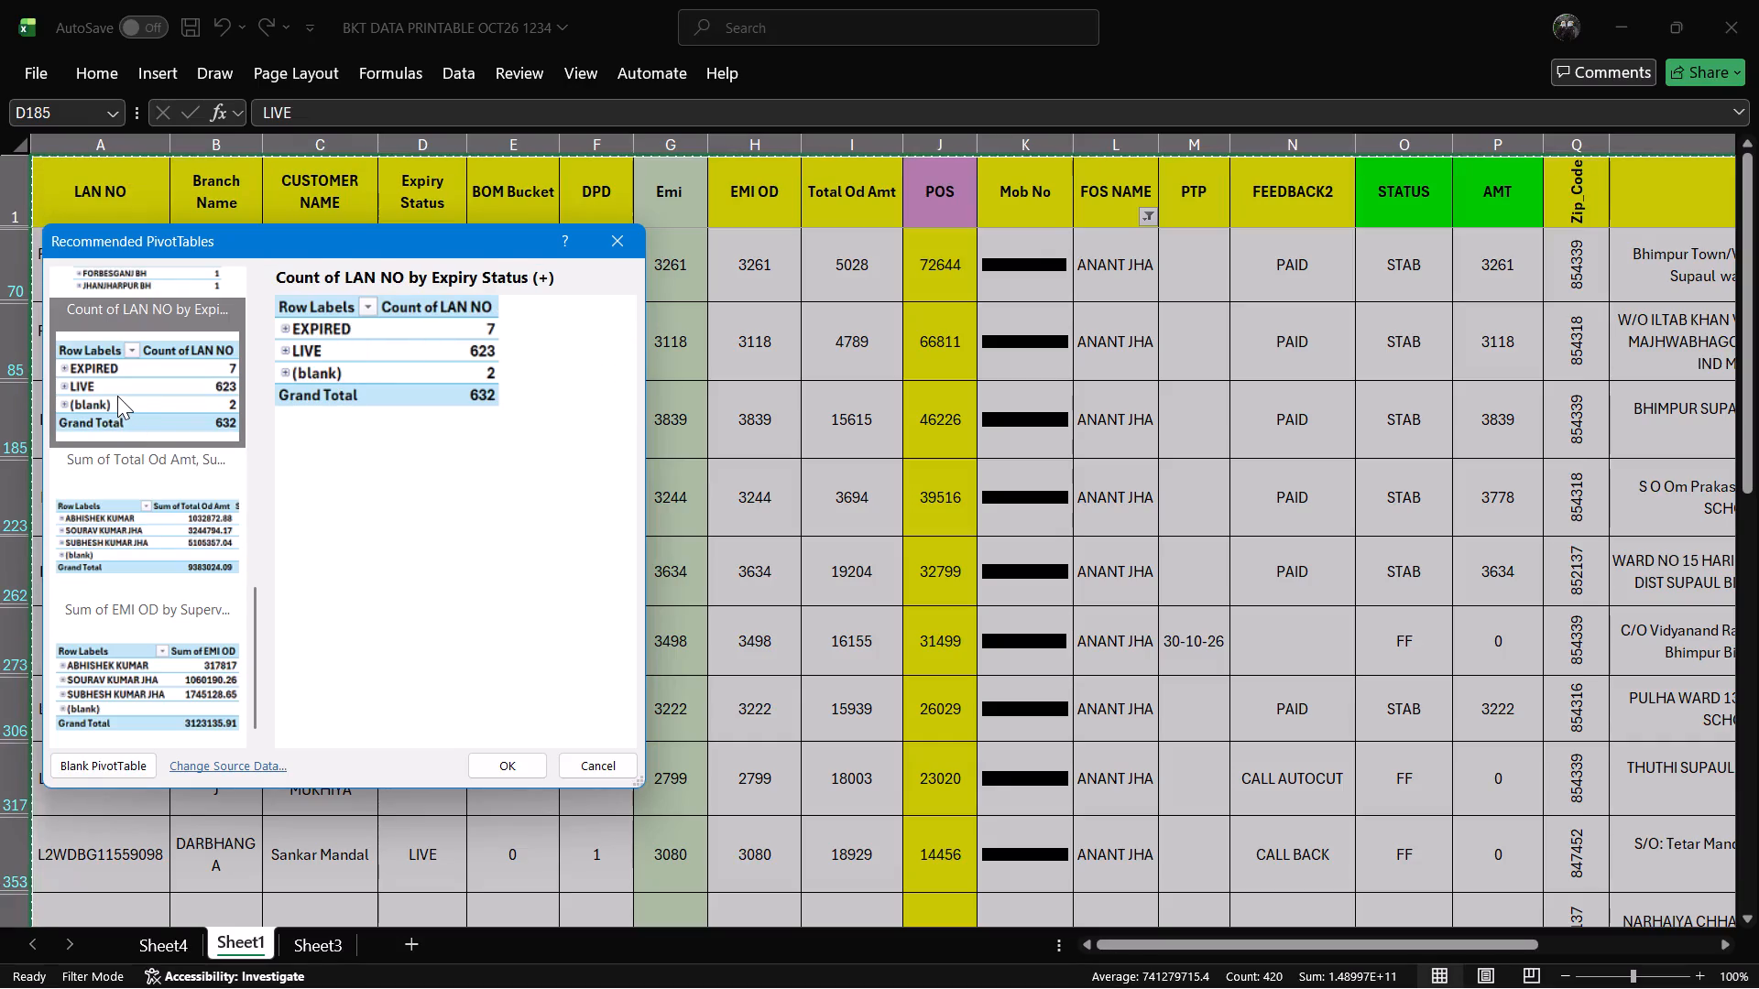
{"action": "left_click", "coordinate": [122, 274]}
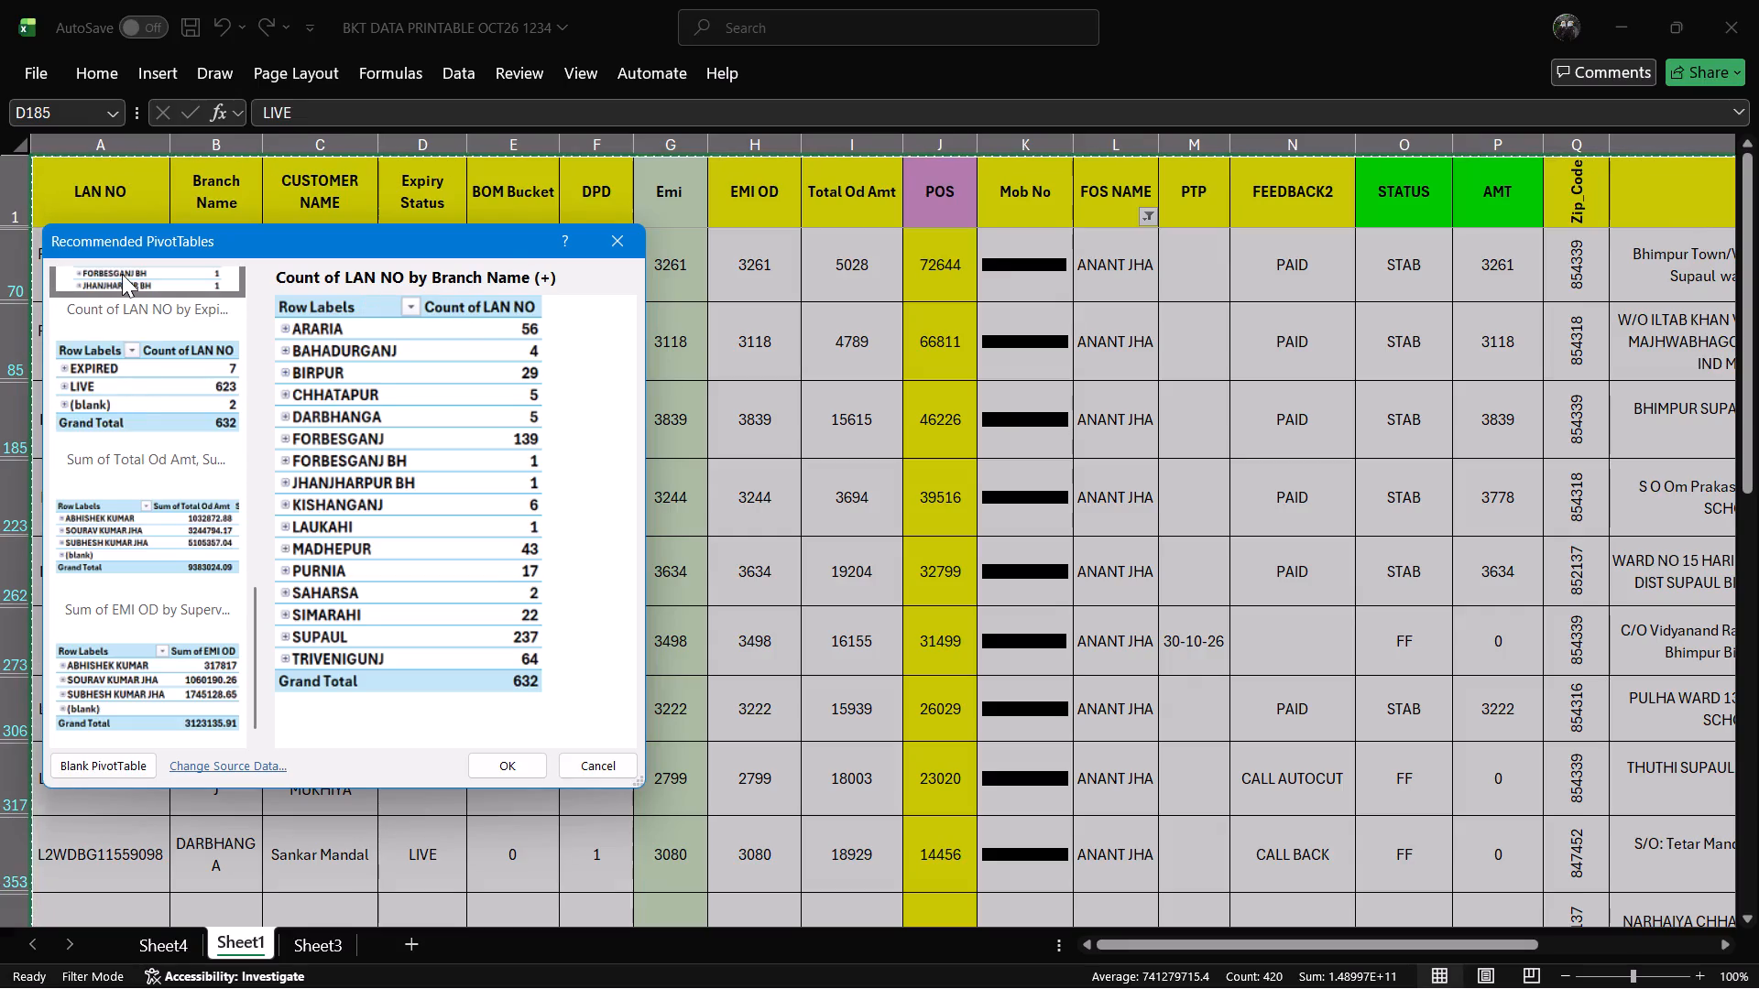
Preview the recommended layouts in reverse order, from the BOM Bucket summary through the FOS NAME and STATUS summaries to EMI OD by Branch Name.
{"action": "key", "text": "Up"}
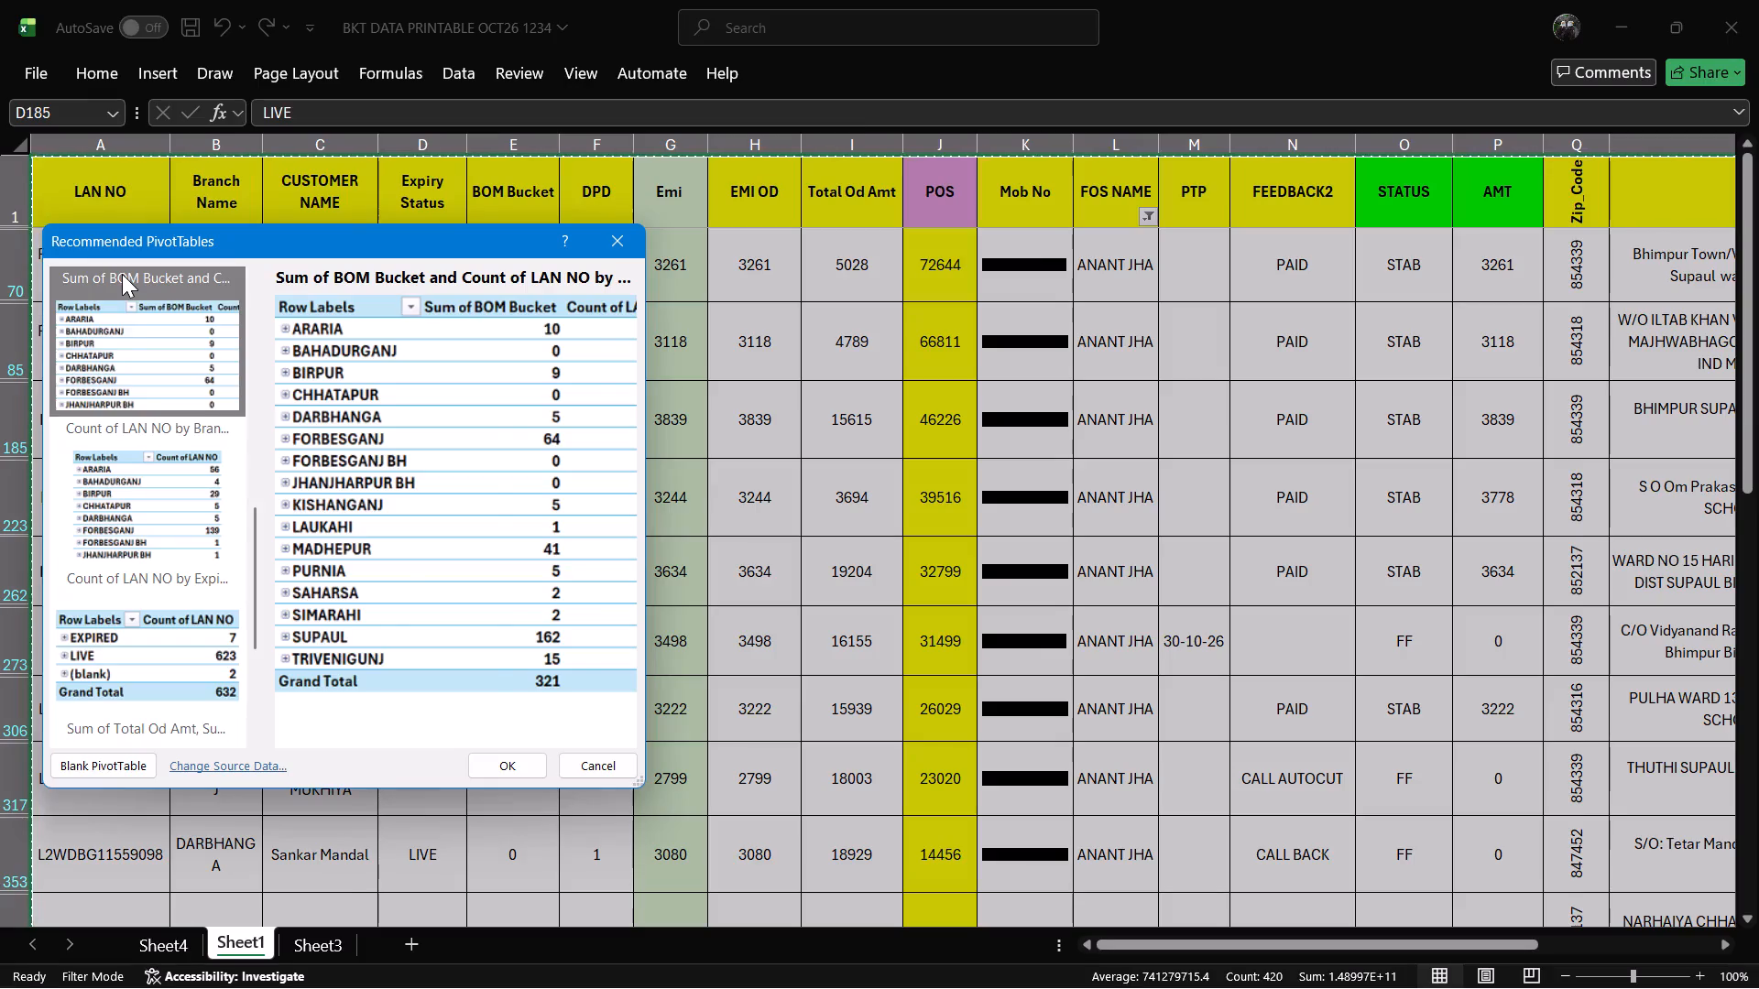
{"action": "key", "text": "Up"}
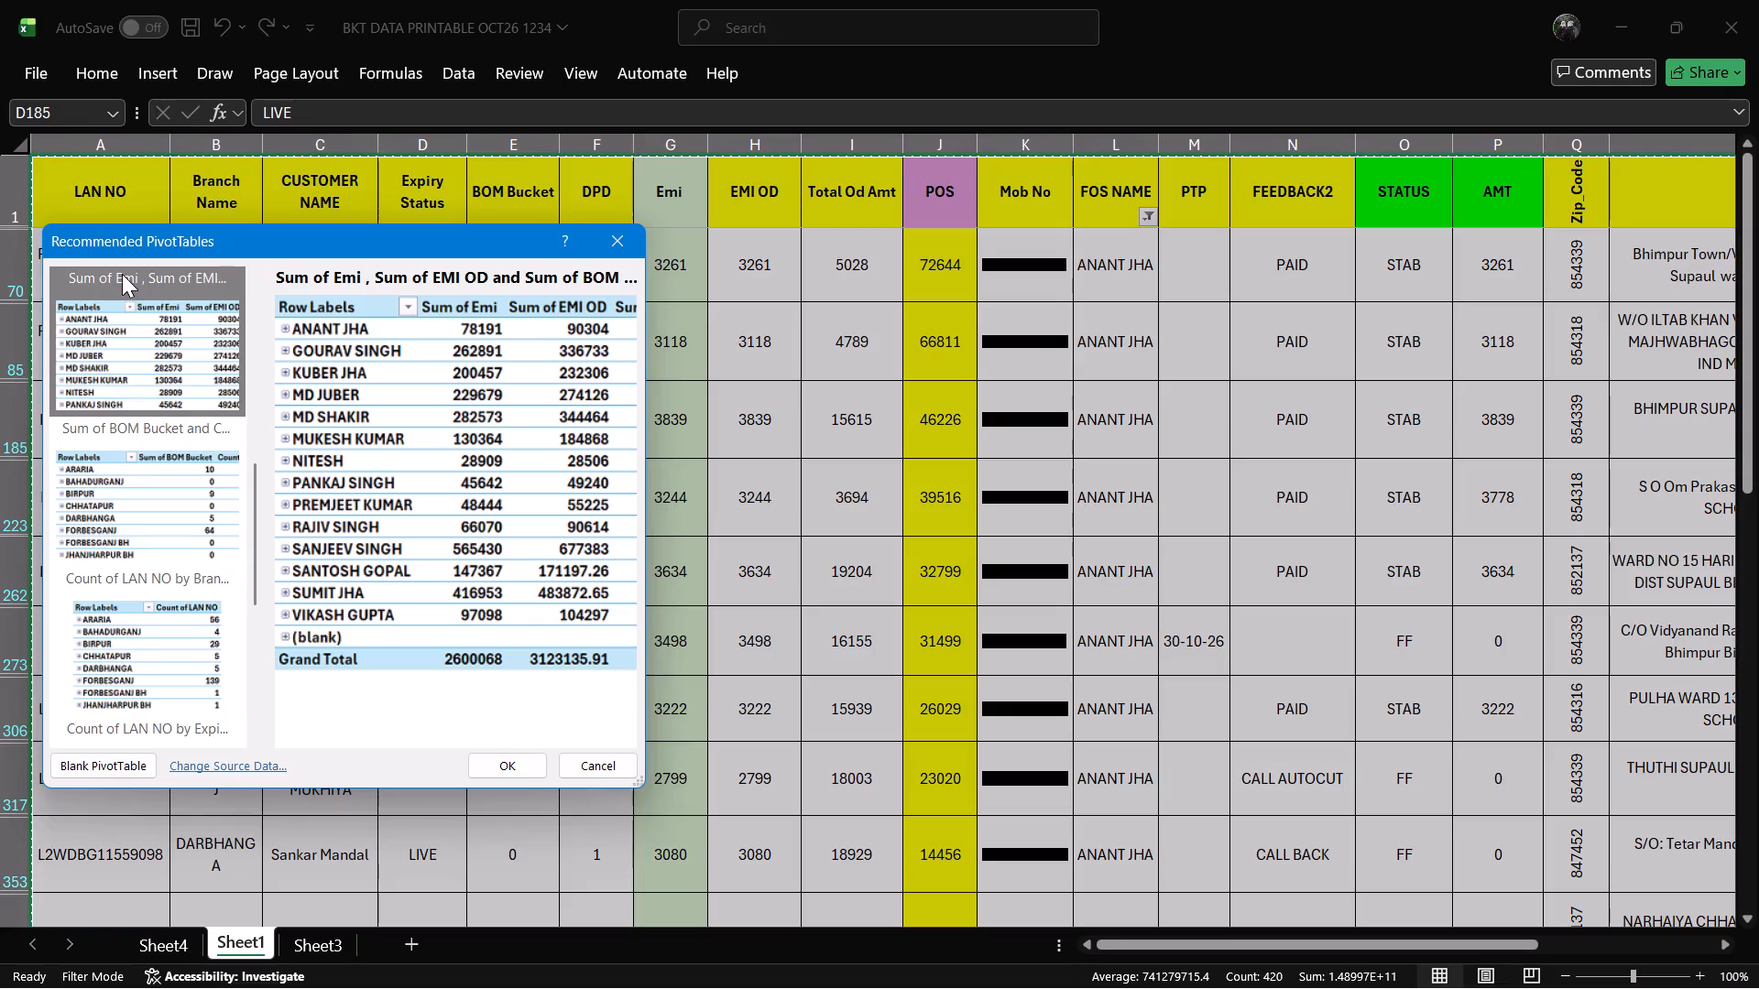
{"action": "key", "text": "Up"}
{"action": "key", "text": "Up"}
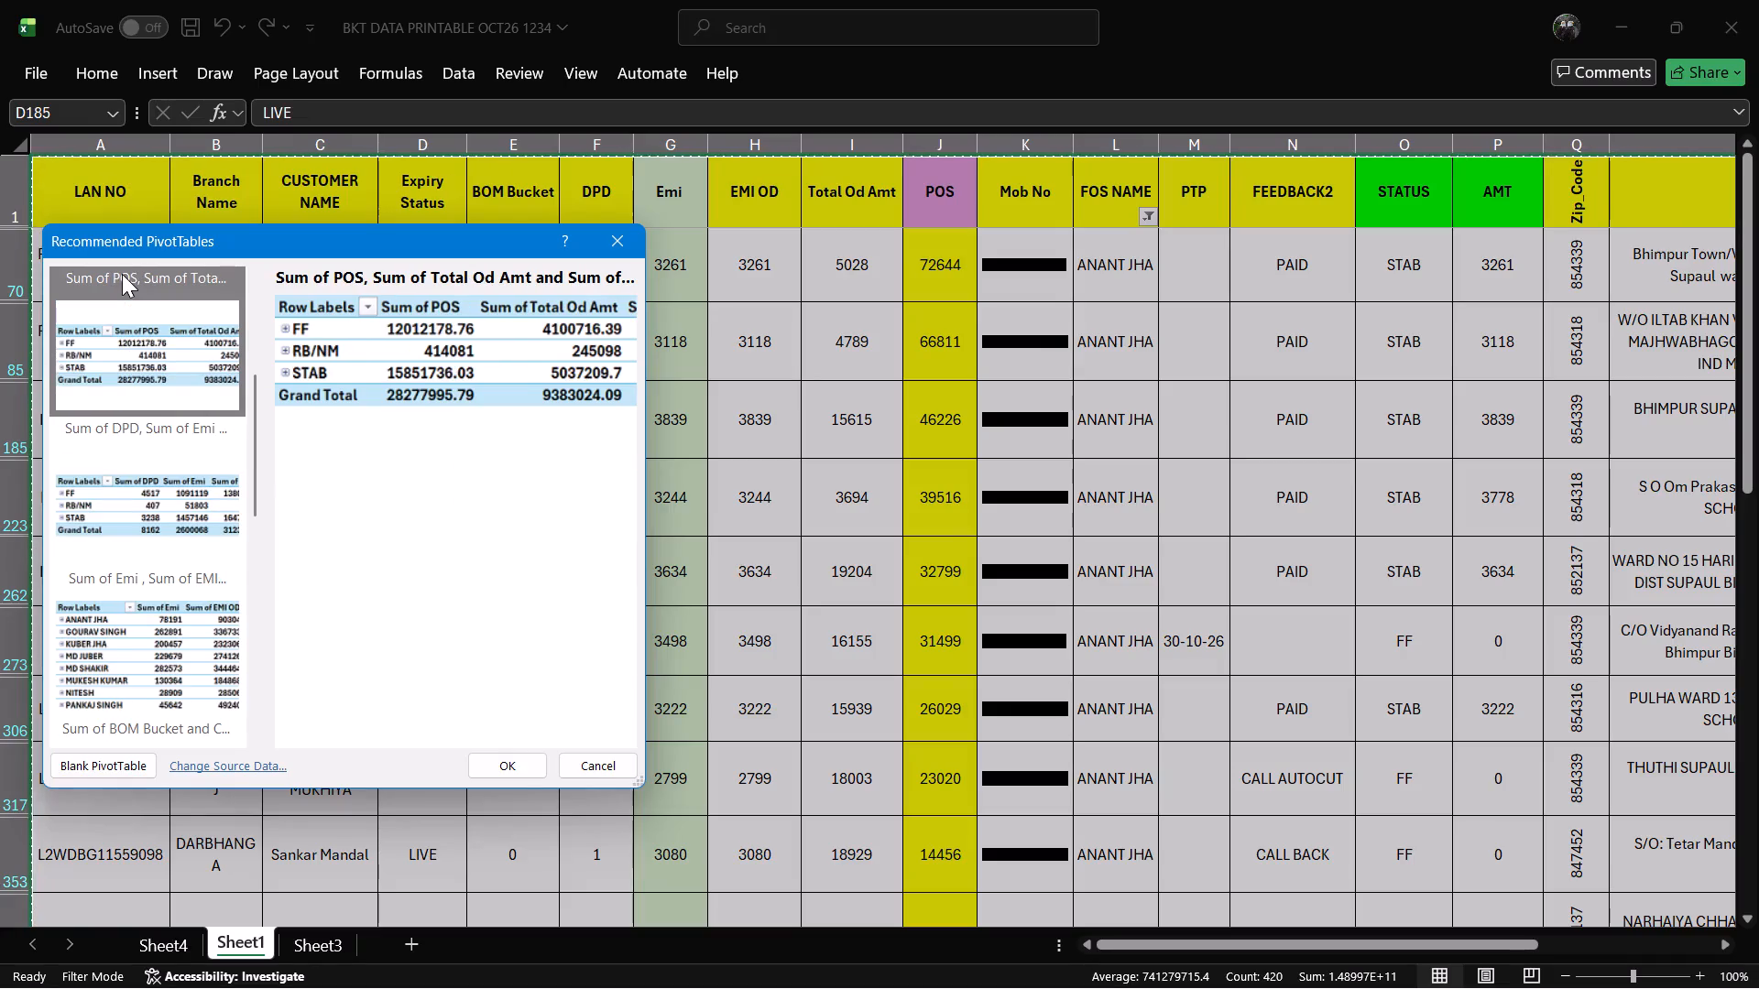
{"action": "key", "text": "Up"}
{"action": "key", "text": "Up"}
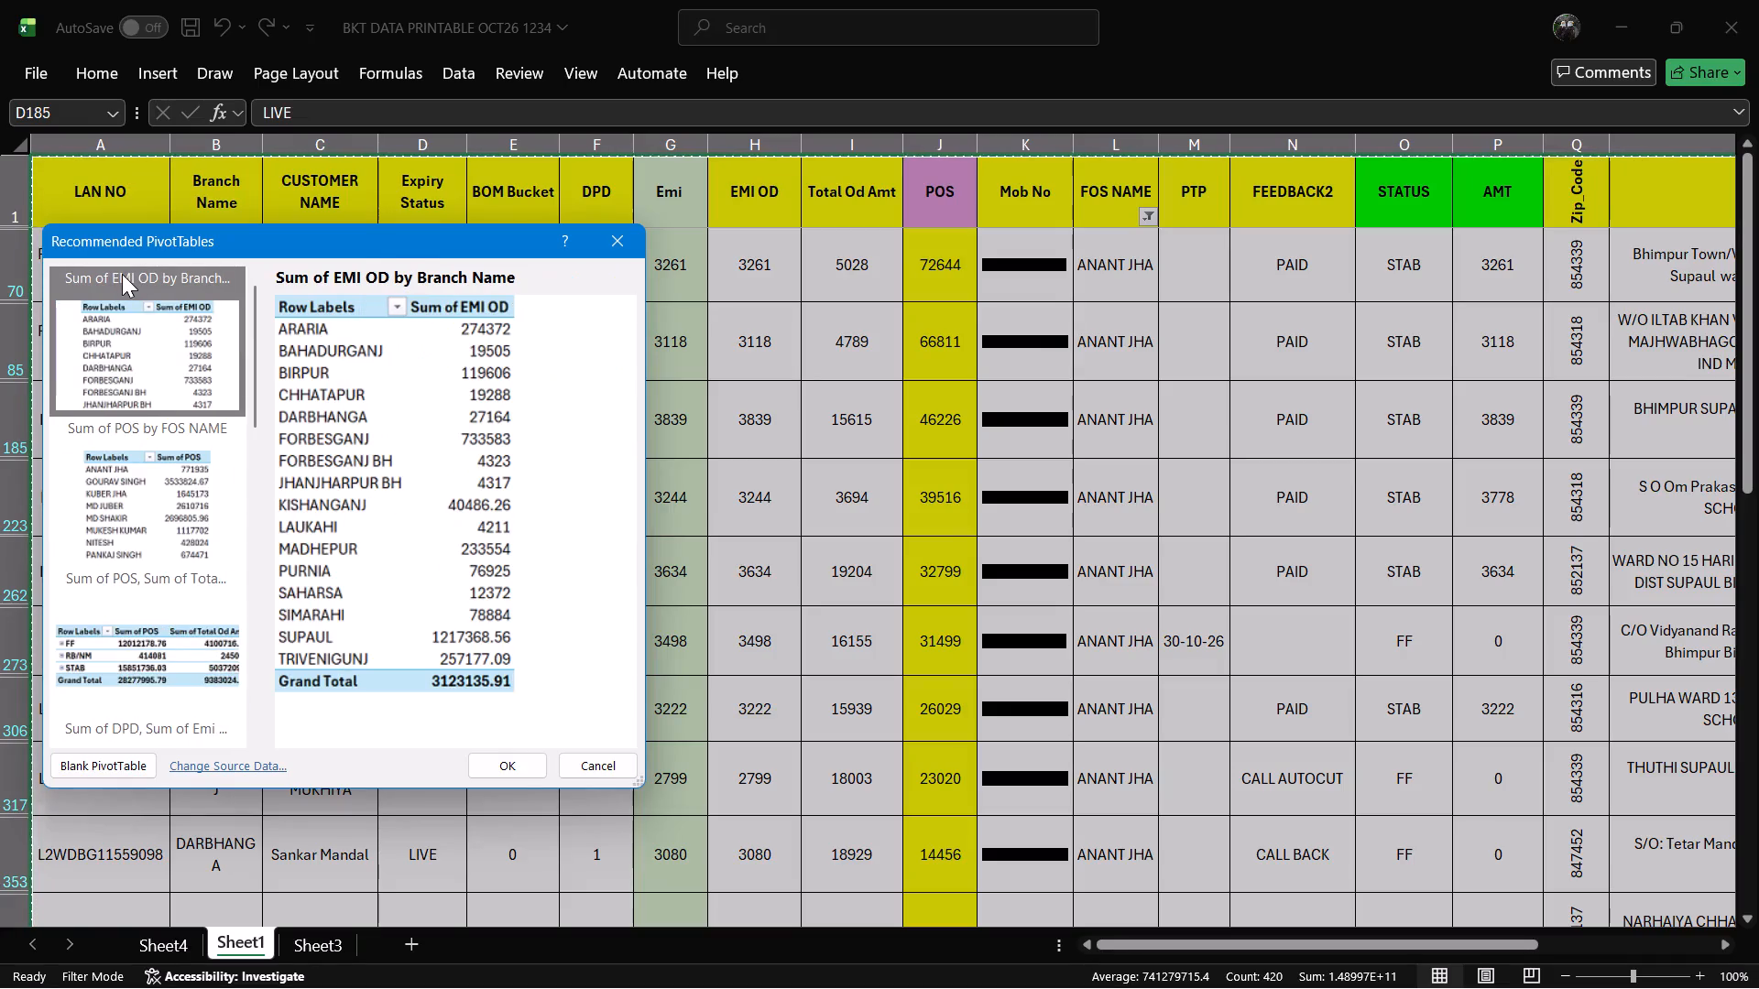
{"action": "key", "text": "Up"}
{"action": "key", "text": "Up"}
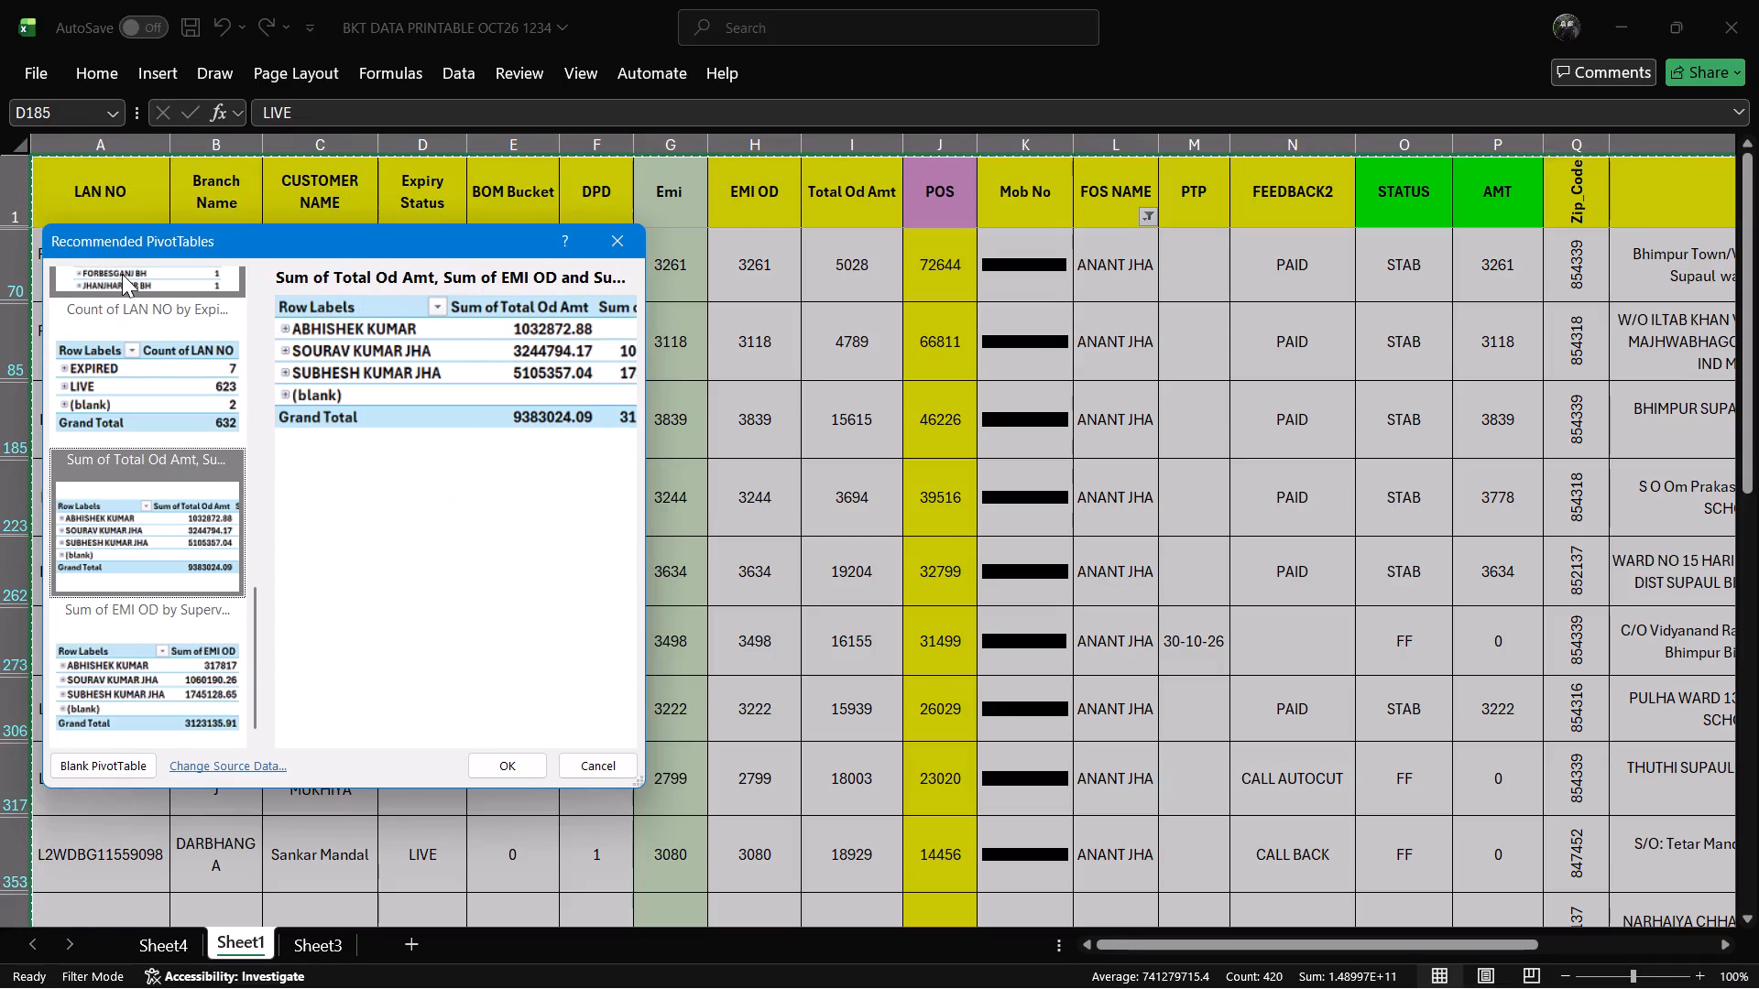
{"action": "key", "text": "Up"}
{"action": "key", "text": "Up"}
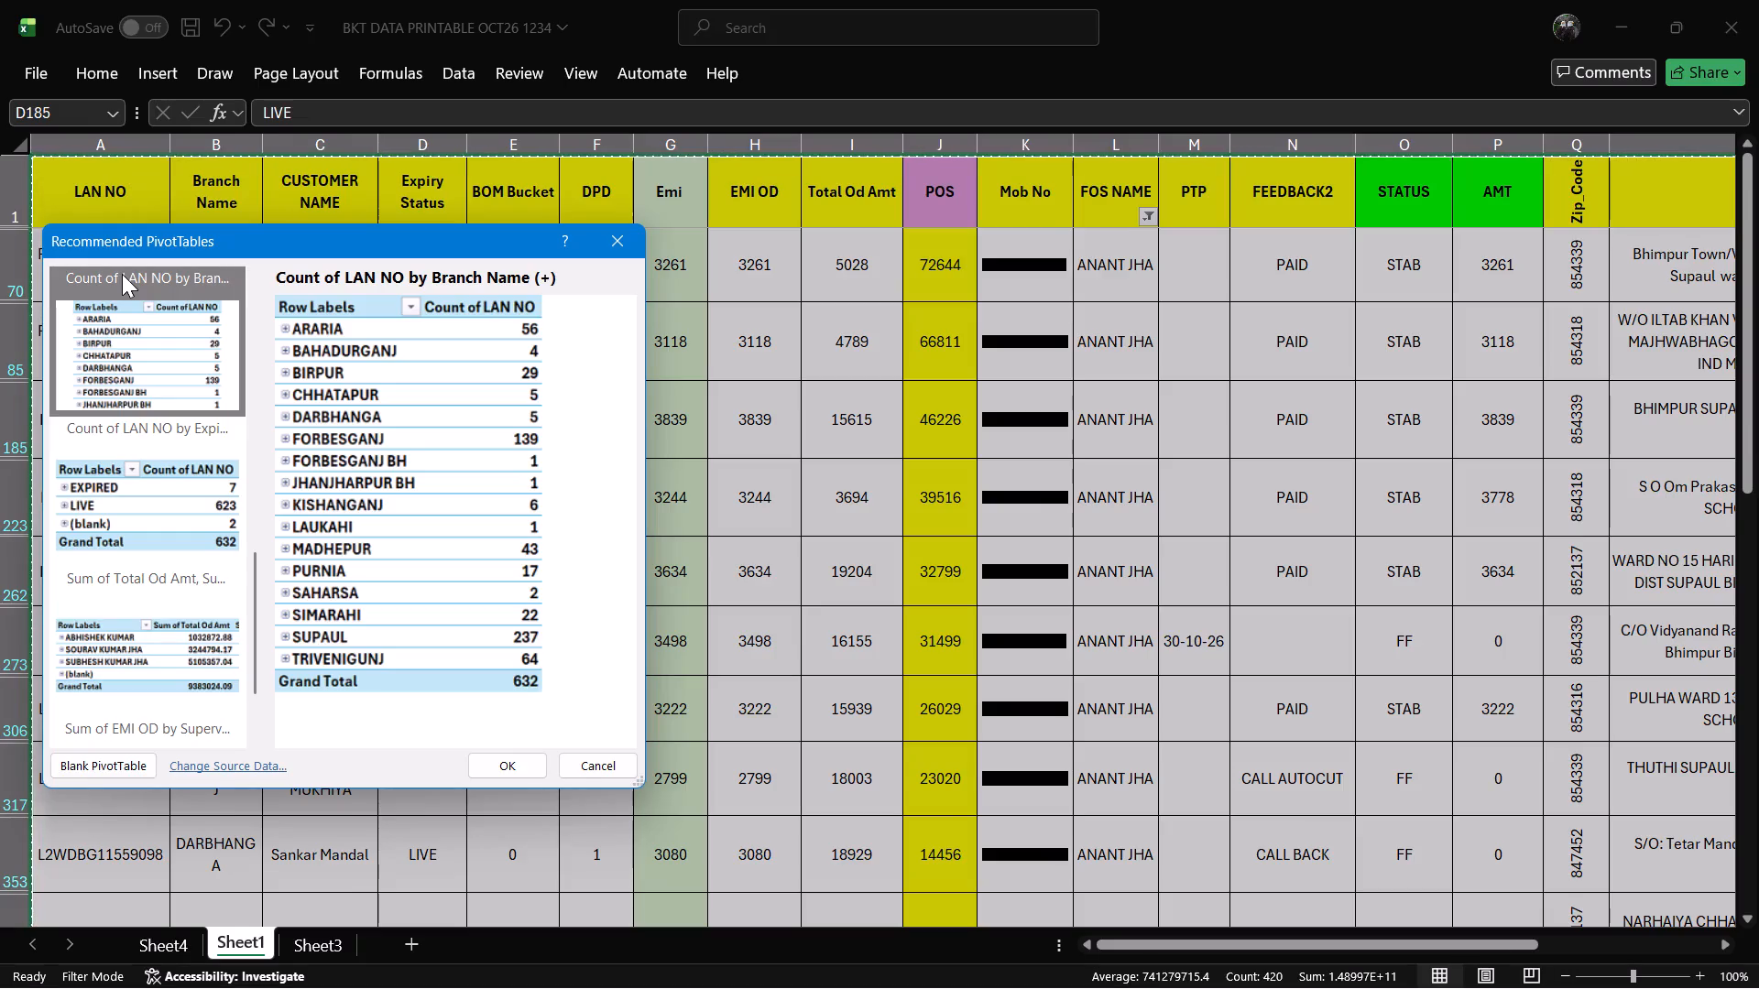
{"action": "key", "text": "Up"}
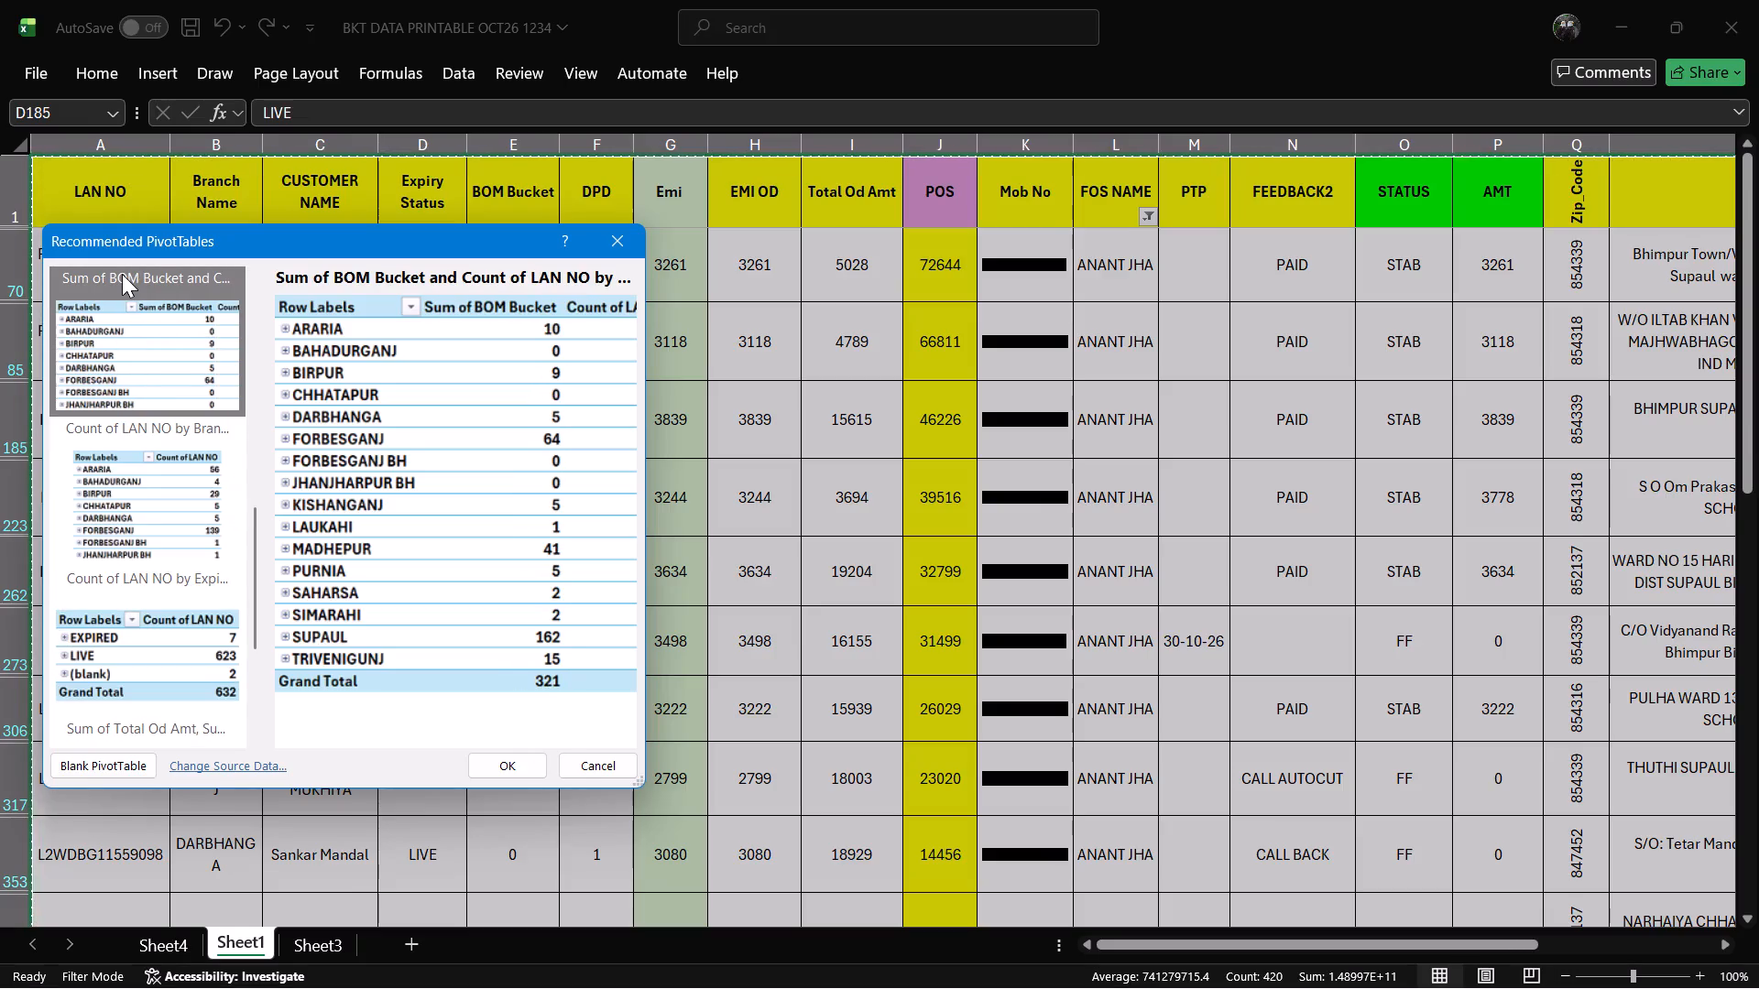
{"action": "key", "text": "Up"}
{"action": "key", "text": "Up"}
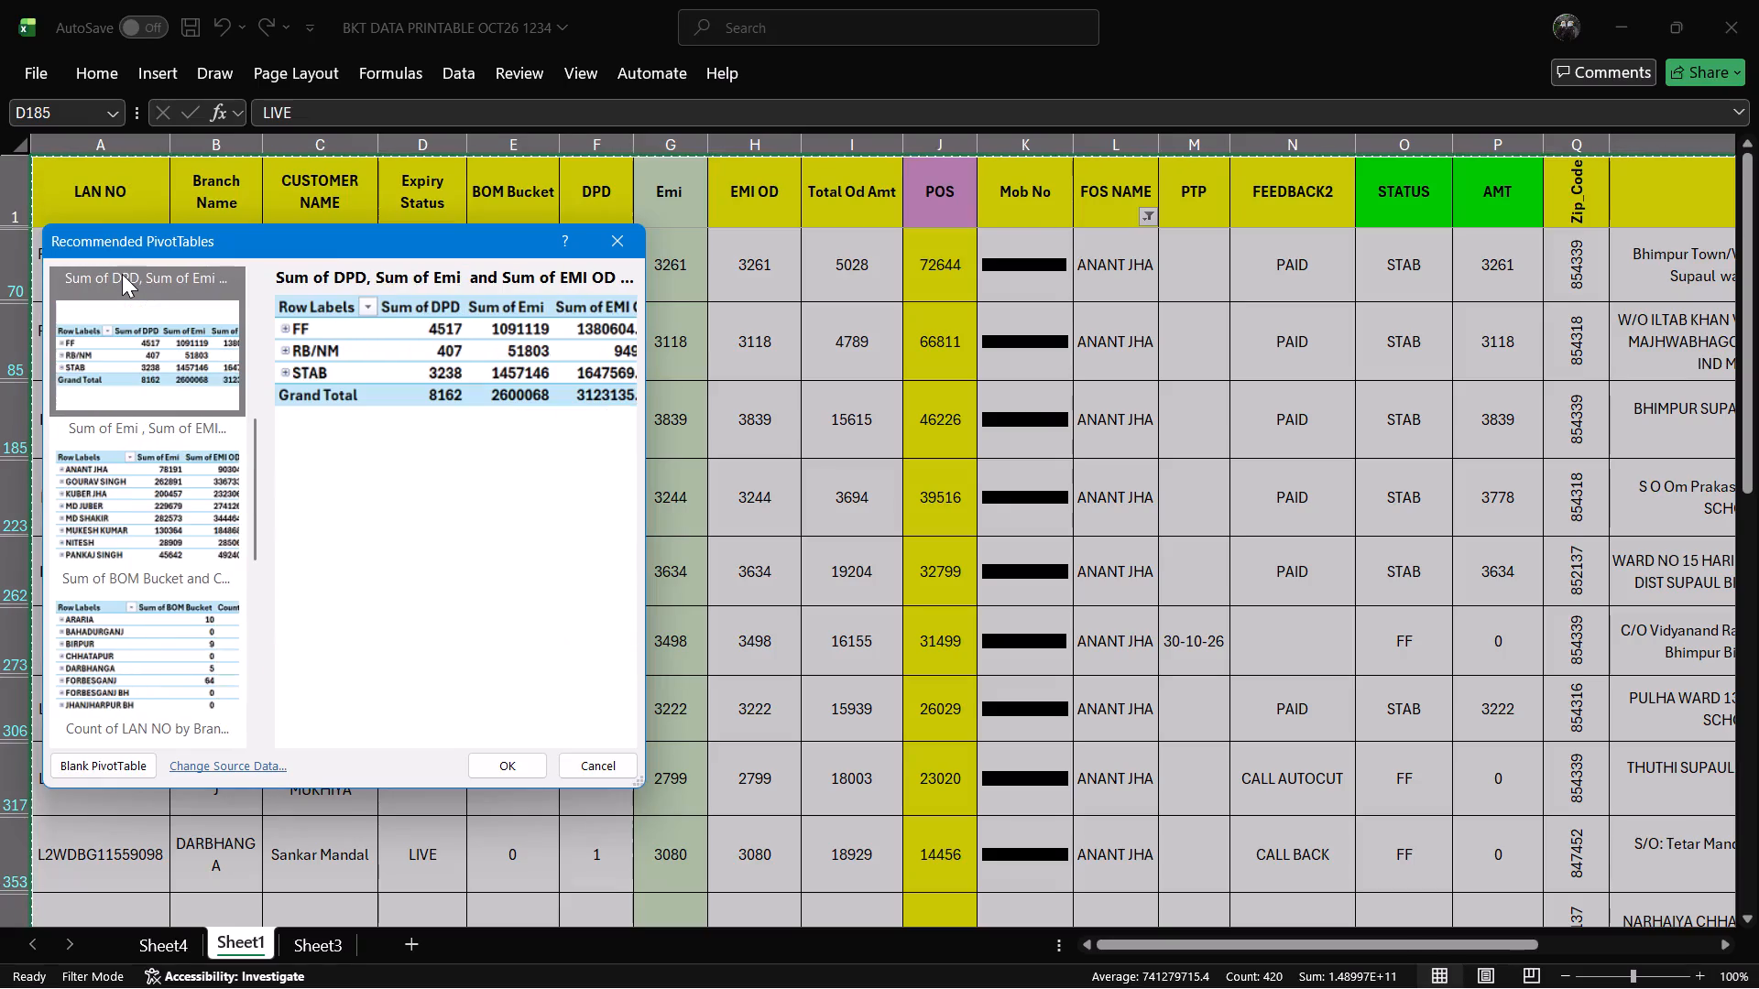
{"action": "key", "text": "Up"}
{"action": "key", "text": "Up"}
{"action": "key", "text": "Up"}
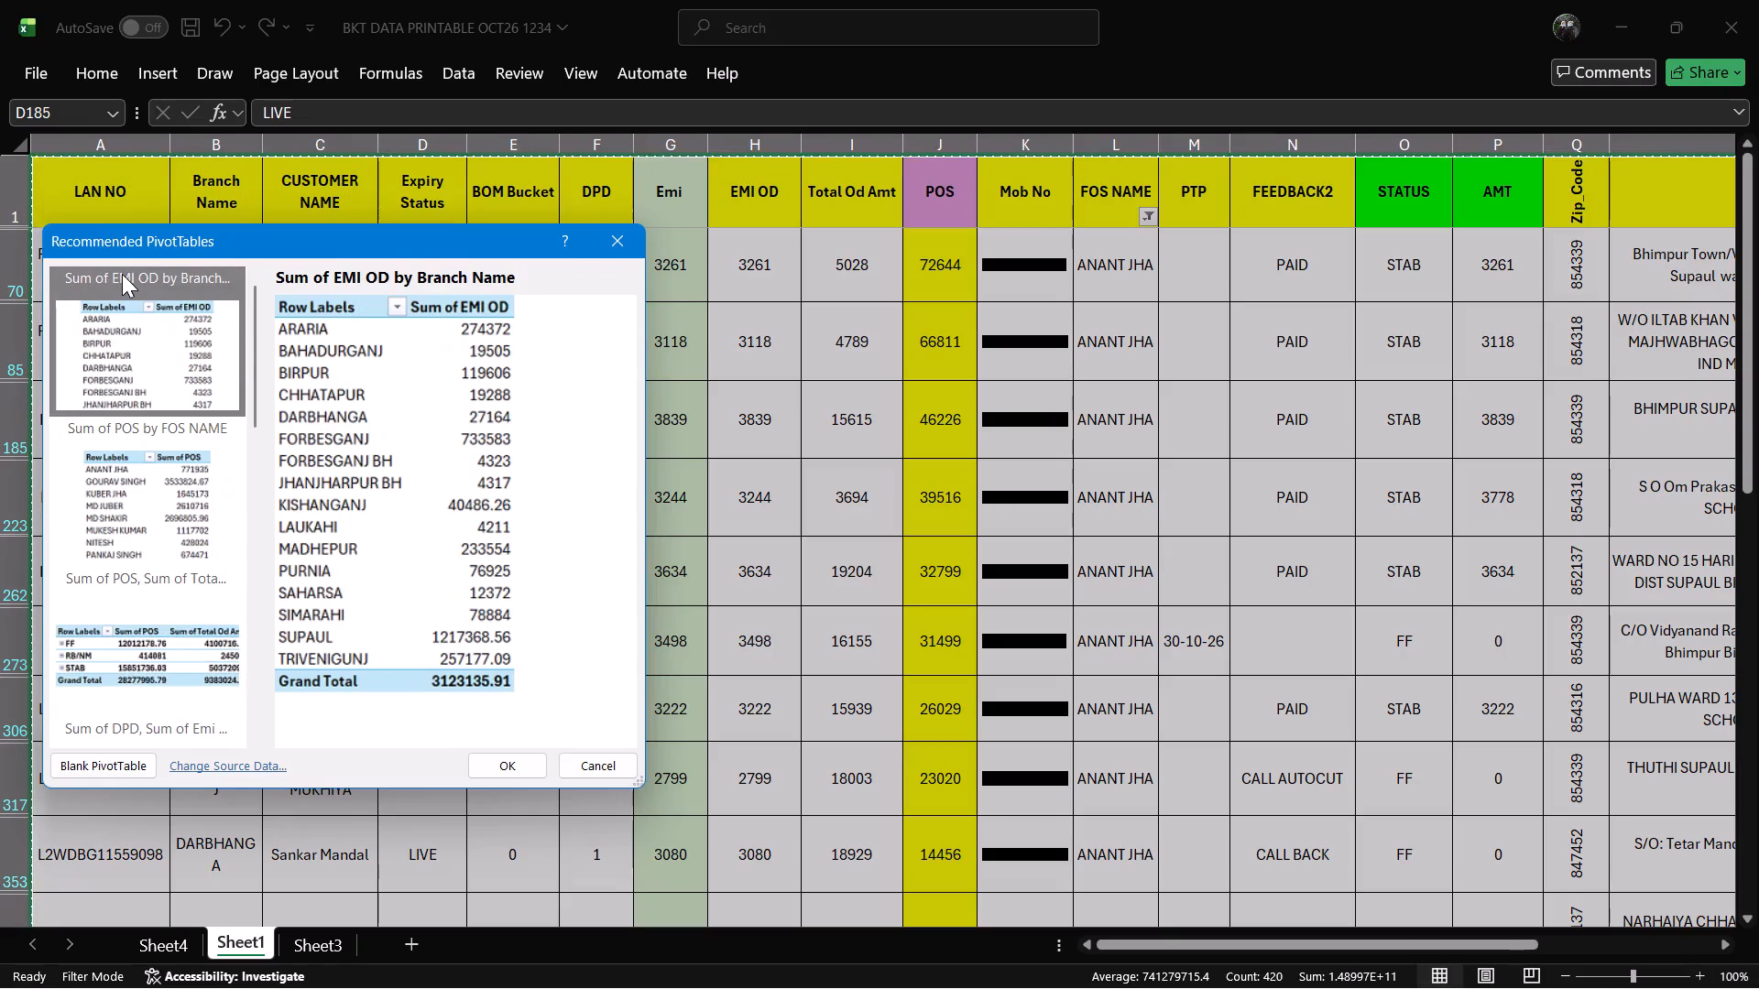
Cycle through the recommended layouts again, comparing the Supervisor Name, BOM Bucket, Emi with EMI OD, and POS by FOS NAME previews.
{"action": "key", "text": "Up"}
{"action": "key", "text": "Up"}
{"action": "key", "text": "Up"}
{"action": "key", "text": "Up"}
{"action": "key", "text": "Up"}
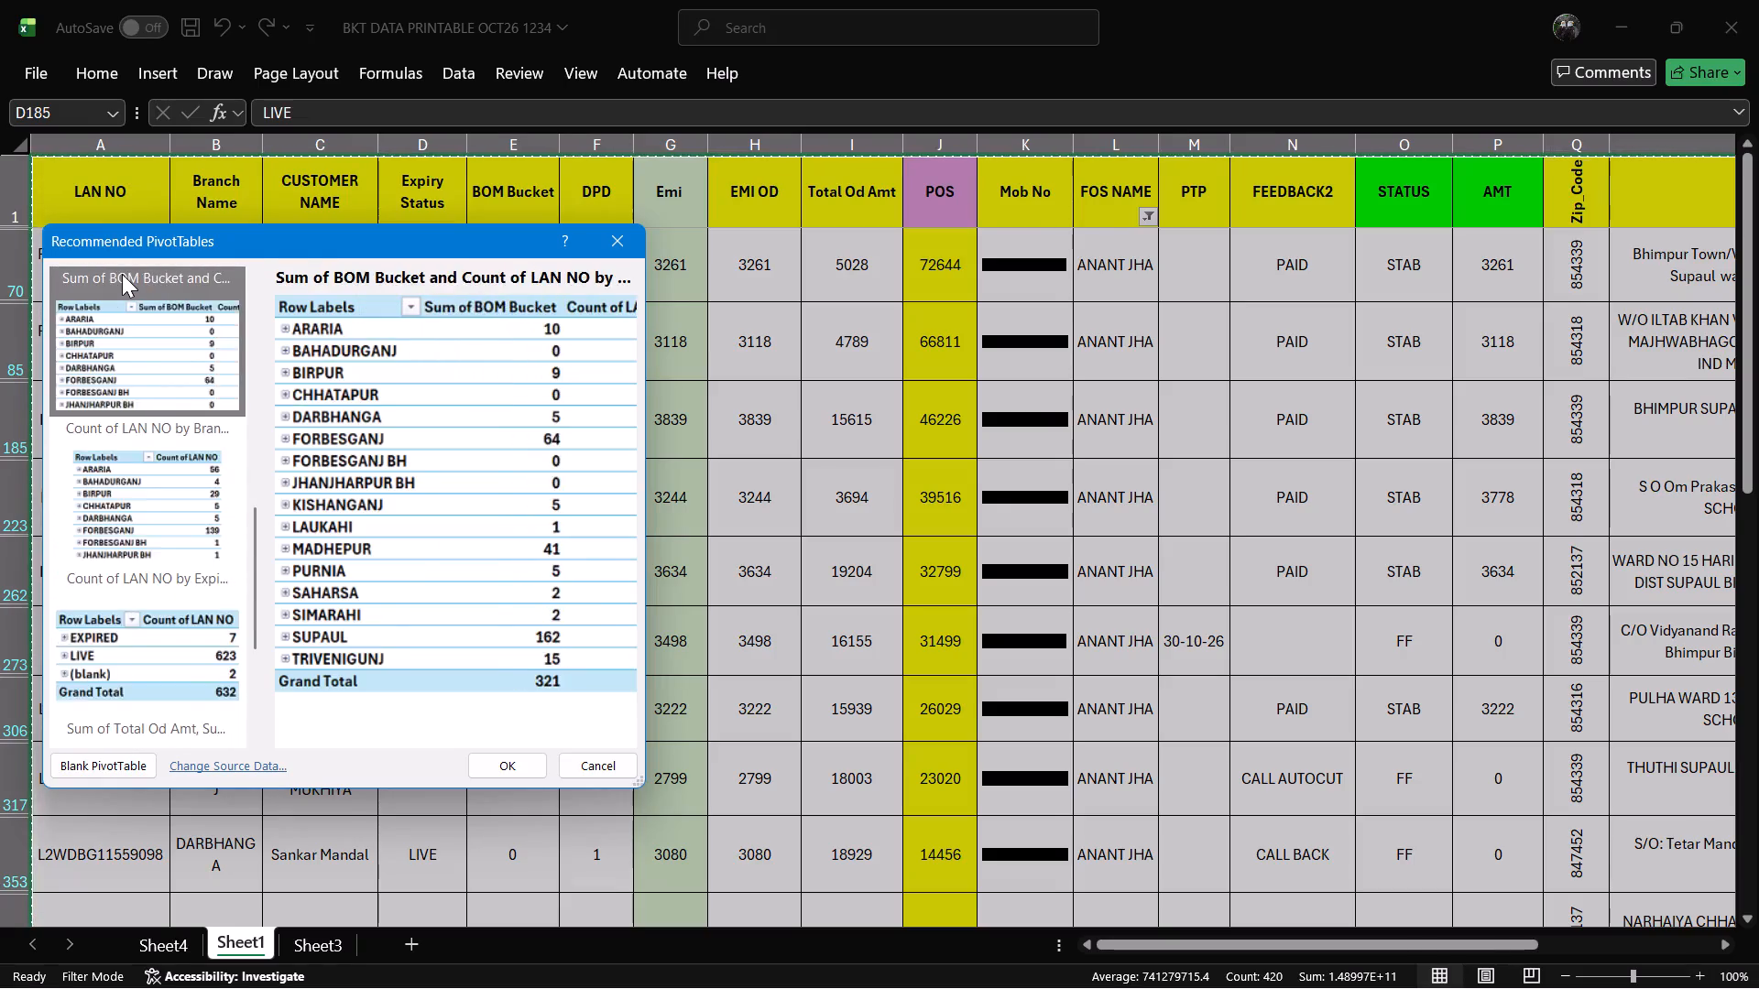
{"action": "key", "text": "Up"}
{"action": "key", "text": "Up"}
{"action": "key", "text": "Up"}
{"action": "key", "text": "Up"}
{"action": "key", "text": "Up"}
{"action": "key", "text": "Up"}
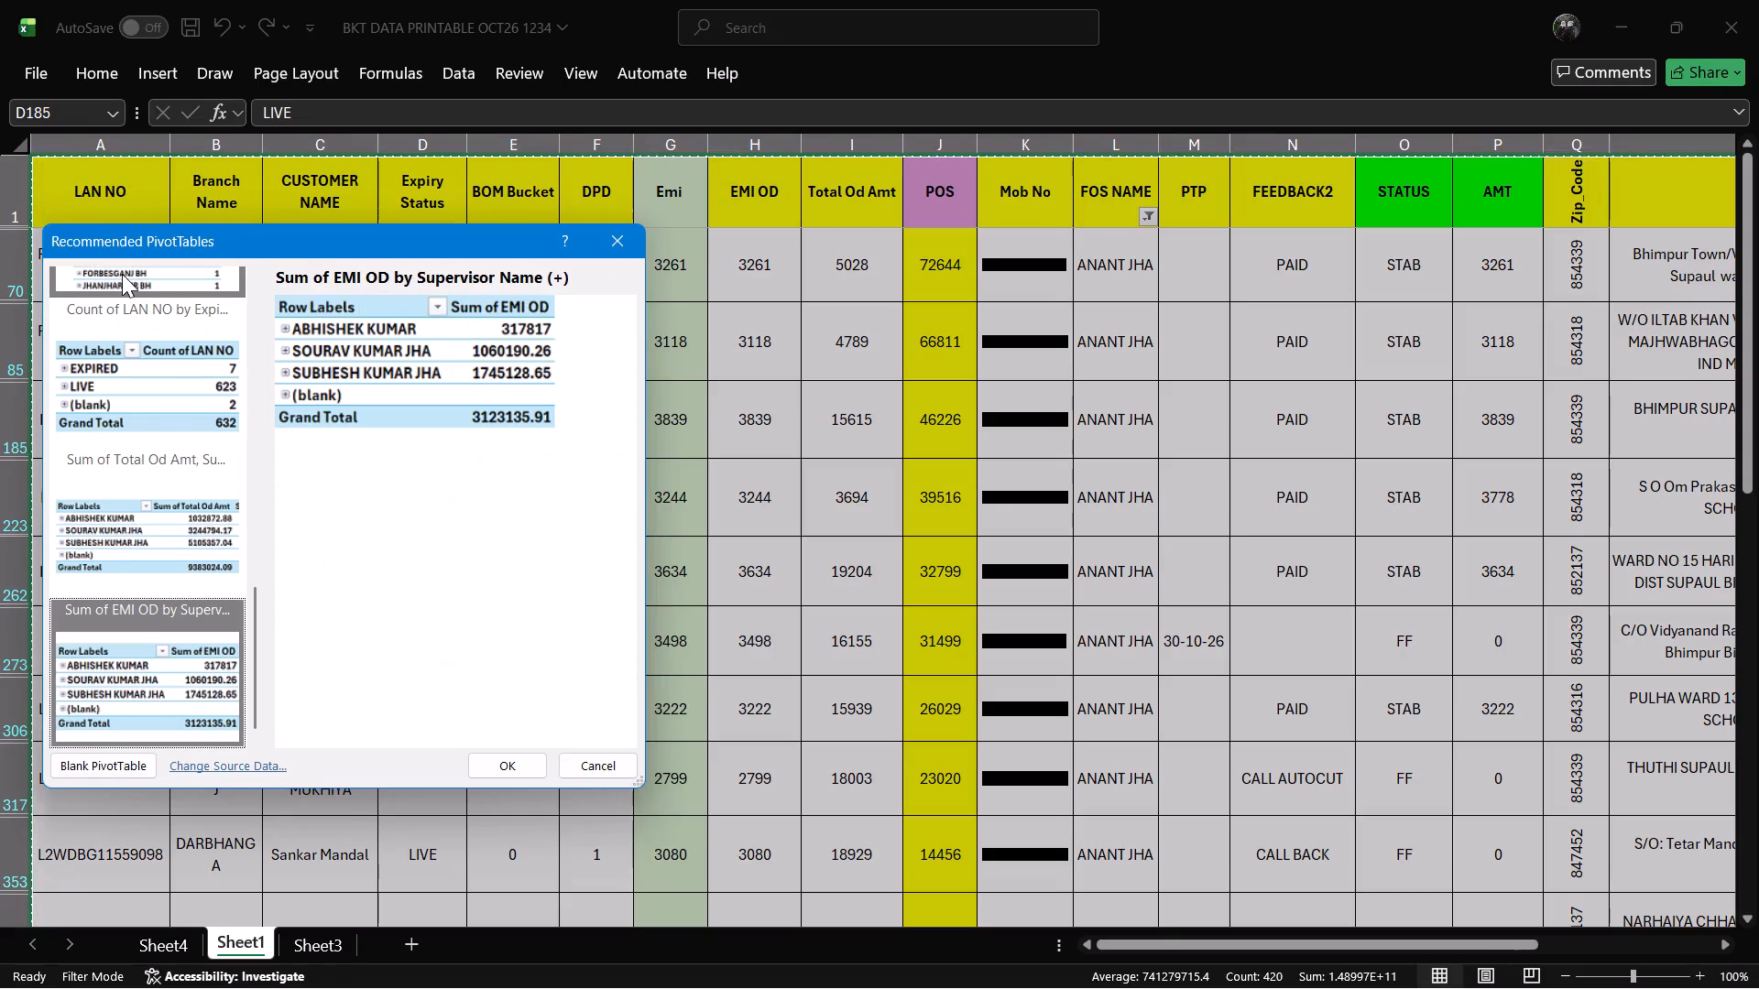
{"action": "key", "text": "Up"}
{"action": "key", "text": "Up"}
{"action": "key", "text": "Up"}
{"action": "key", "text": "Up"}
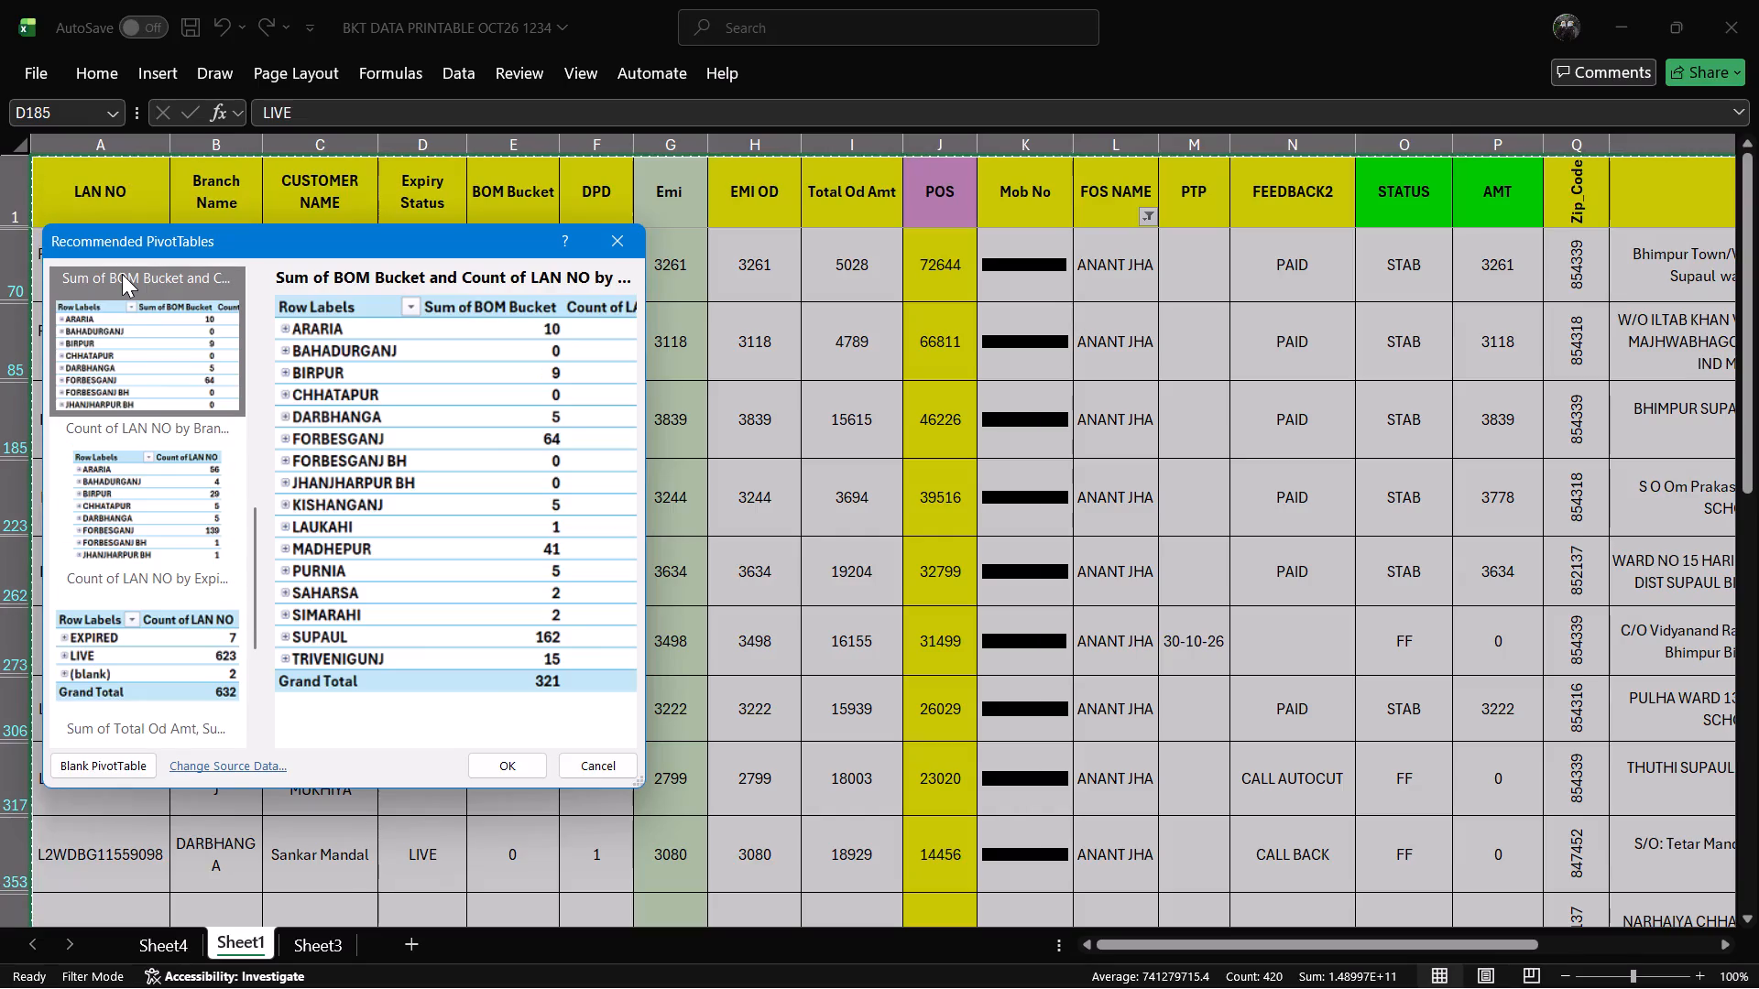
{"action": "key", "text": "Up"}
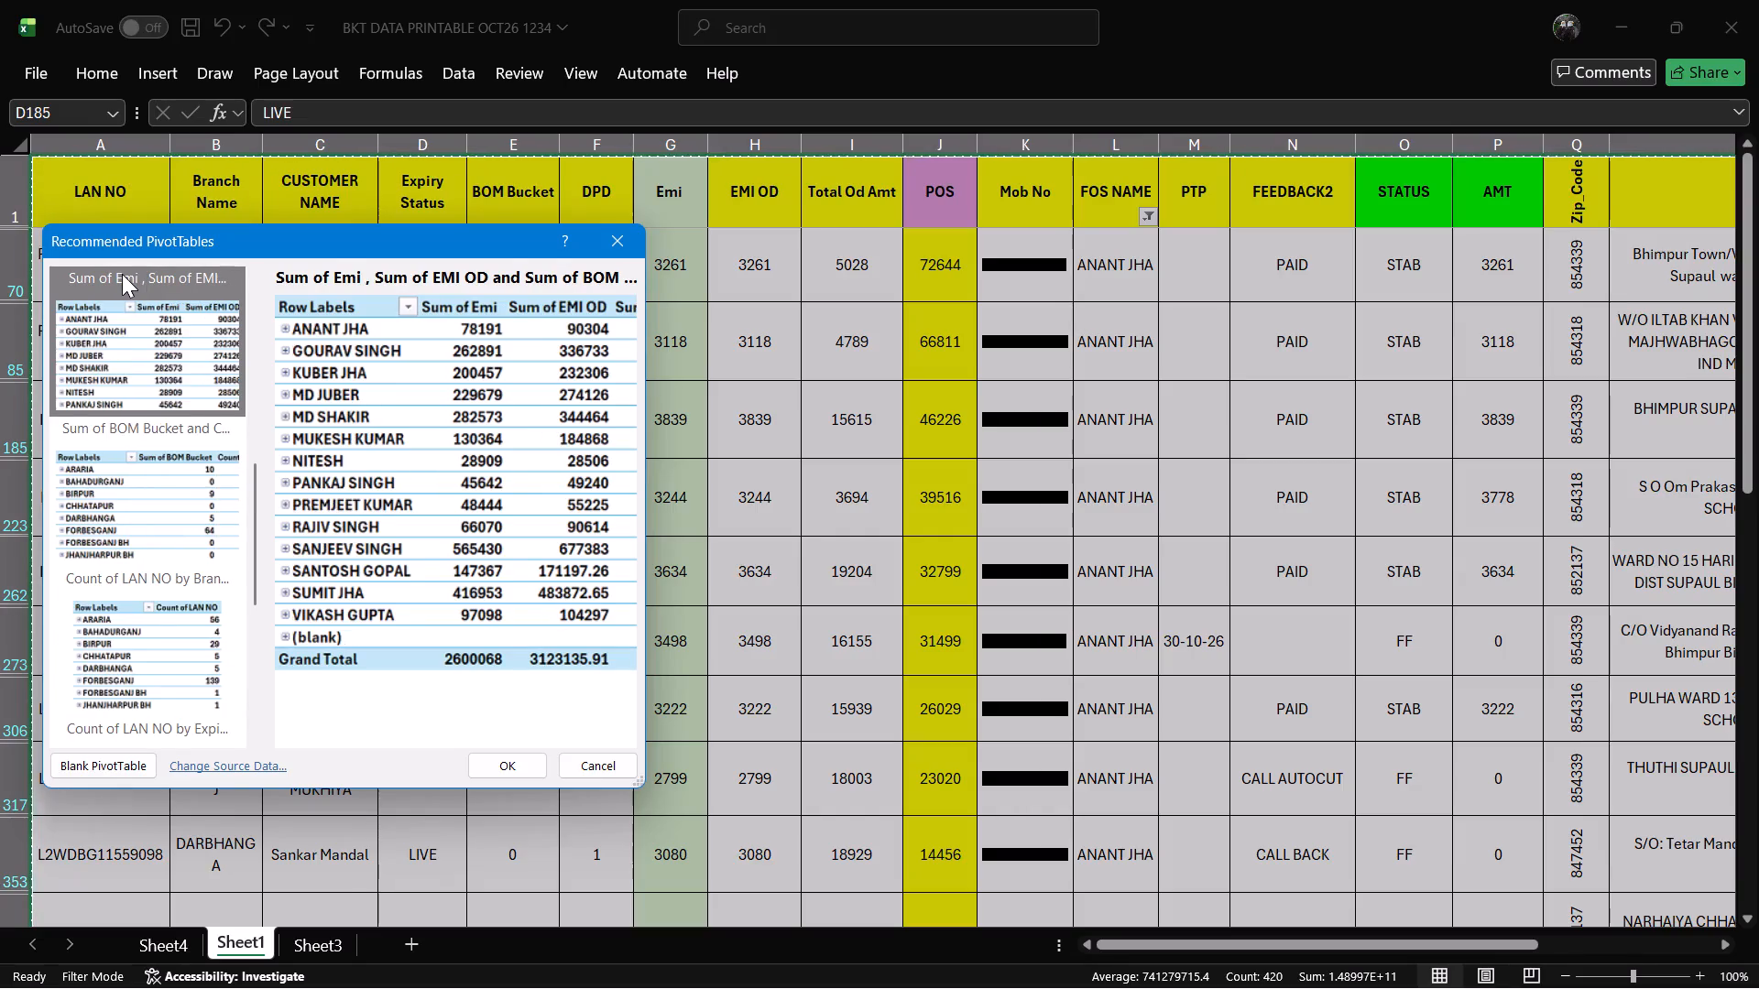
{"action": "key", "text": "Up"}
{"action": "key", "text": "Up"}
{"action": "key", "text": "Up"}
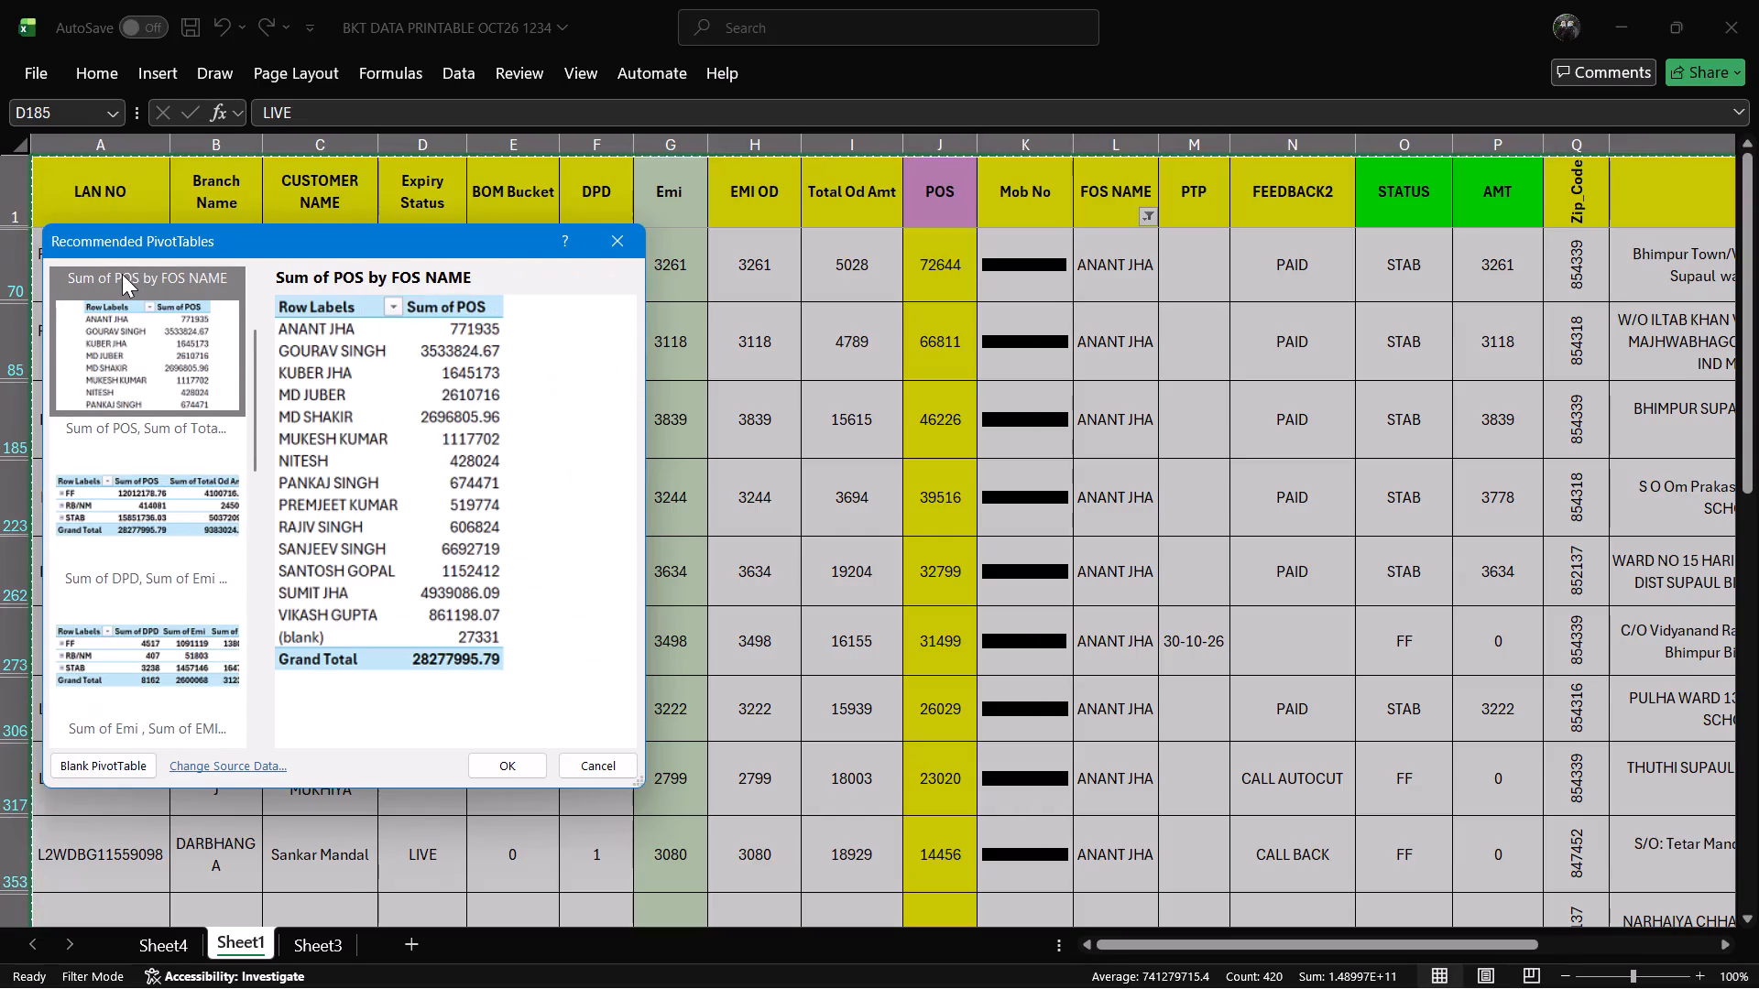
{"action": "key", "text": "Up"}
{"action": "key", "text": "Up"}
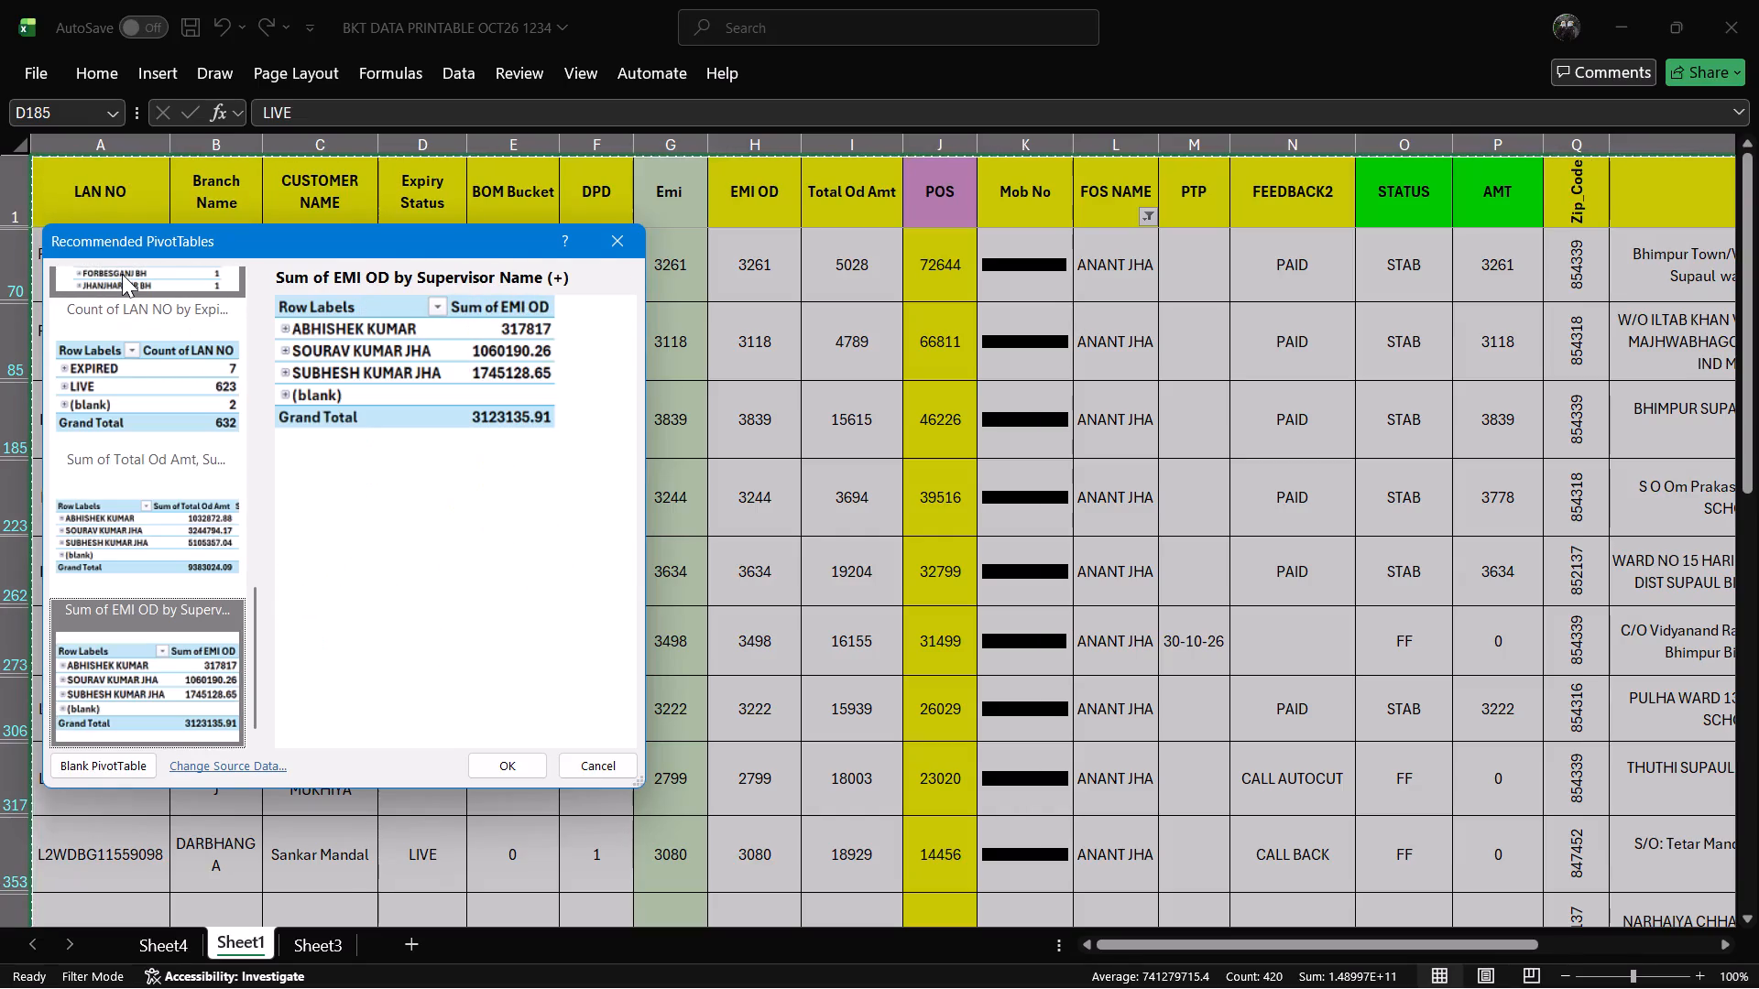
Make another pass through the recommended layouts, comparing the LAN NO counts by Expiry Status and Branch Name with the amount summaries.
{"action": "key", "text": "Up"}
{"action": "key", "text": "Up"}
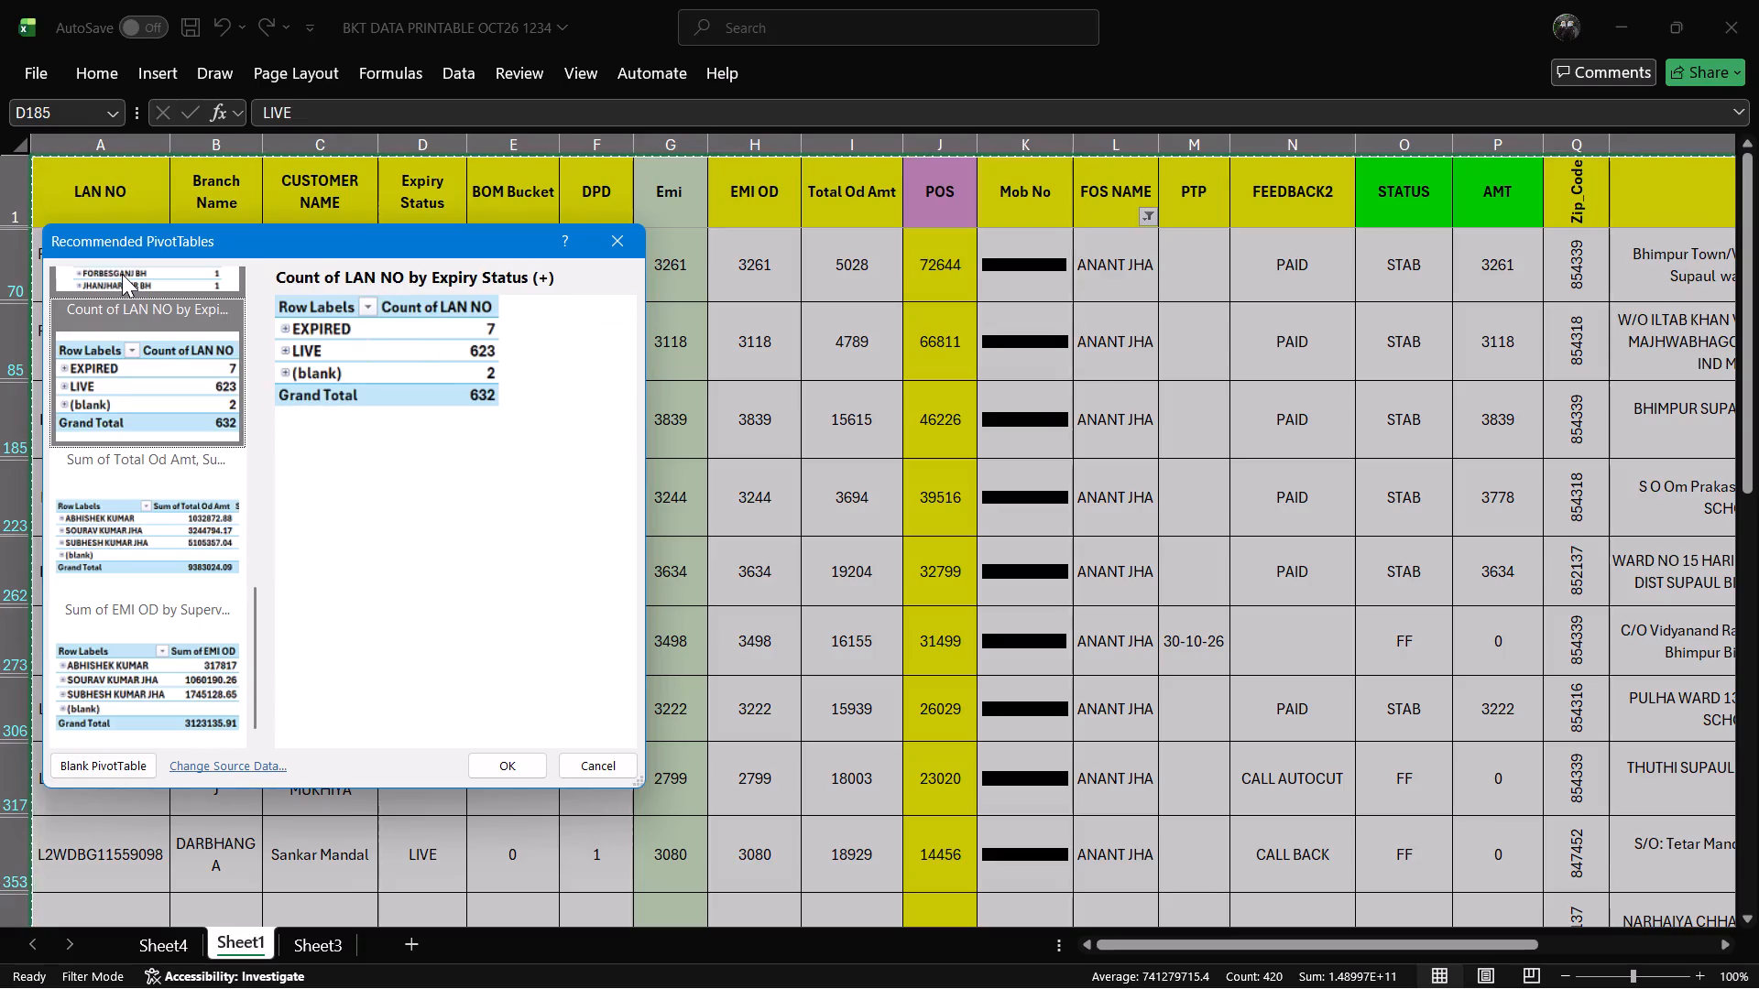
{"action": "key", "text": "Up"}
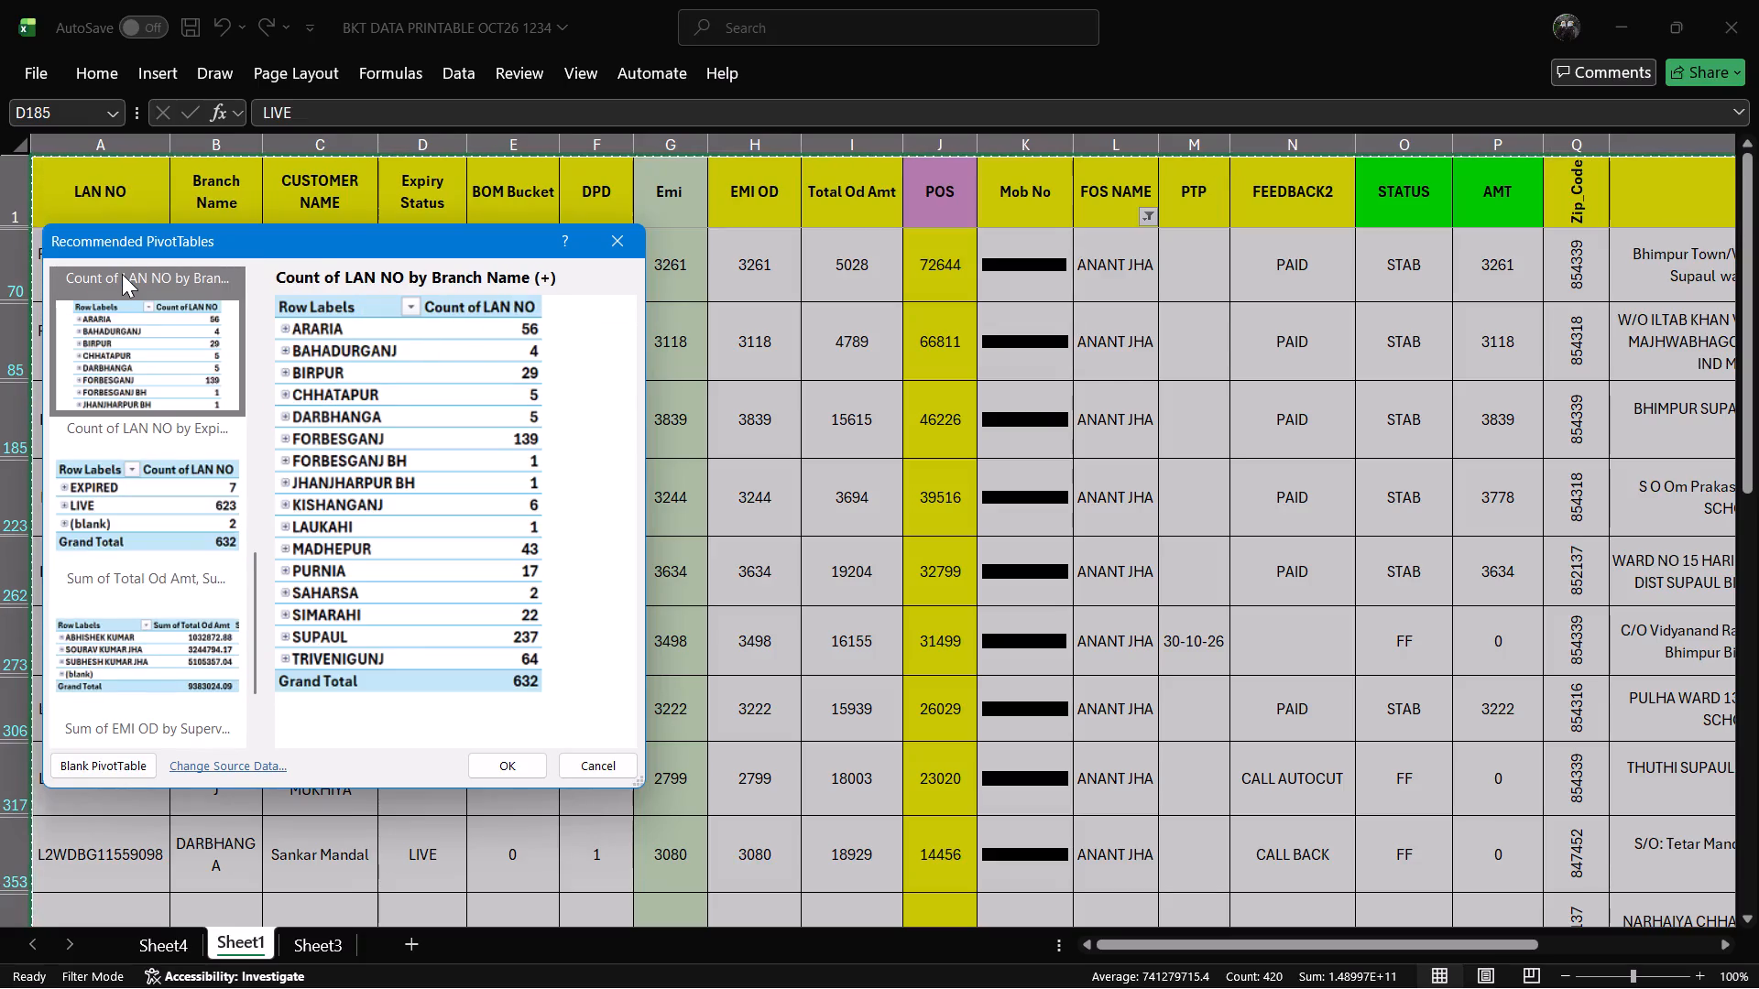
{"action": "key", "text": "Up"}
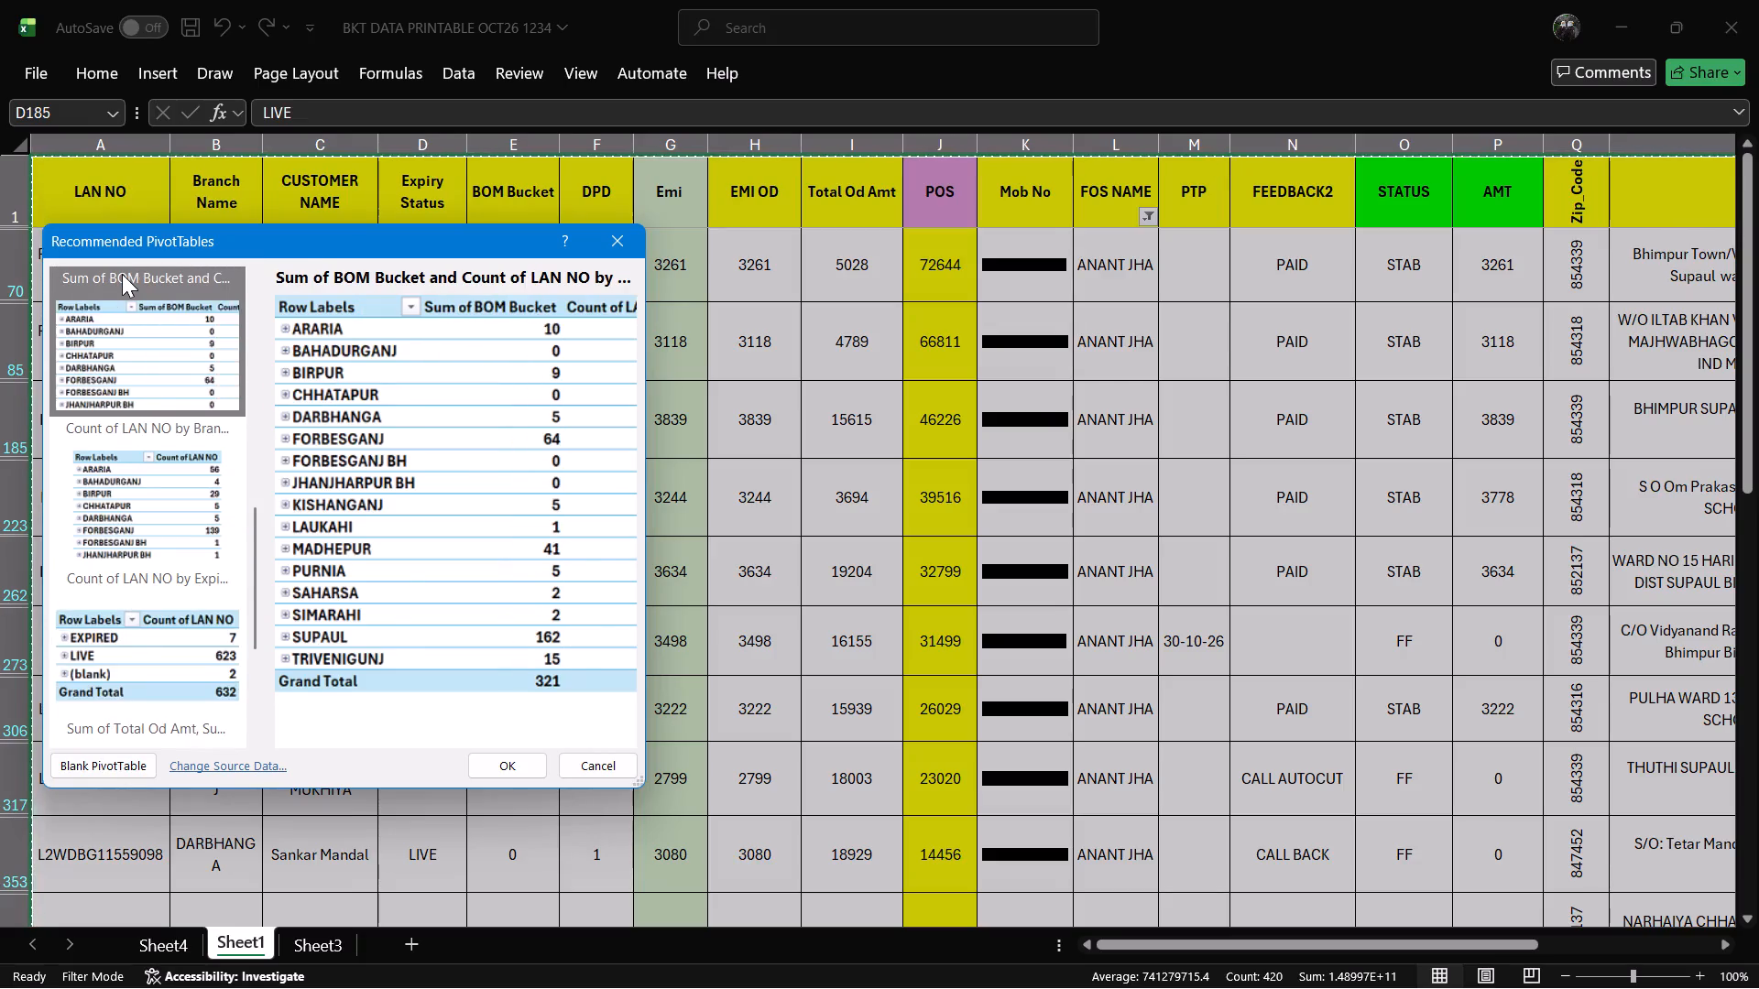
{"action": "key", "text": "Up"}
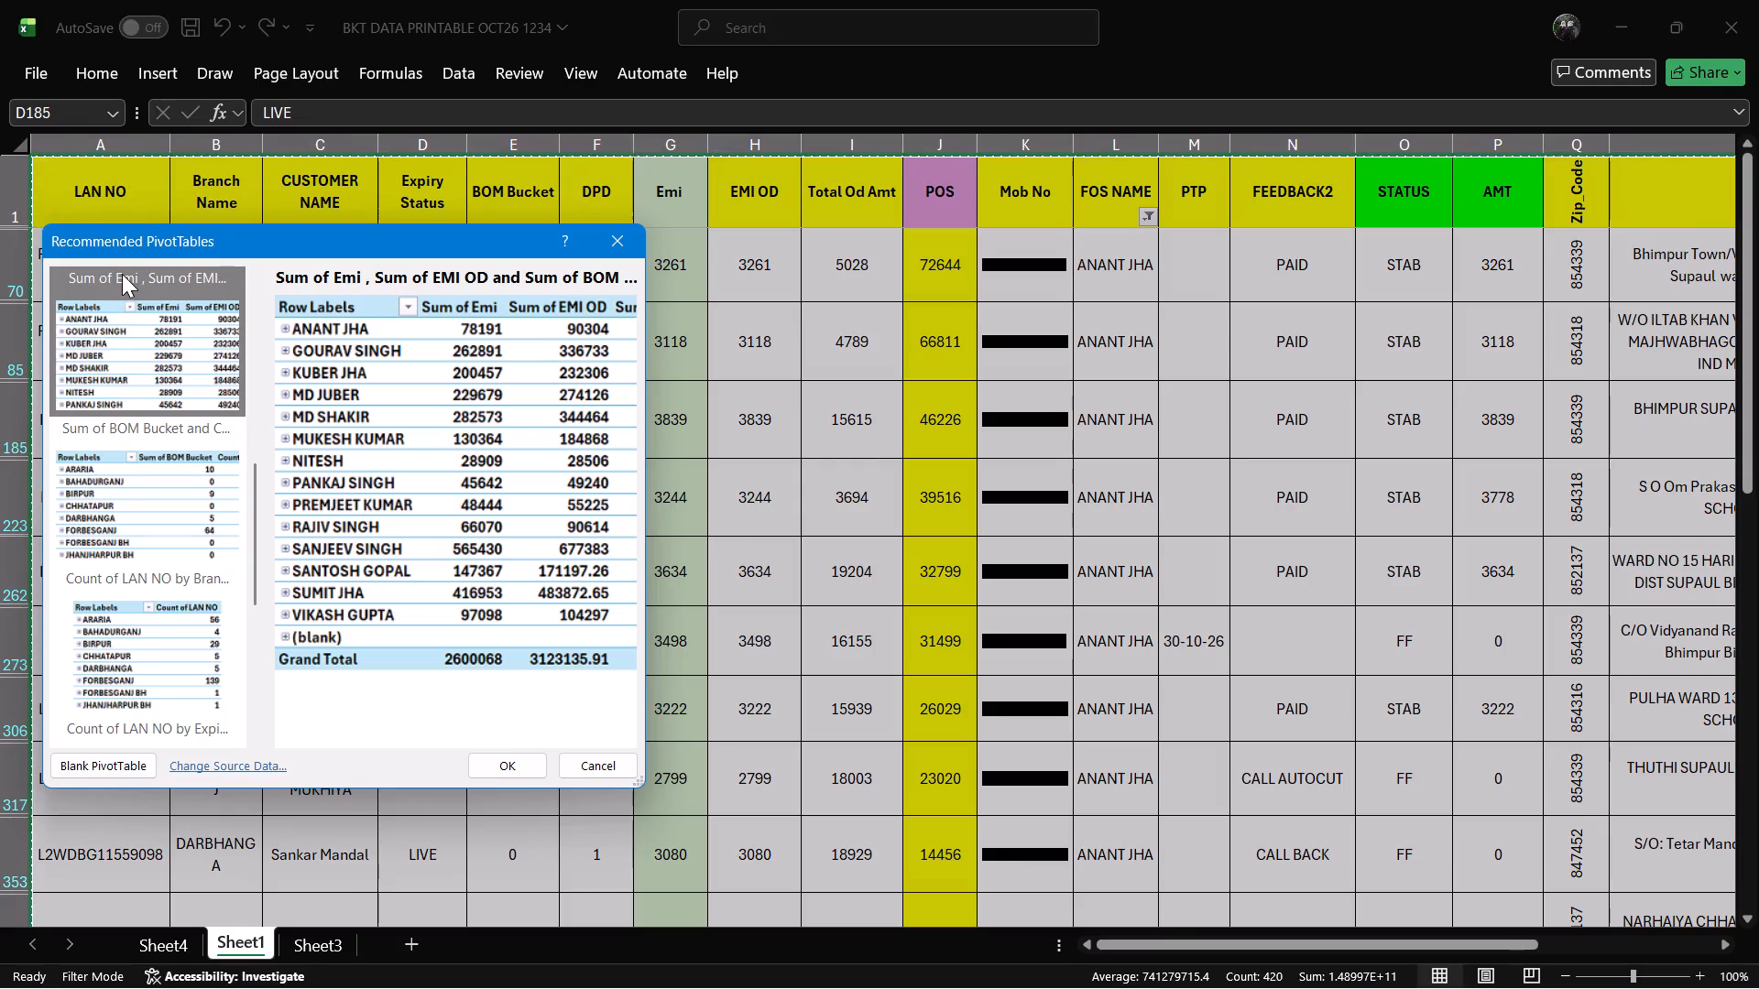
{"action": "key", "text": "Up"}
{"action": "key", "text": "Up"}
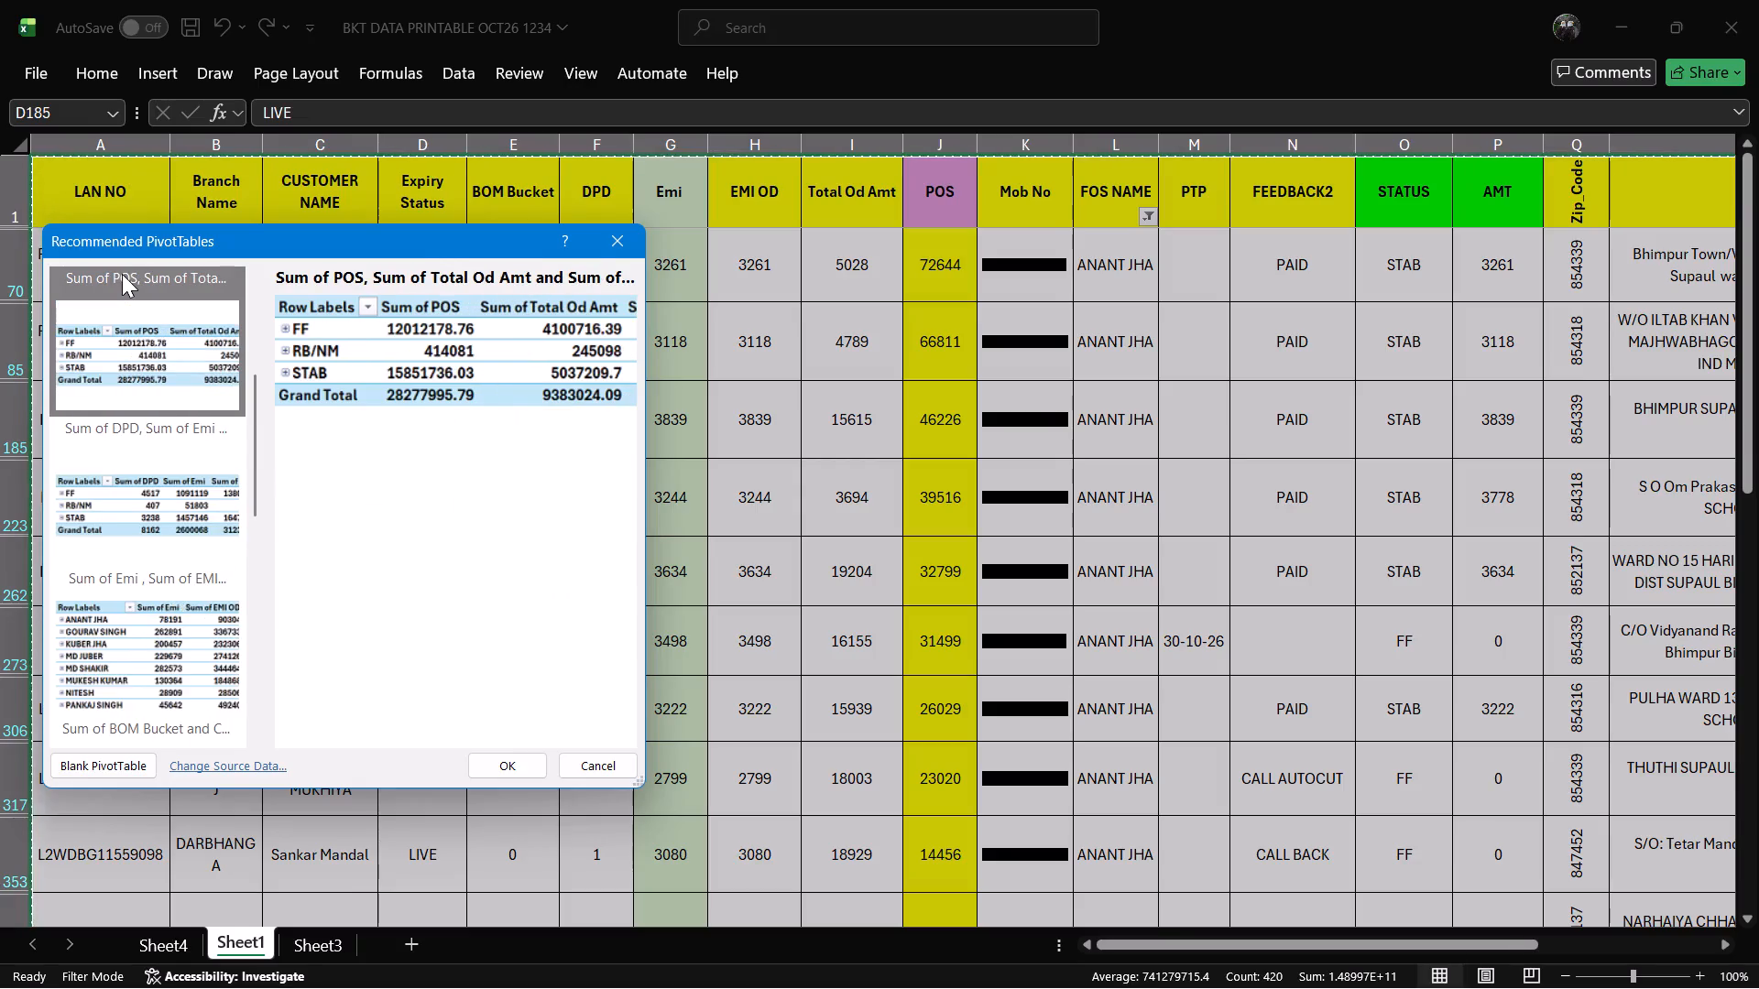
{"action": "key", "text": "Up"}
{"action": "key", "text": "Up"}
{"action": "key", "text": "Up"}
{"action": "key", "text": "Up"}
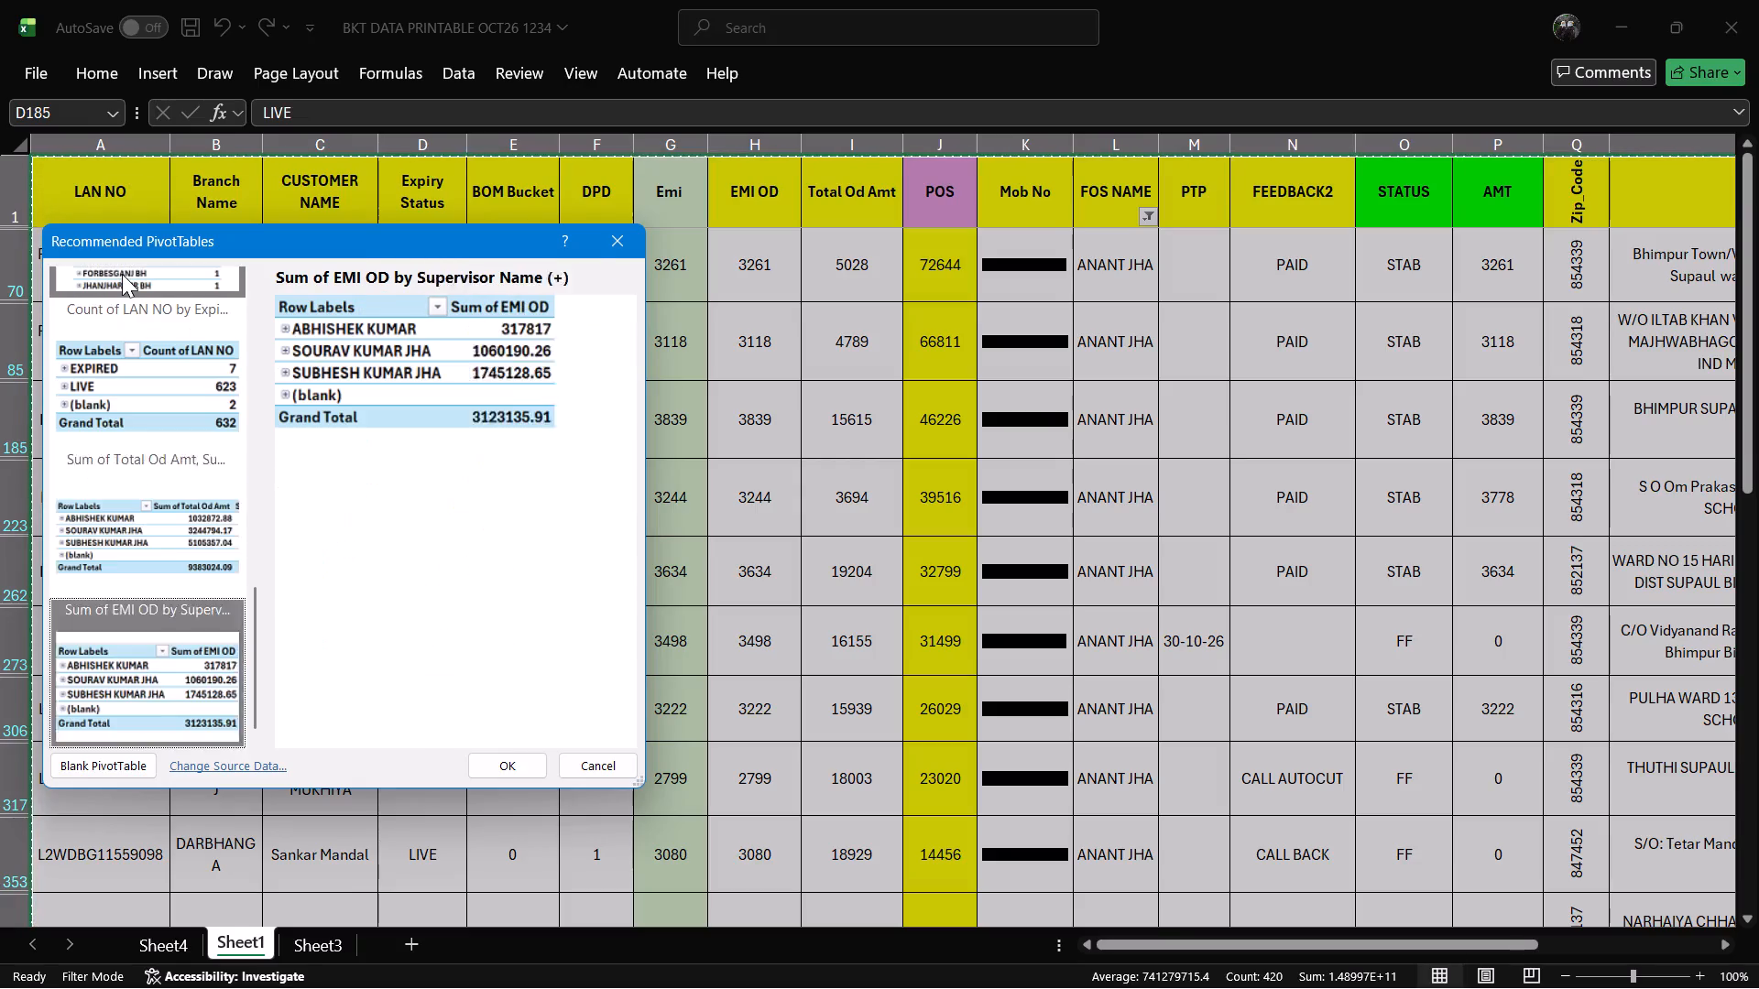
{"action": "key", "text": "Up"}
{"action": "key", "text": "Up"}
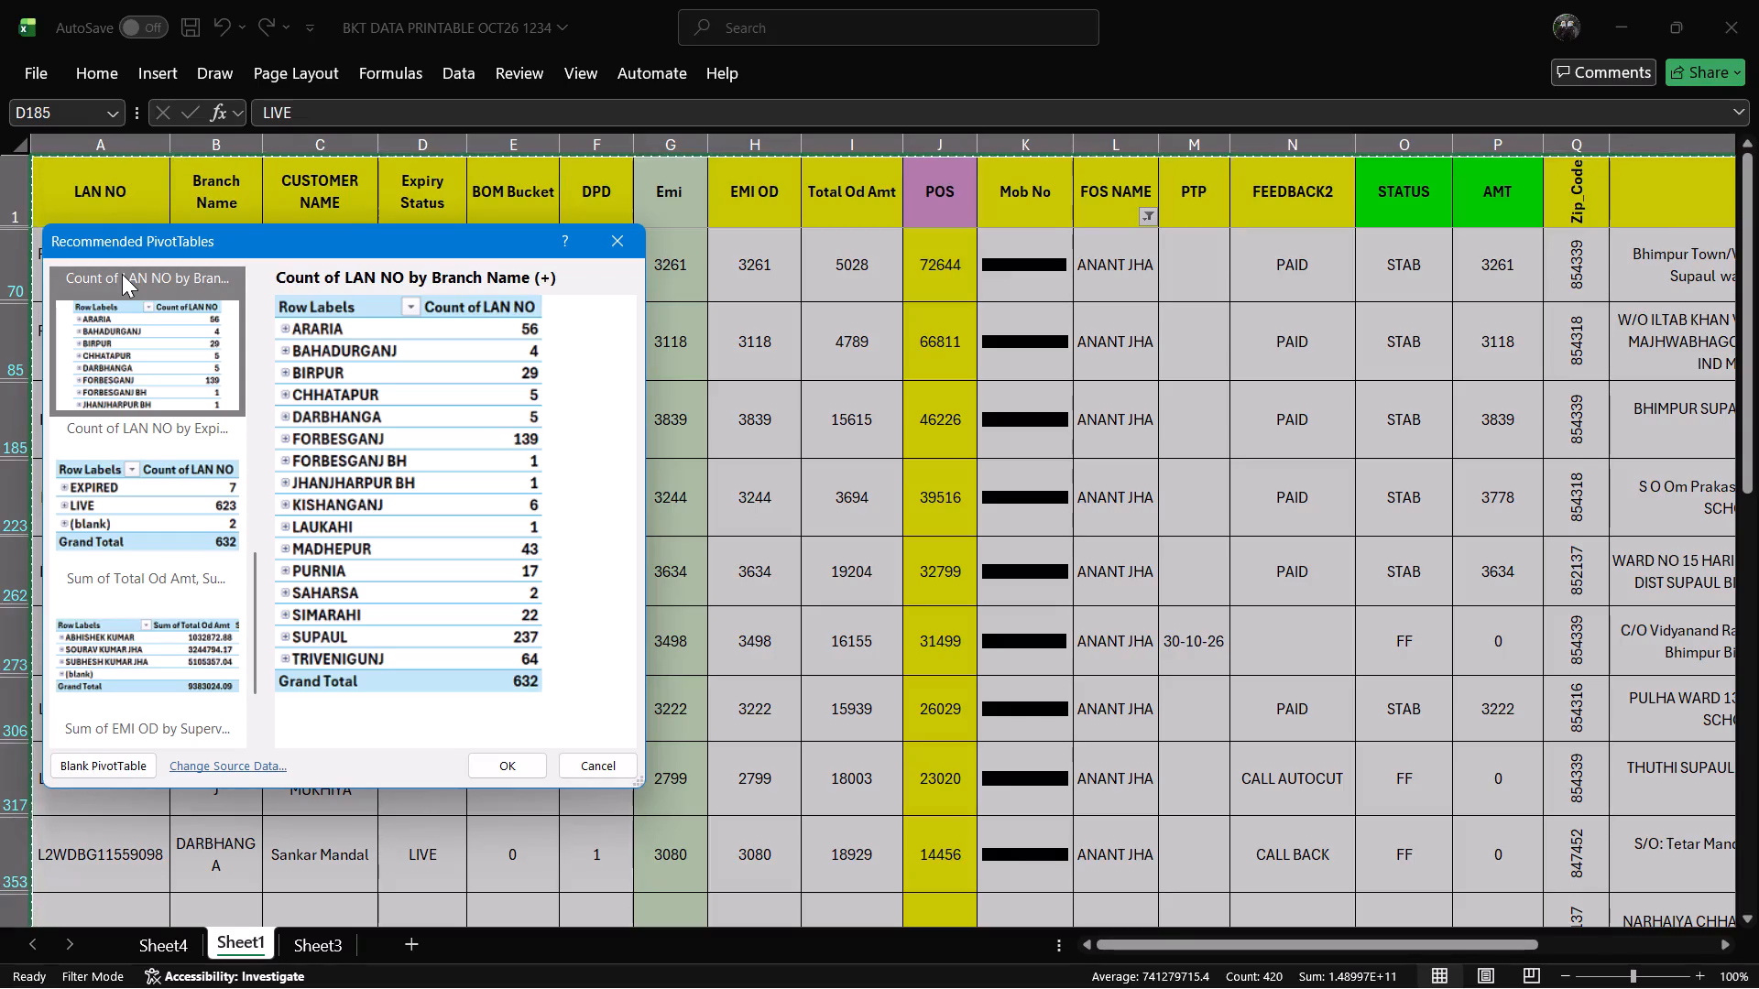
Insert the recommended PivotTable showing Sum of BOM Bucket and Count of LAN NO by Branch Name on a new sheet.
{"action": "key", "text": "Up"}
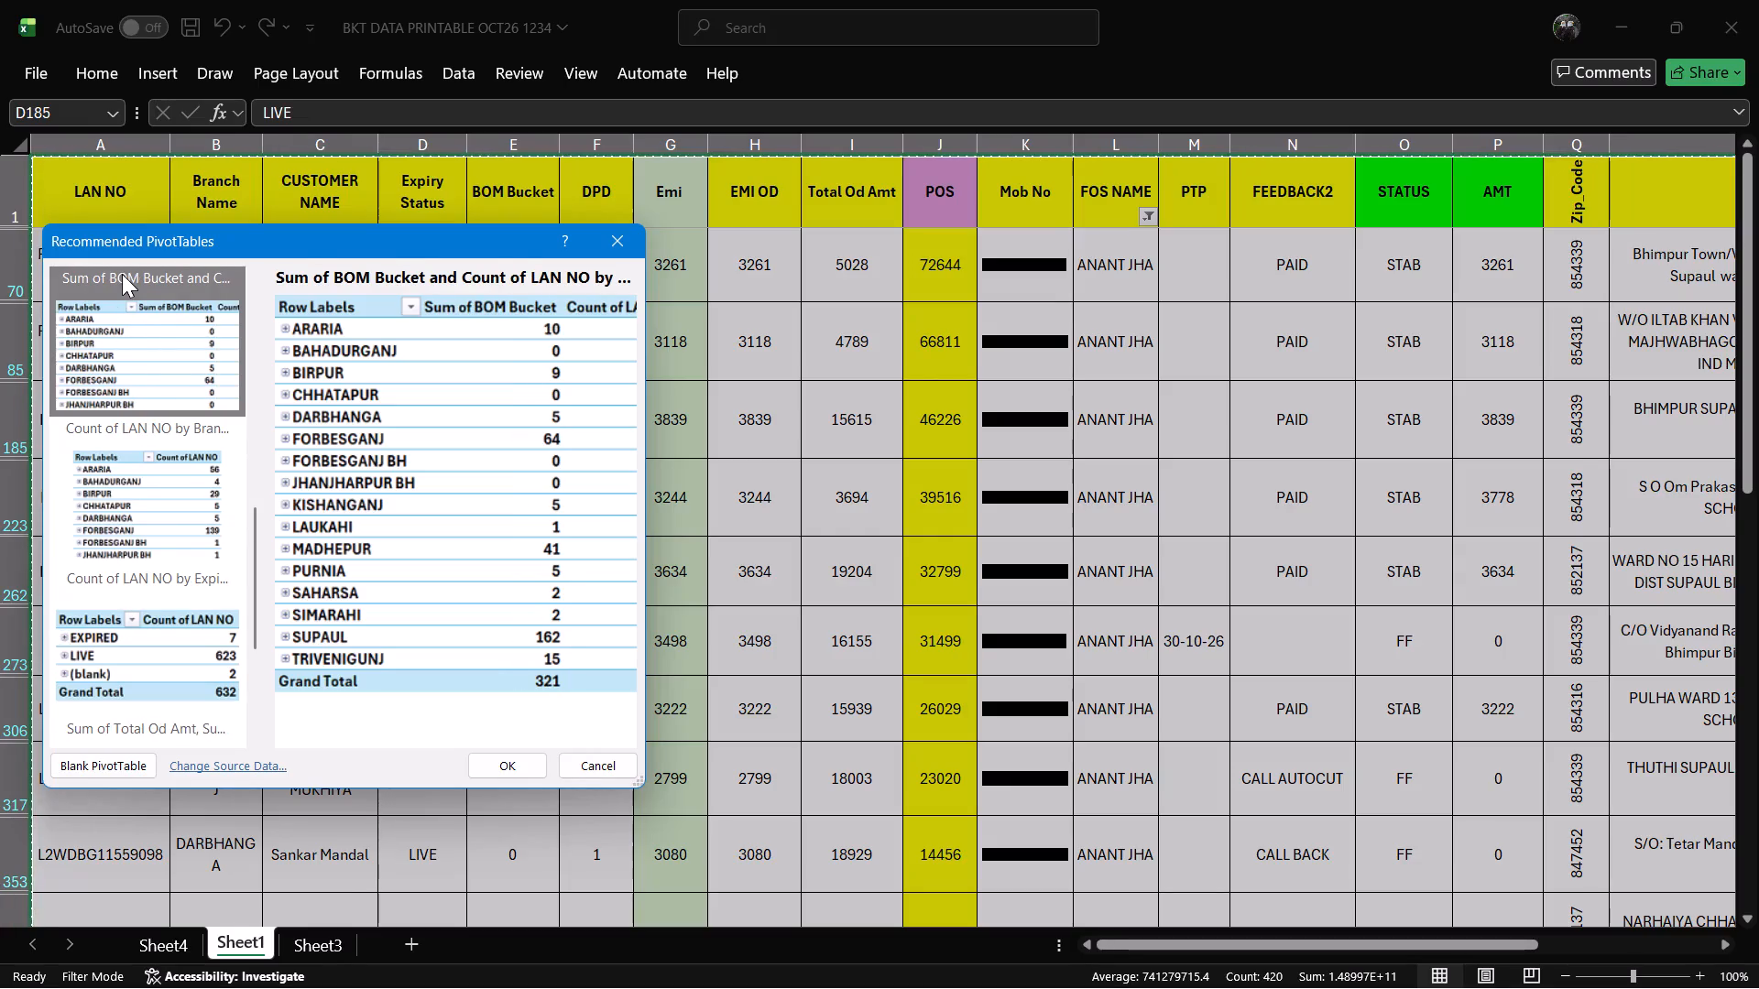
{"action": "left_click", "coordinate": [419, 440]}
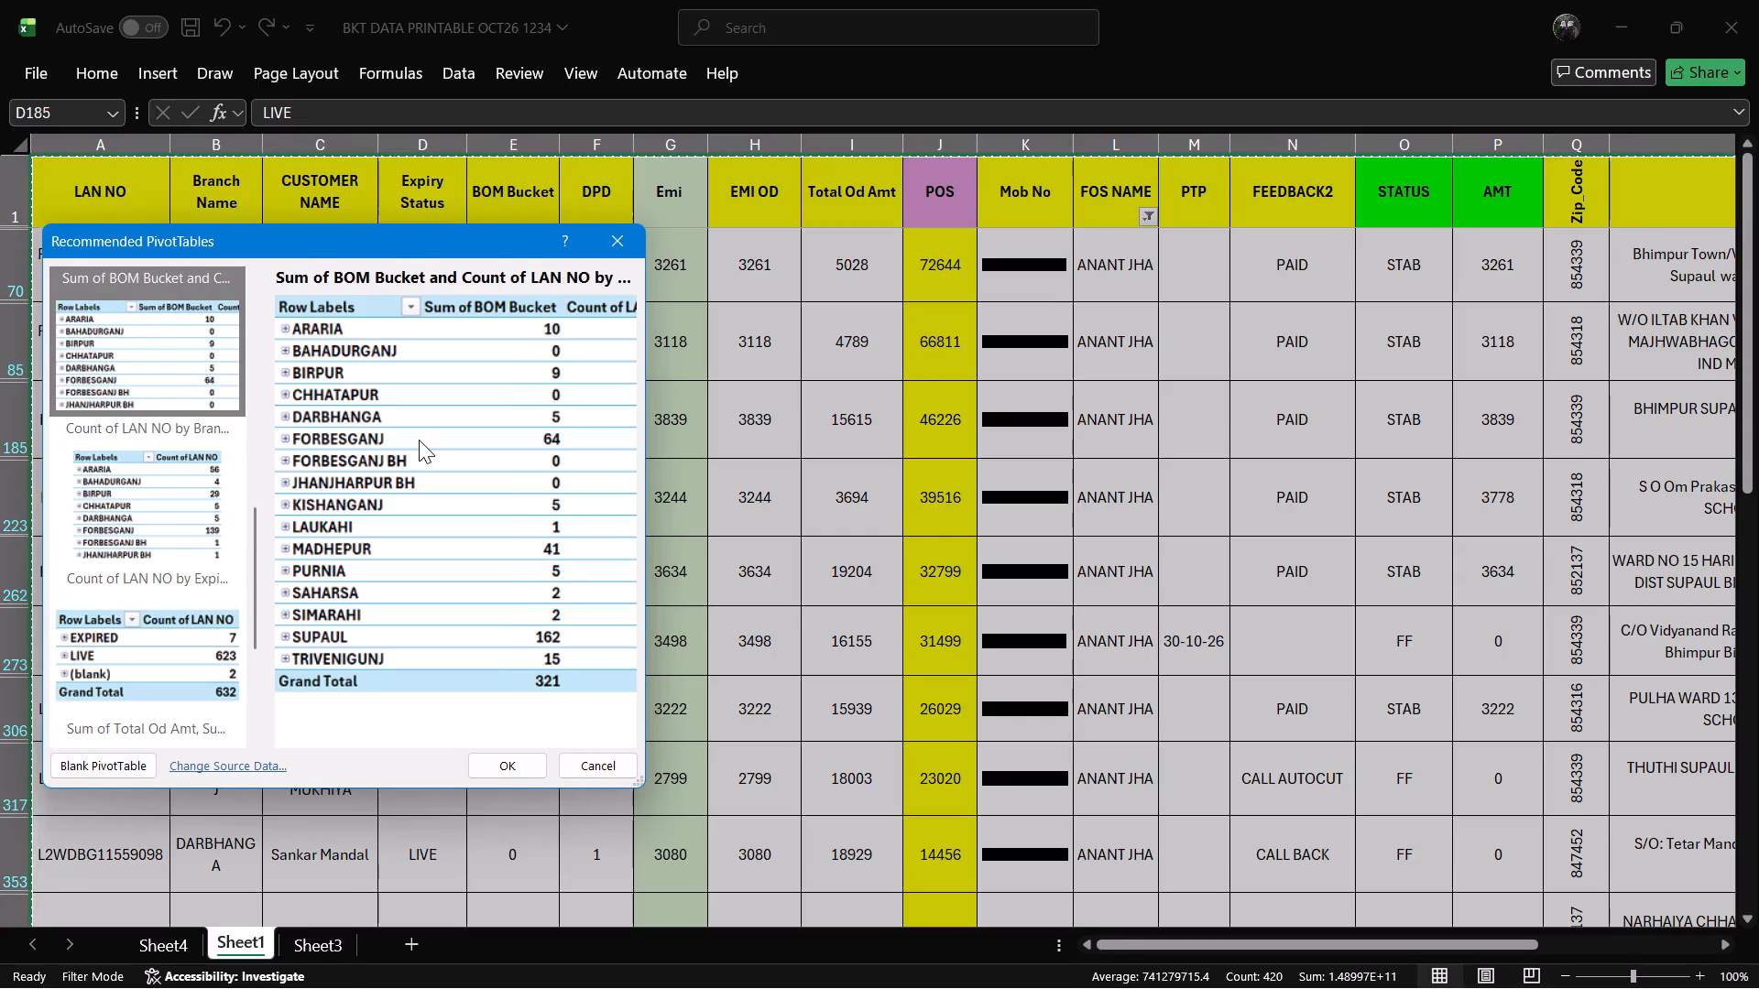
{"action": "left_click", "coordinate": [157, 344]}
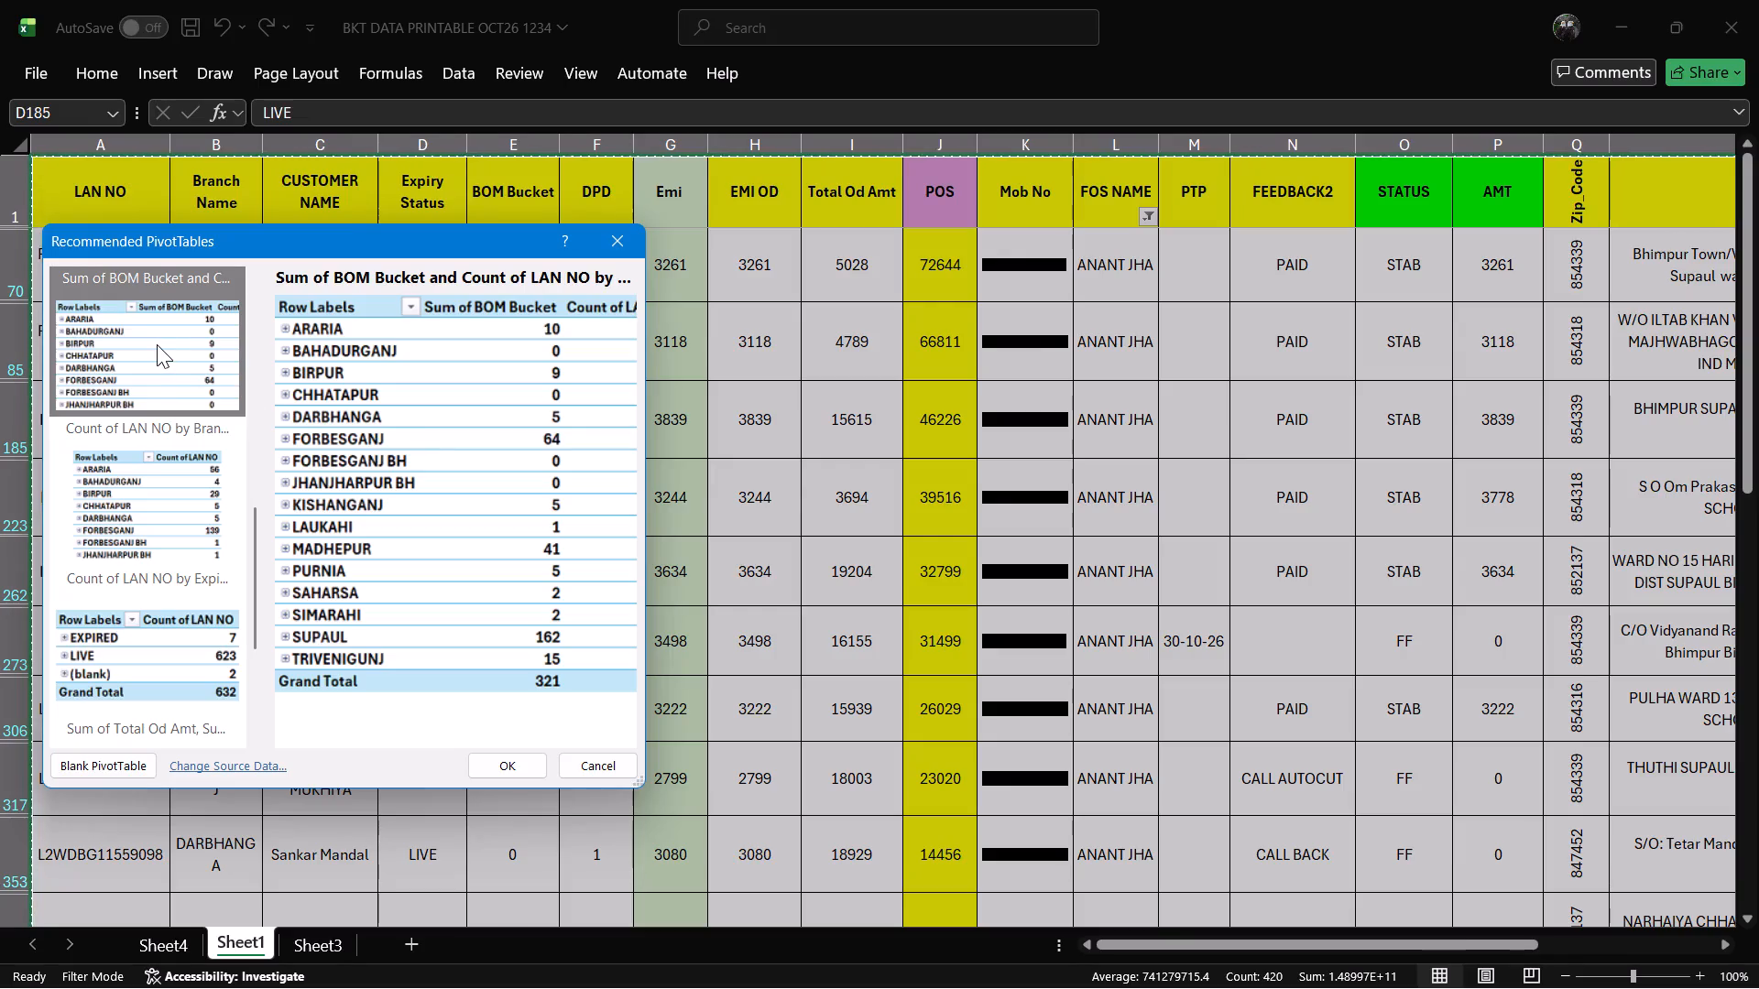
{"action": "double_click", "coordinate": [157, 344]}
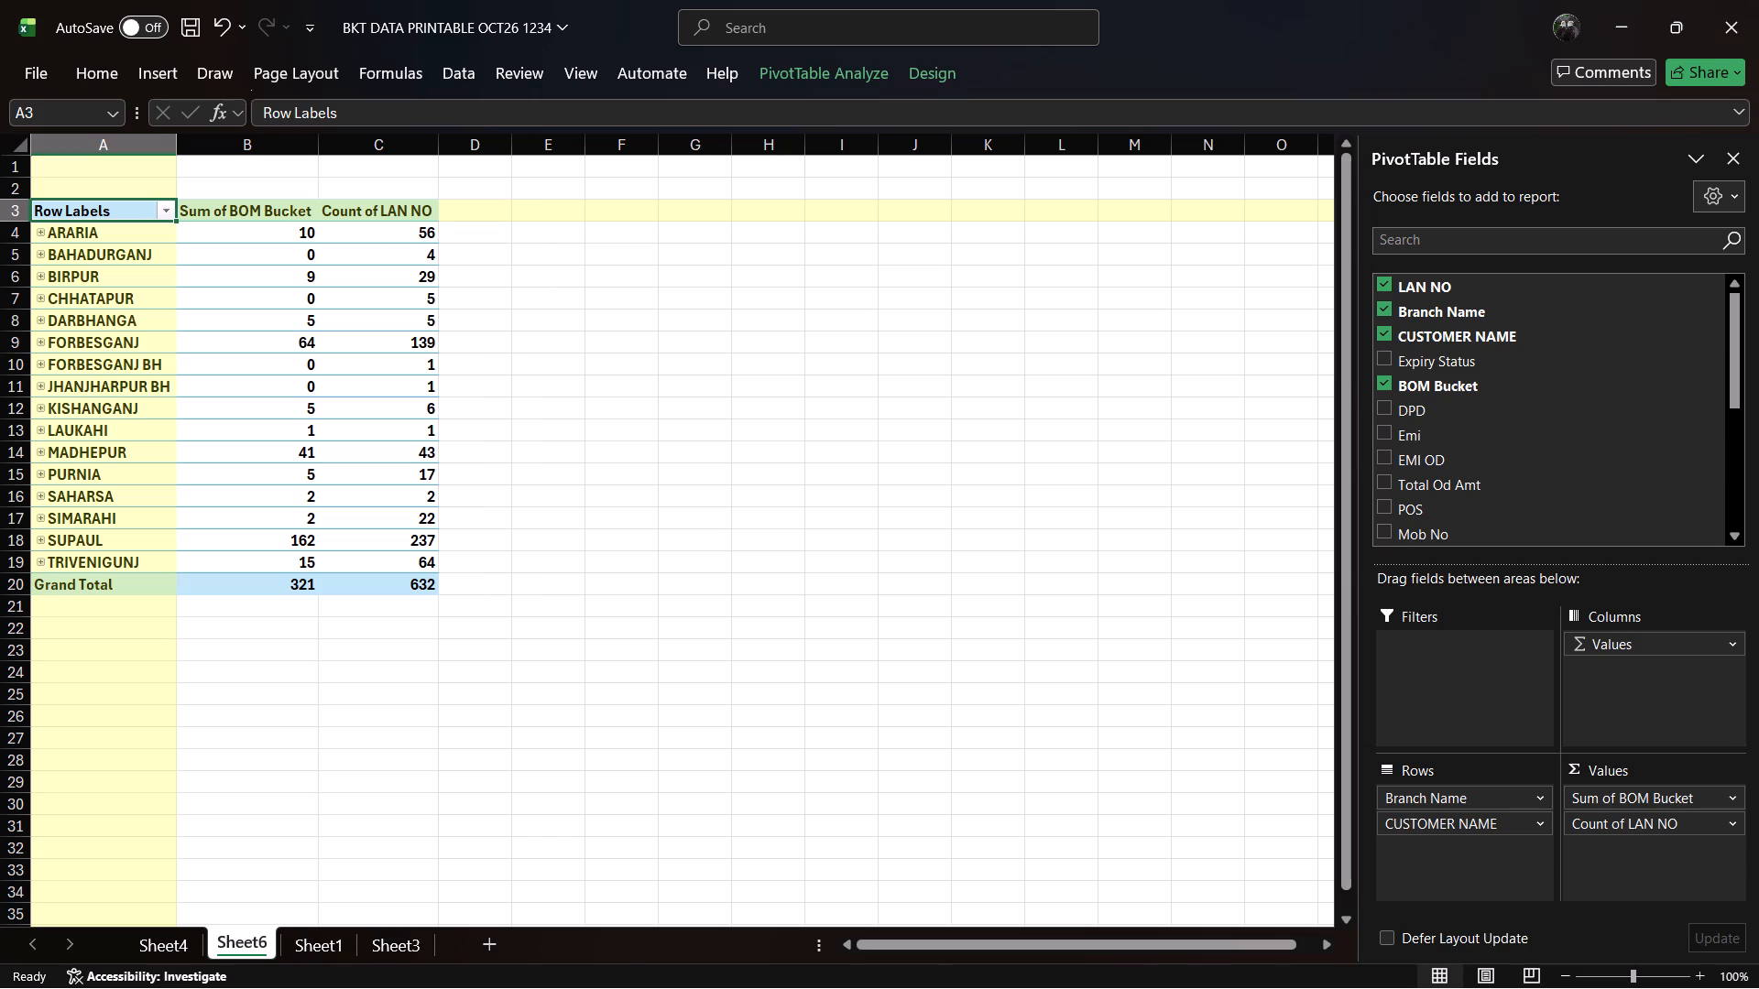
Look over the sort and filter options for the PivotTable's Branch Name row labels without changing them.
{"action": "left_click", "coordinate": [170, 216]}
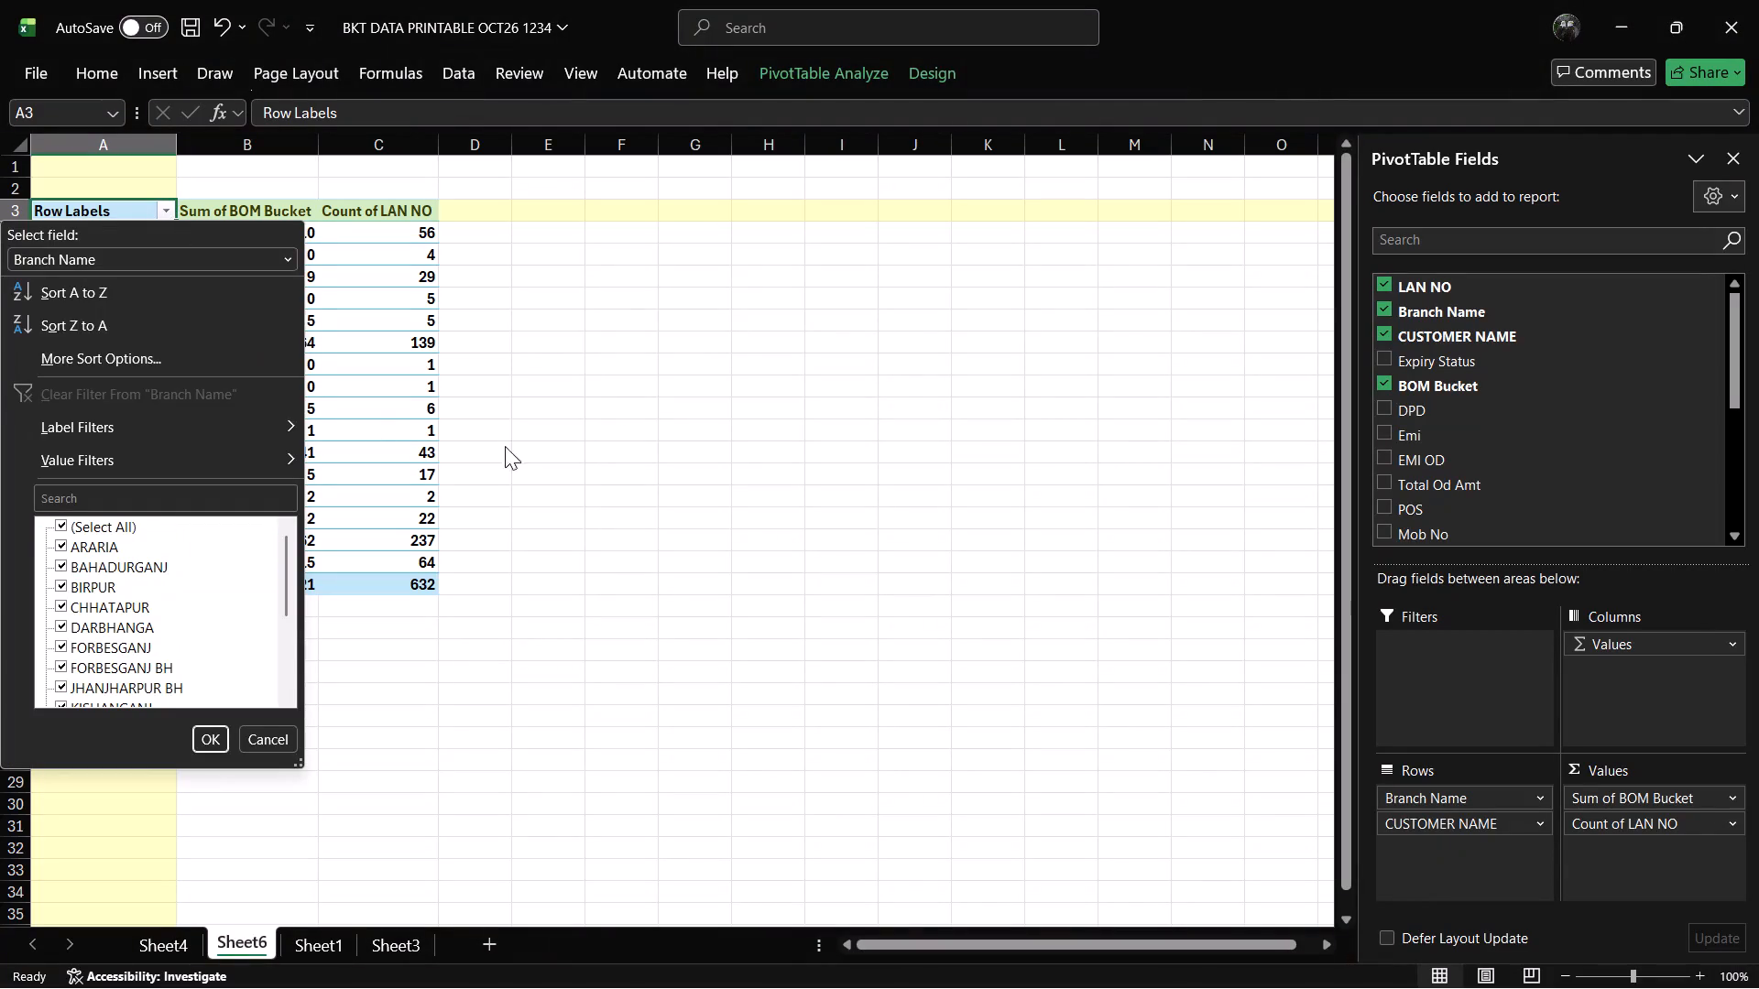
{"action": "left_click", "coordinate": [734, 360]}
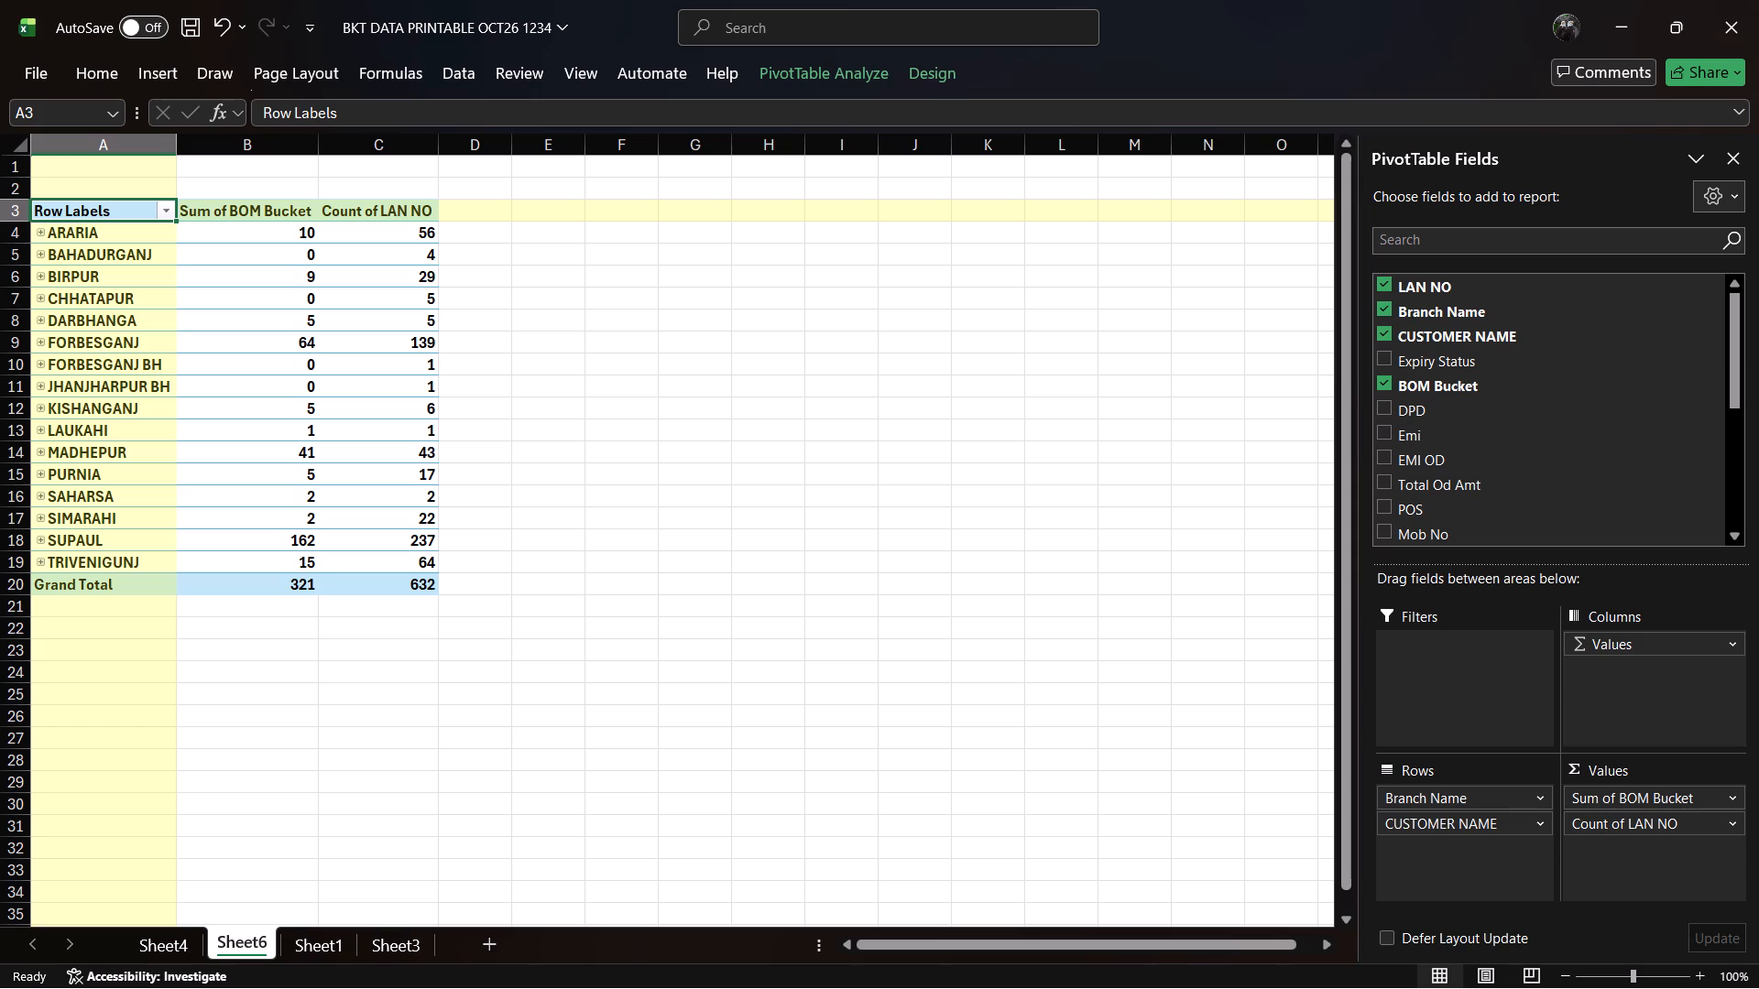
Examine the PivotTable's header row across Row Labels, Sum of BOM Bucket and Count of LAN NO.
{"action": "left_click", "coordinate": [253, 200]}
{"action": "key", "text": "Left"}
{"action": "key", "text": "Left"}
{"action": "key", "text": "Left"}
{"action": "key", "text": "Left"}
{"action": "key", "text": "Left"}
{"action": "key", "text": "Right"}
{"action": "key", "text": "Right"}
{"action": "key", "text": "Right"}
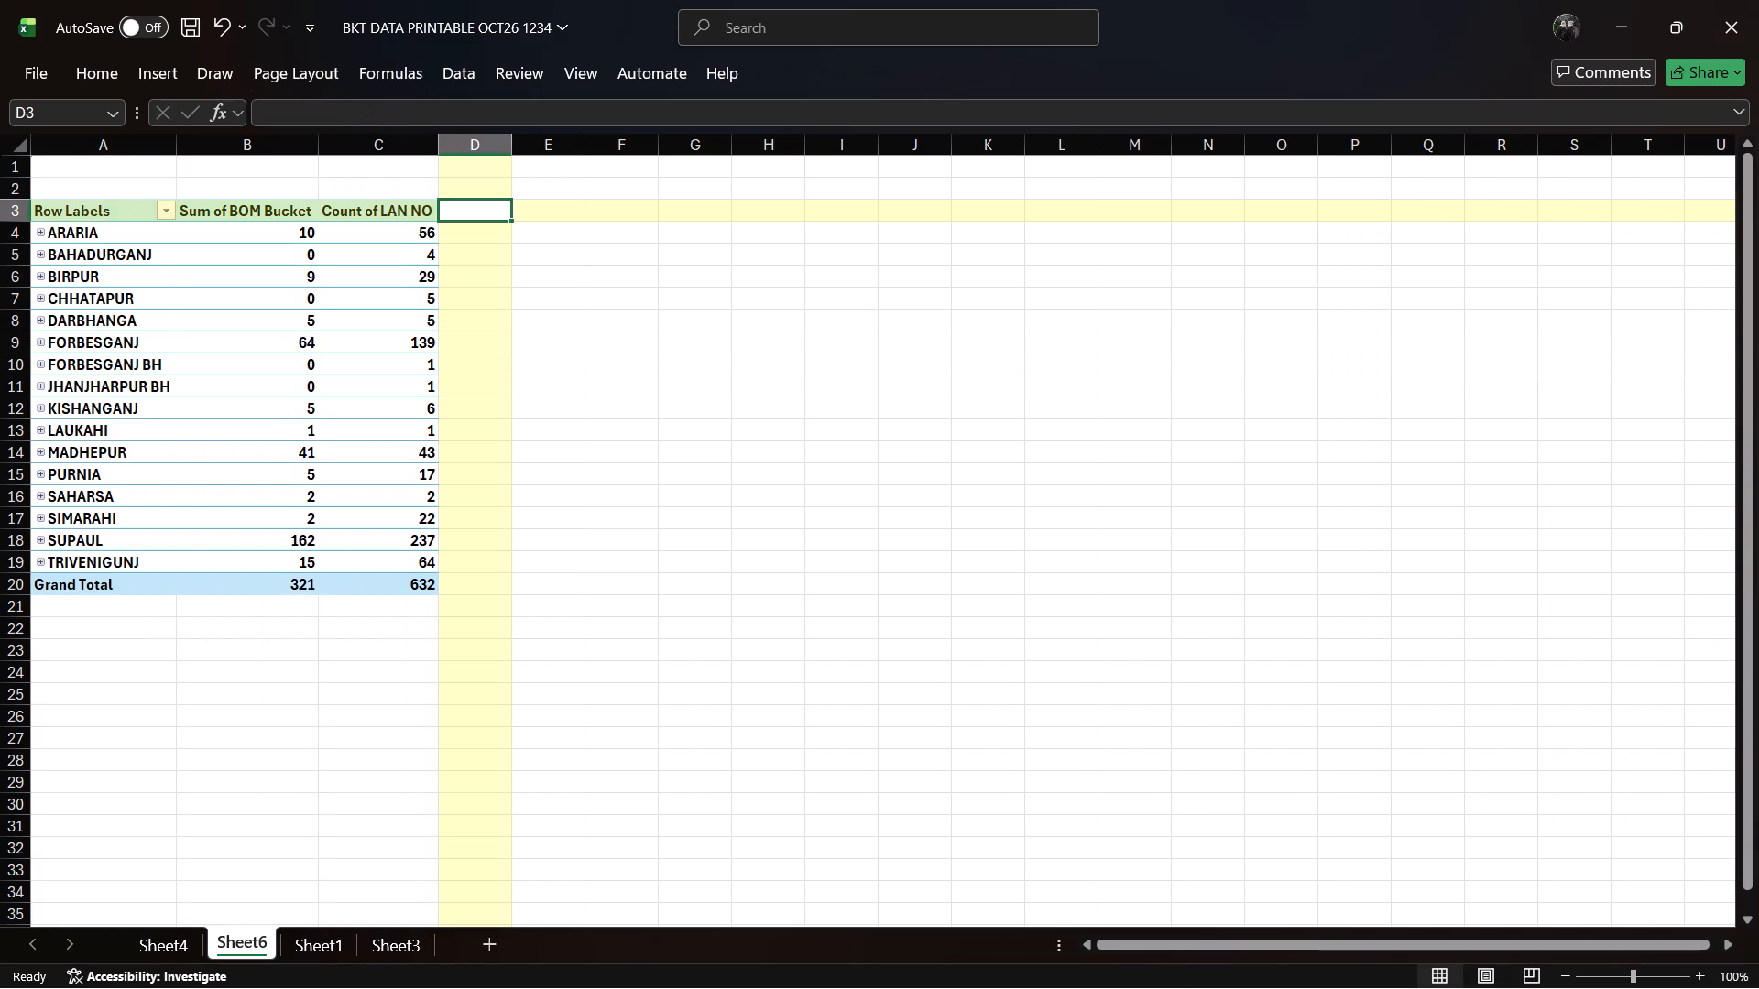
{"action": "key", "text": "Left"}
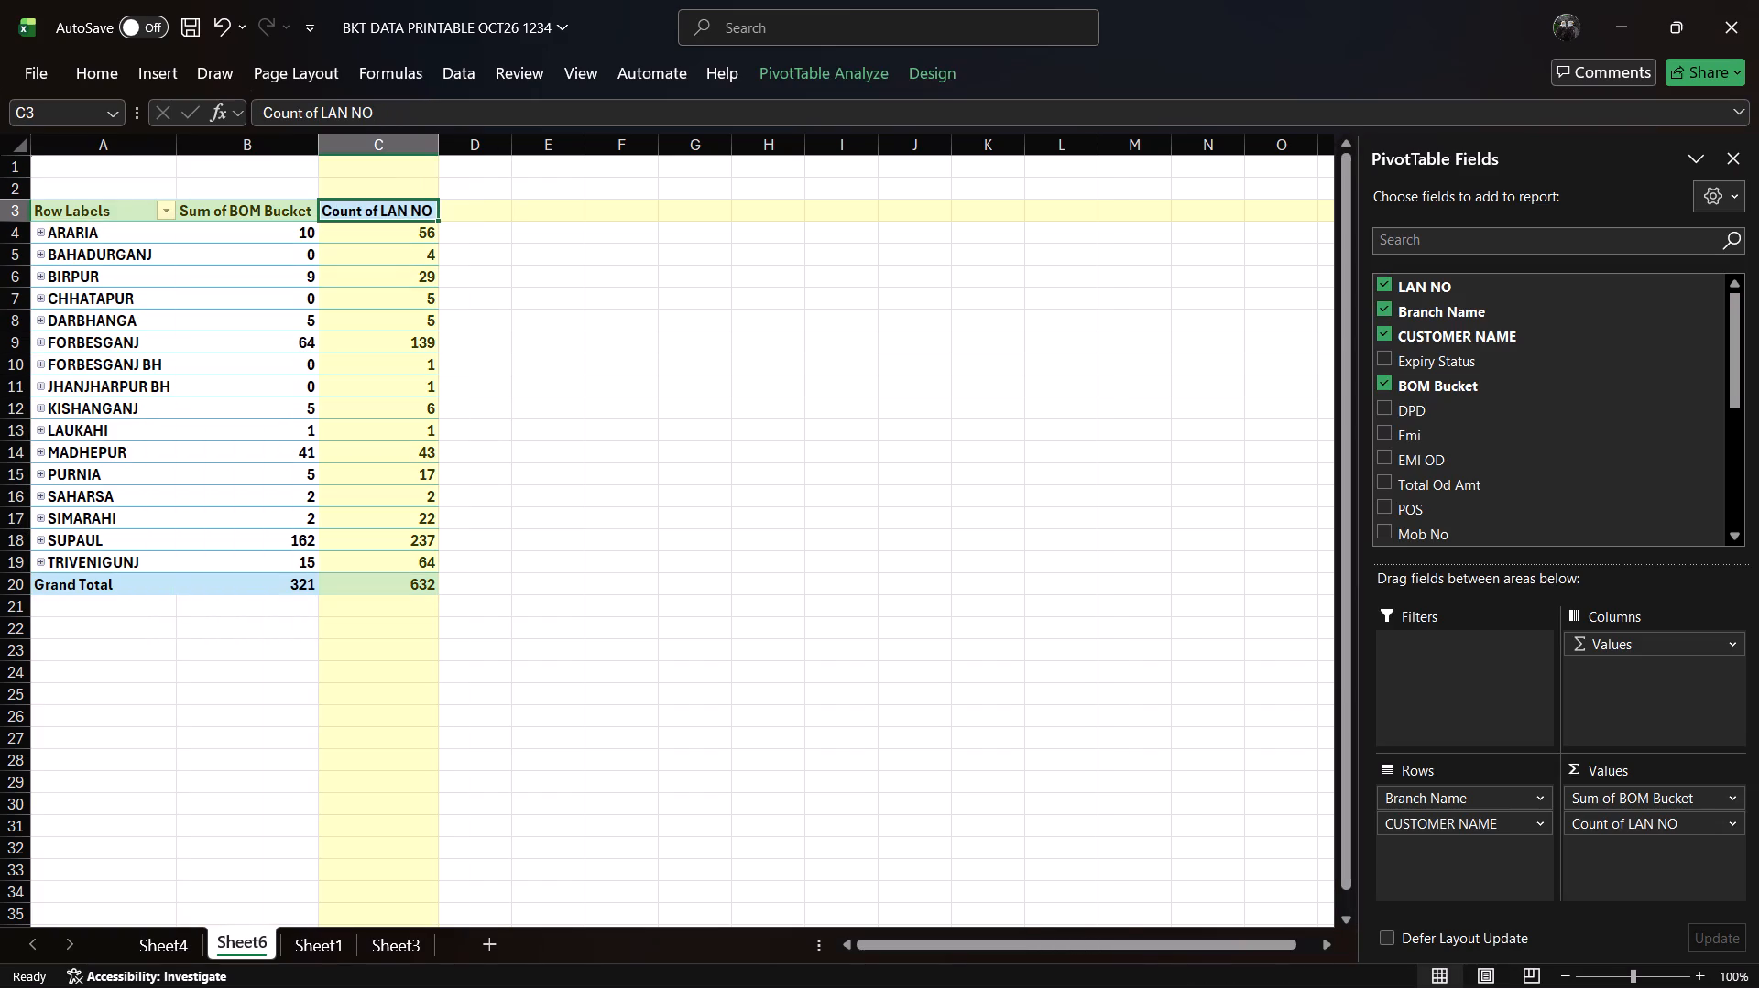
{"action": "key", "text": "Left"}
{"action": "key", "text": "Left"}
{"action": "key", "text": "Left"}
{"action": "key", "text": "Left"}
{"action": "key", "text": "Left"}
{"action": "key", "text": "Left"}
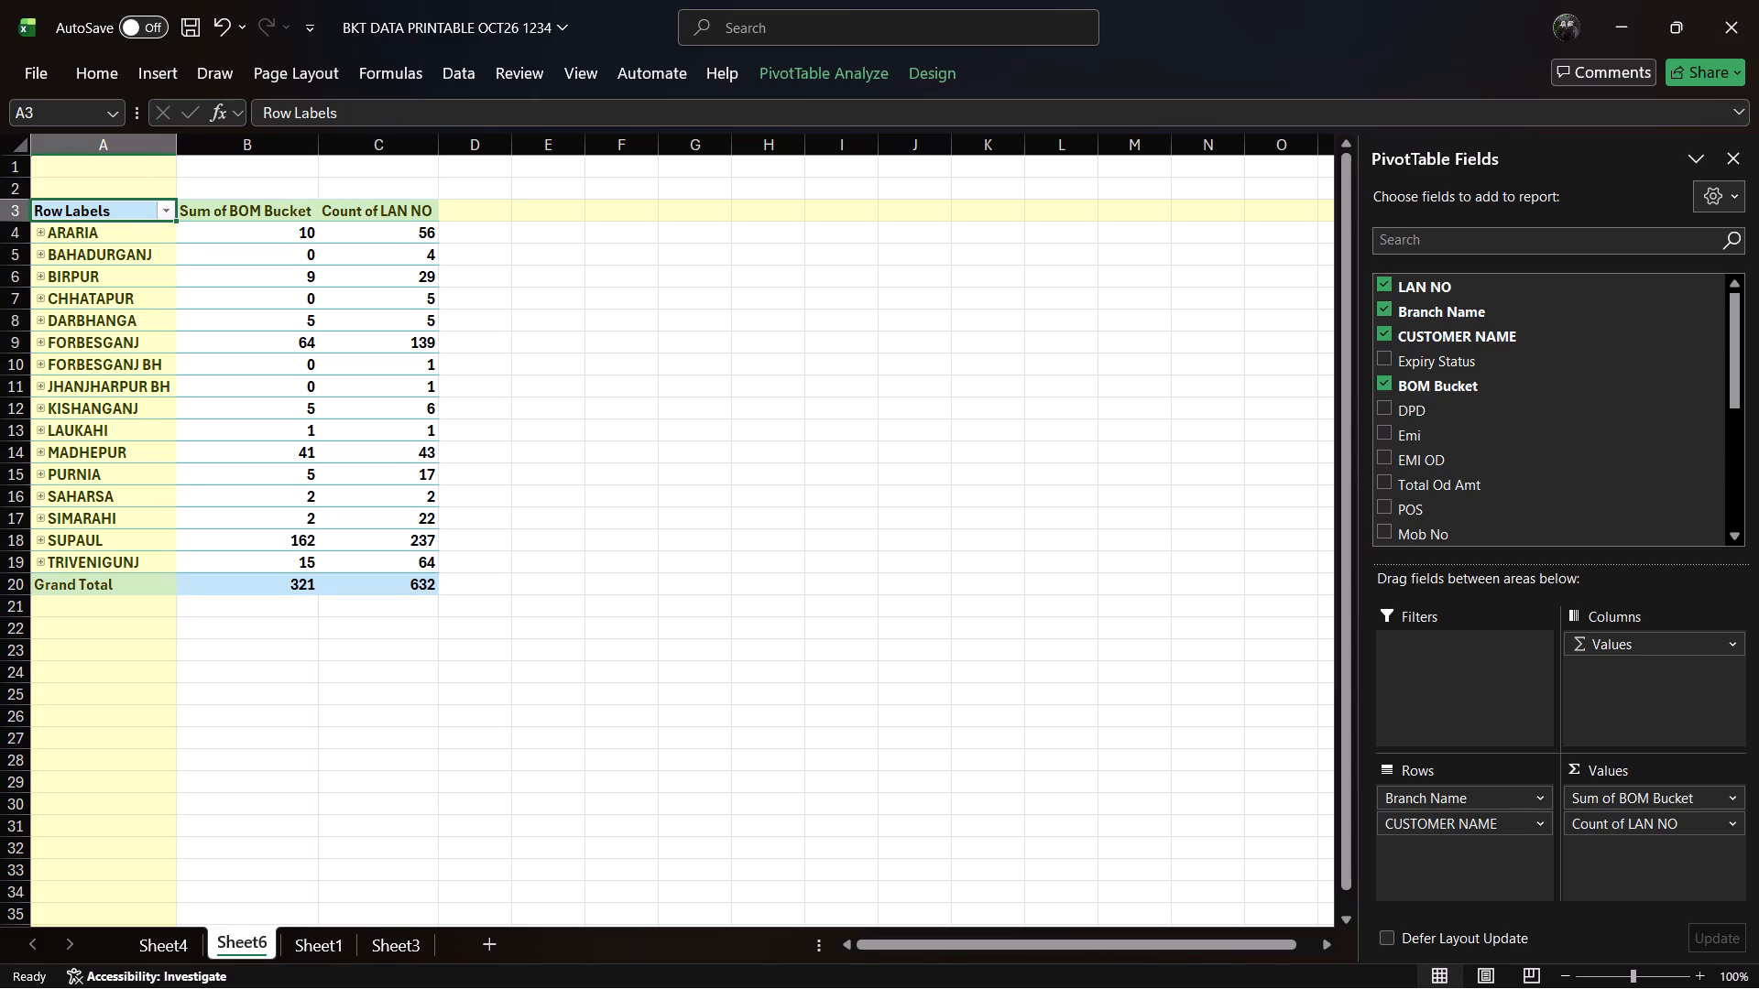
{"action": "key", "text": "Right"}
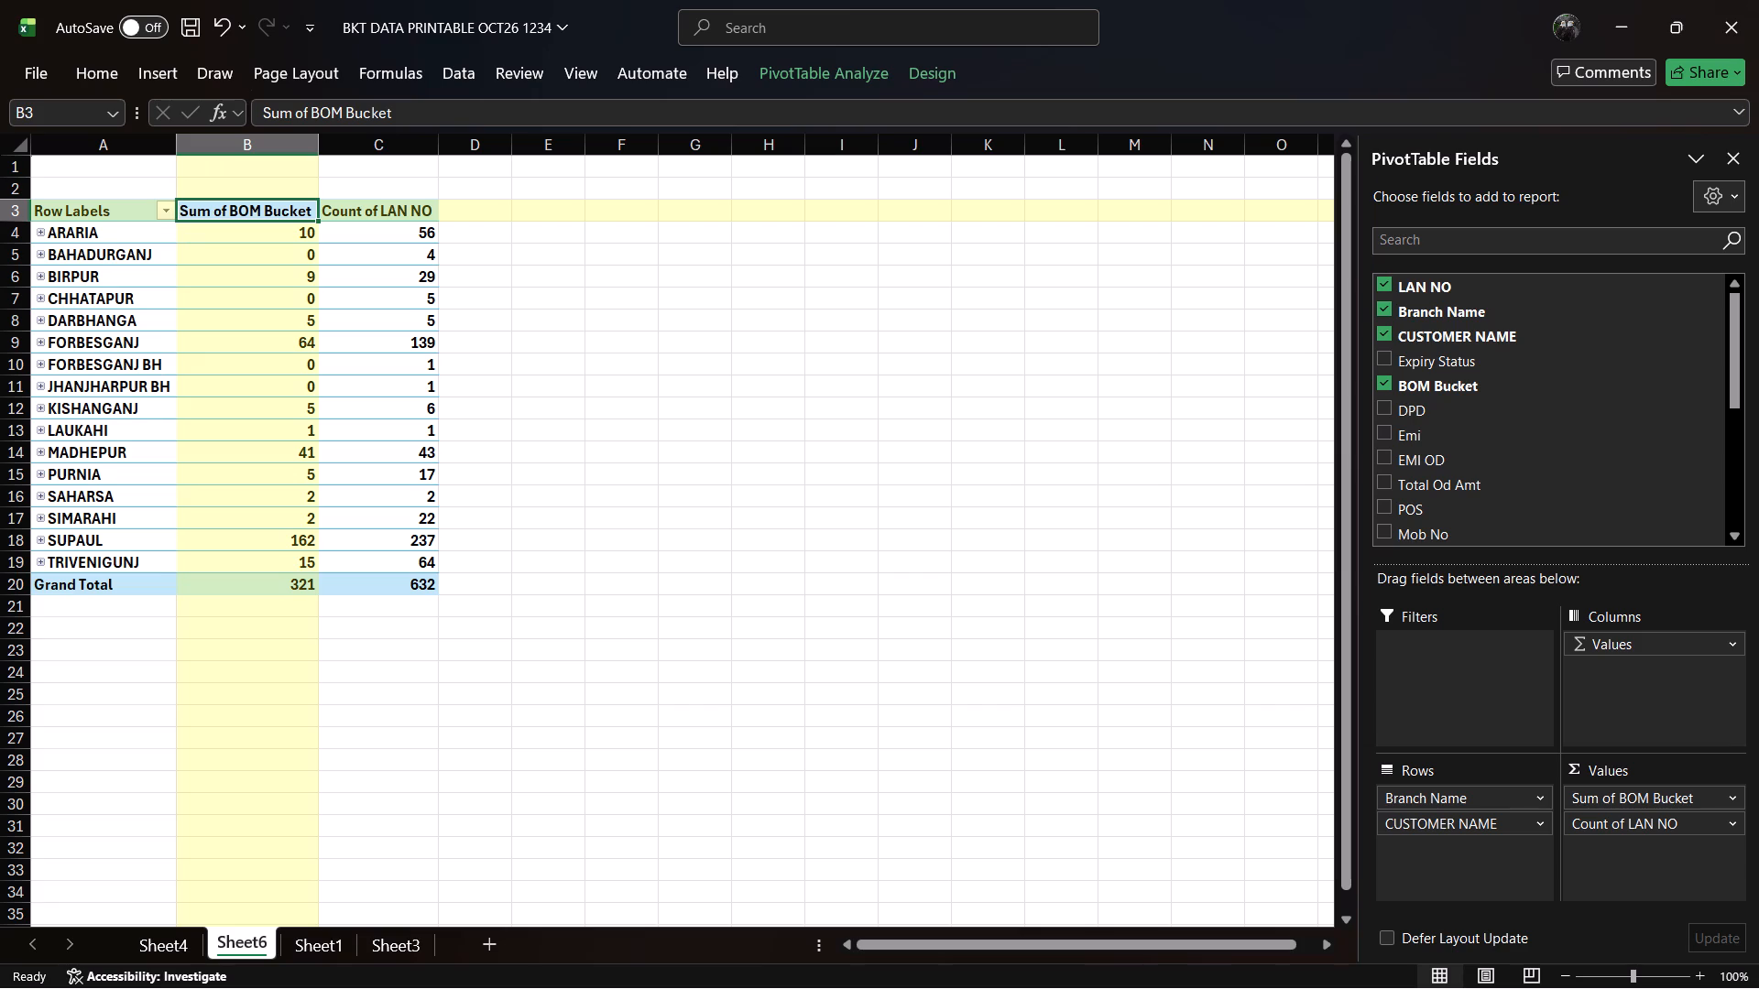
Move the CUSTOMER NAME field from Rows to Values, below Count of LAN NO.
{"action": "left_click", "coordinate": [1476, 818]}
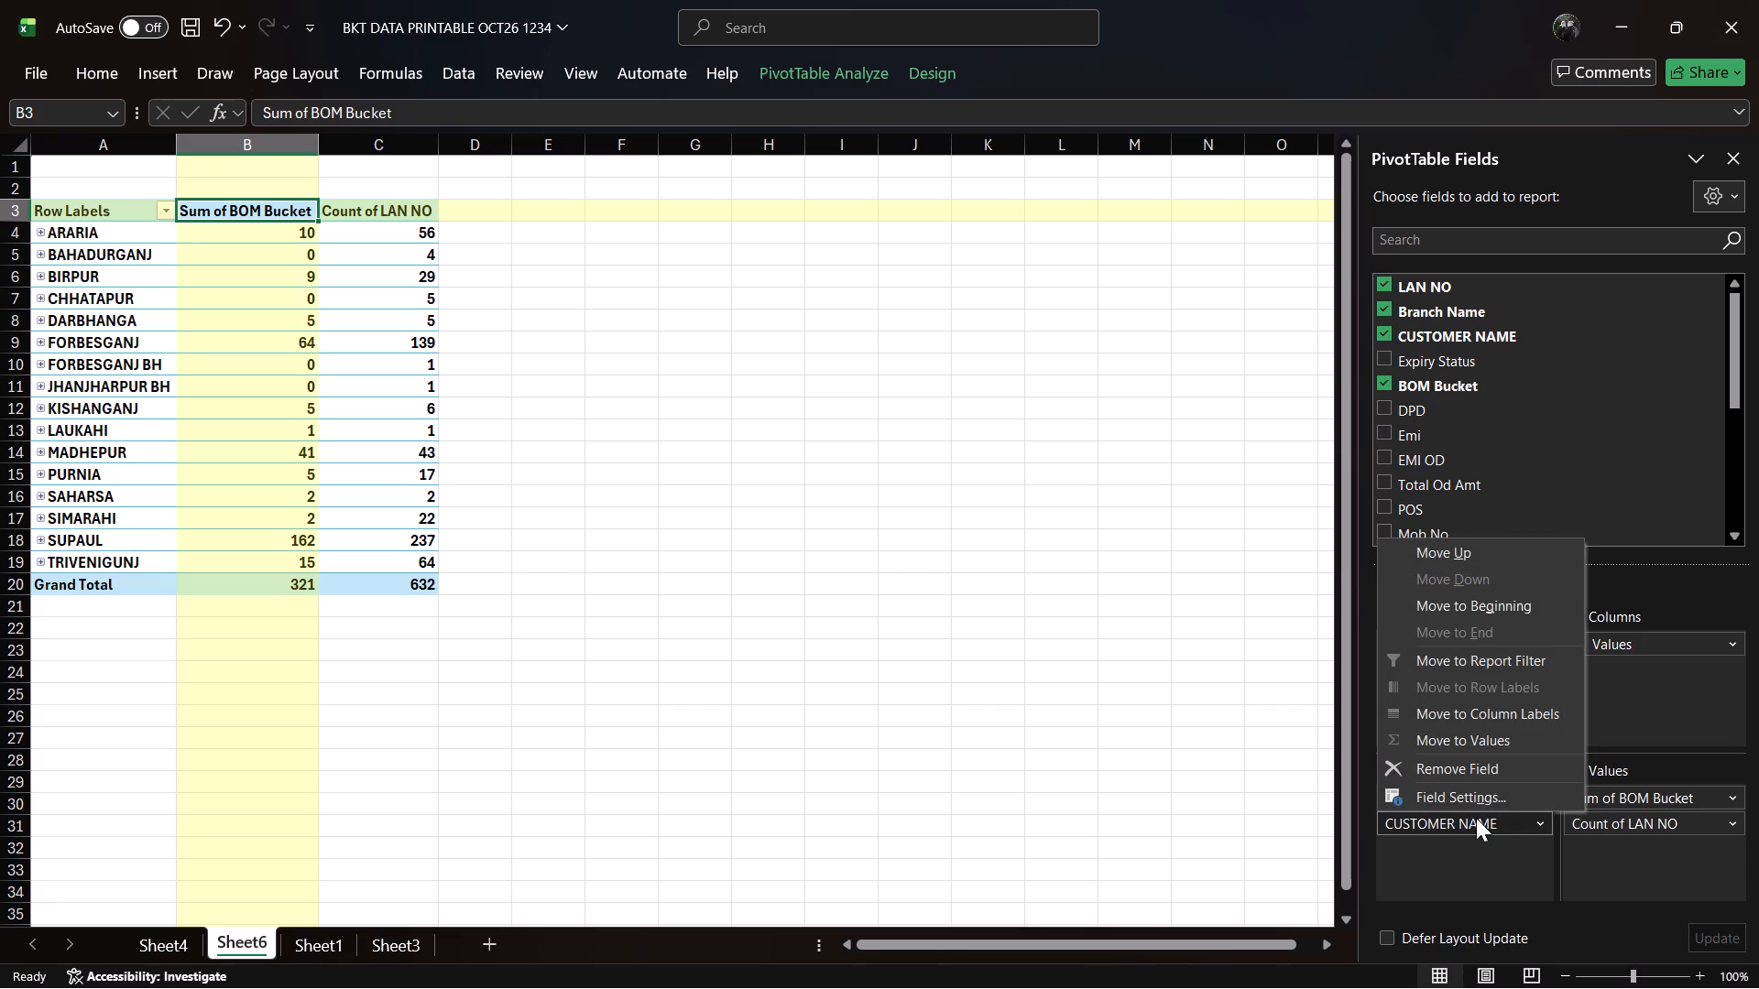
{"action": "left_click_drag", "start_coordinate": [1476, 818], "coordinate": [1640, 851]}
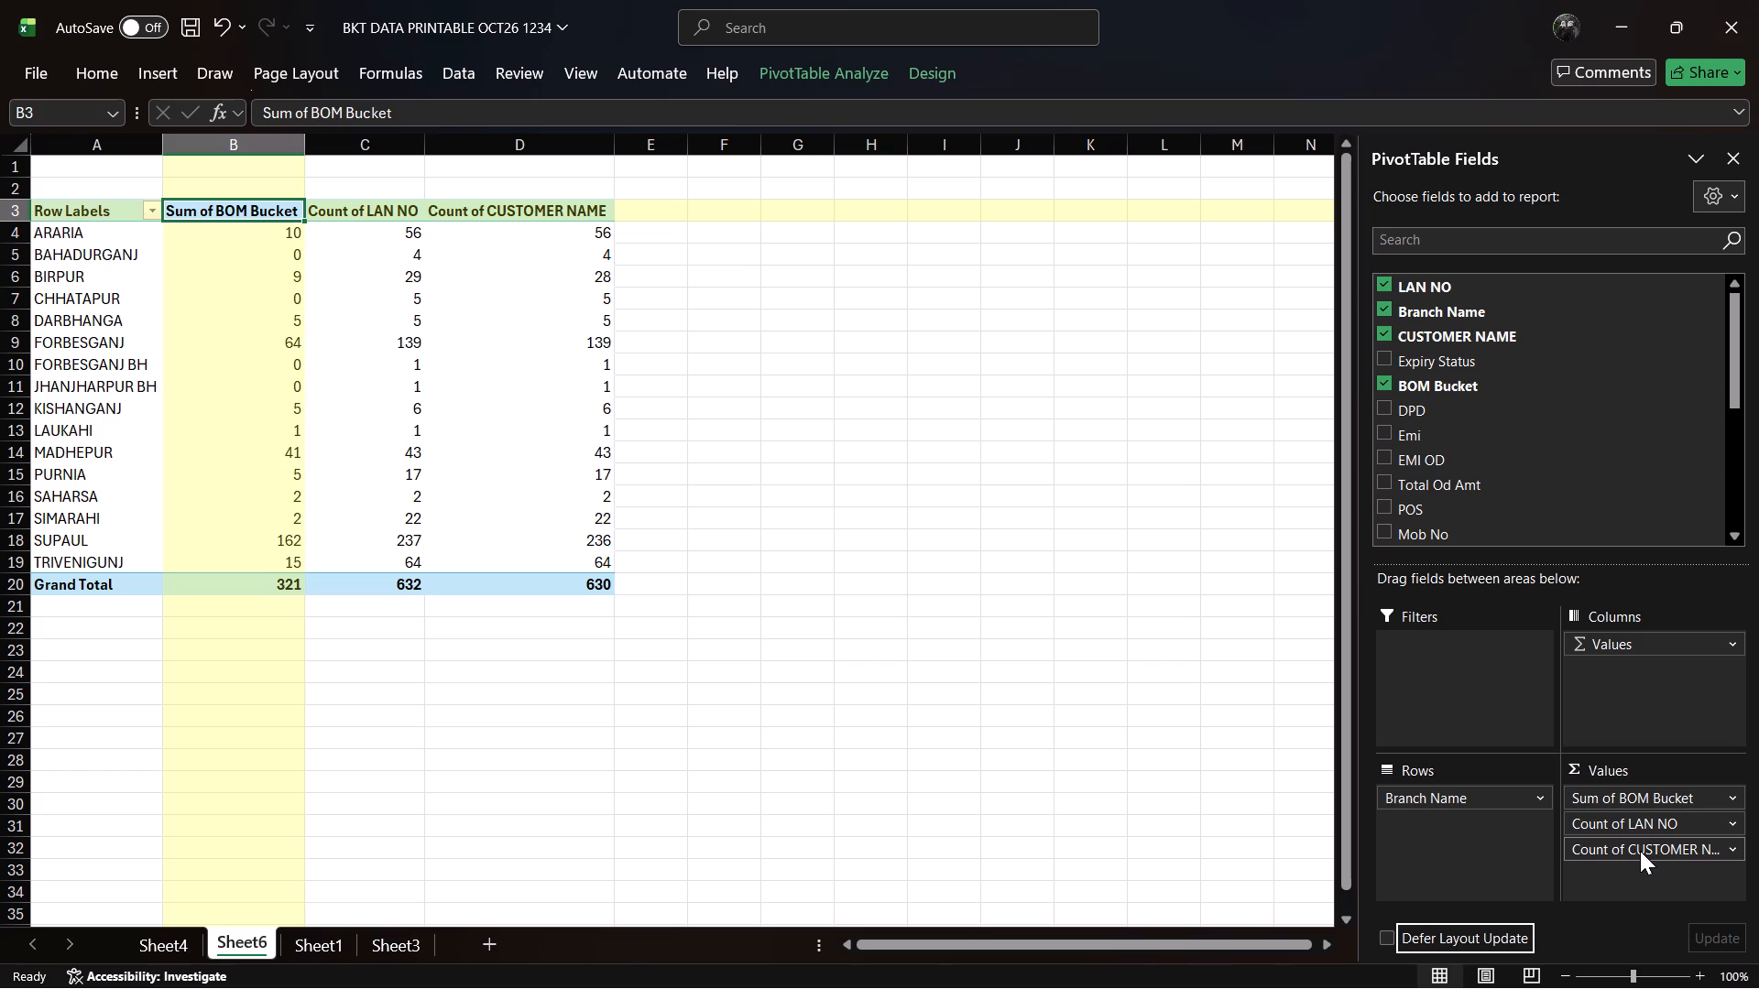
Look over the move options for the Values entry in the PivotTable's Columns area without changing its placement.
{"action": "left_click", "coordinate": [1717, 643]}
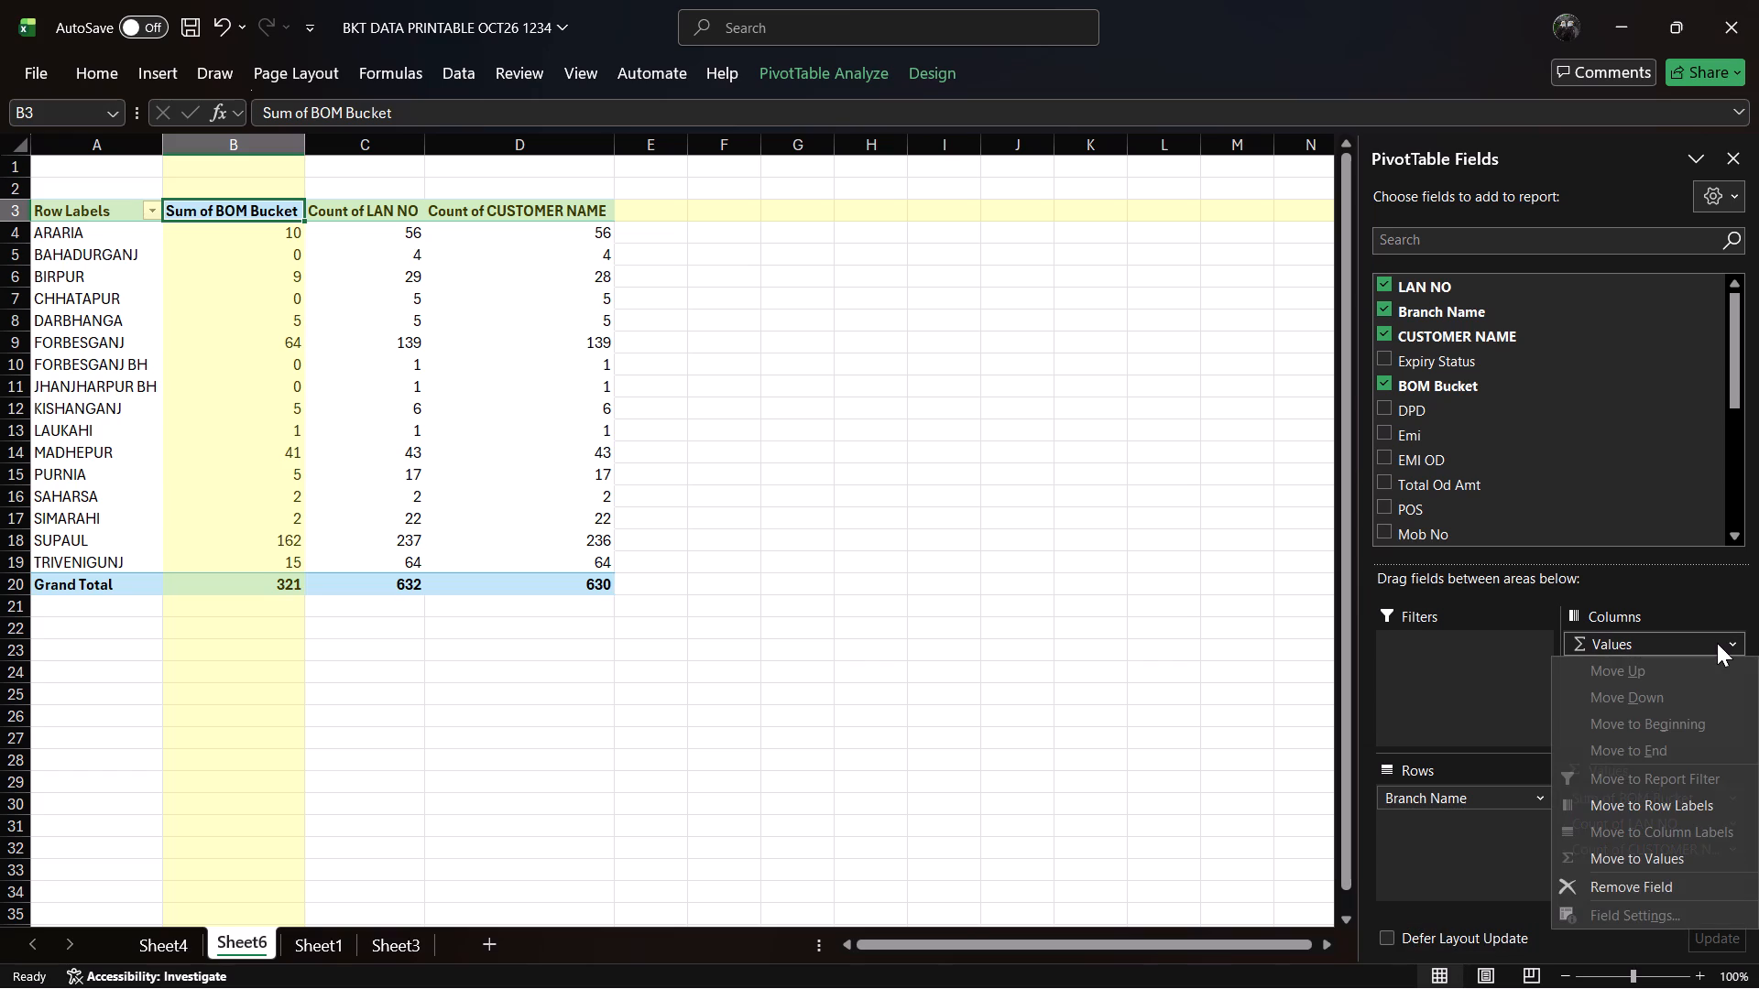
{"action": "left_click", "coordinate": [1717, 643]}
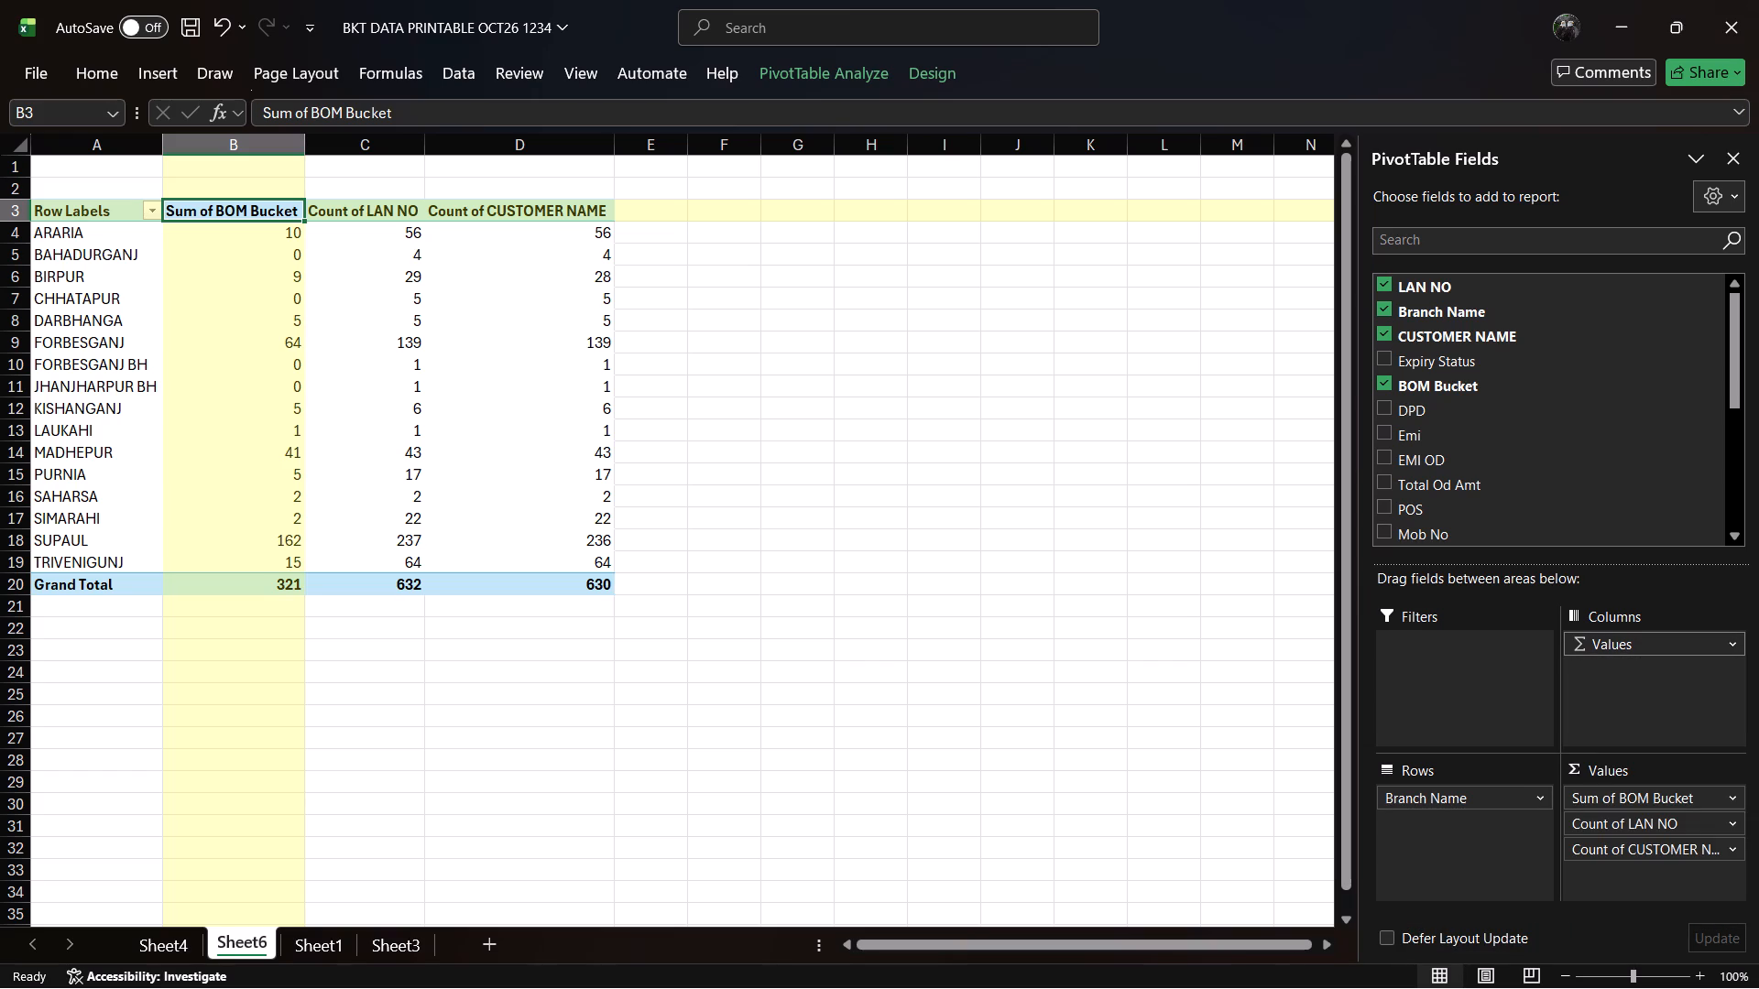
{"action": "left_click", "coordinate": [1717, 643]}
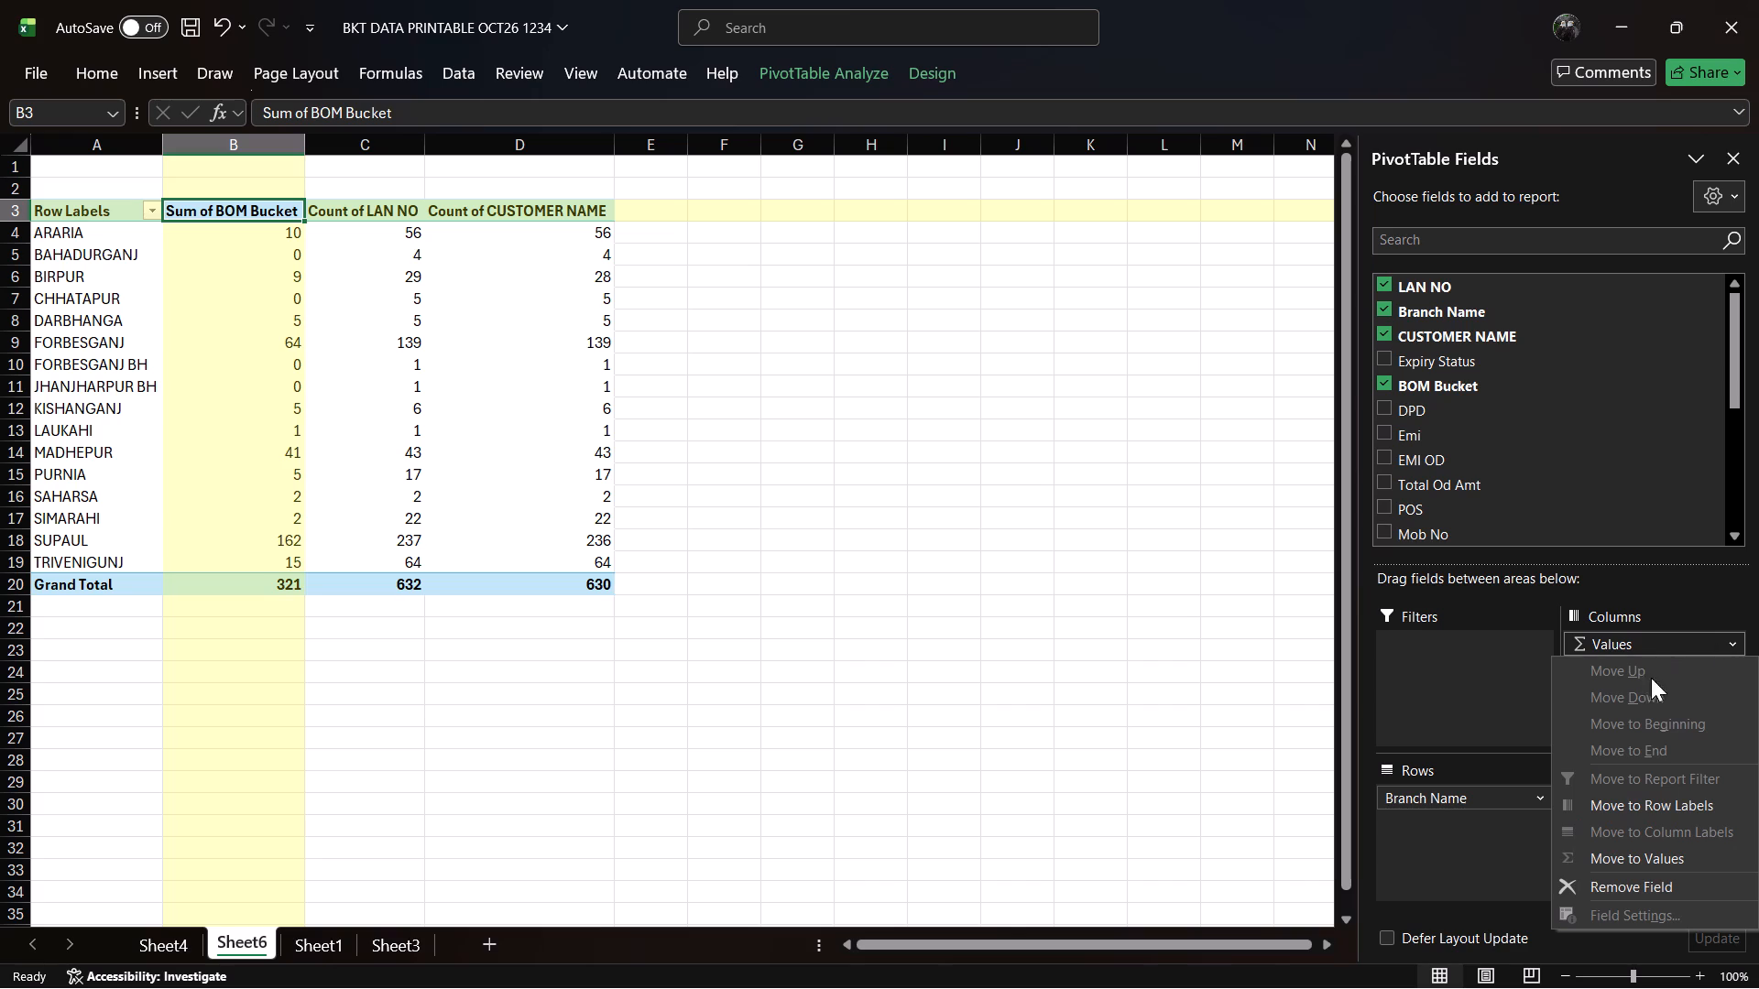
{"action": "left_click", "coordinate": [1521, 683]}
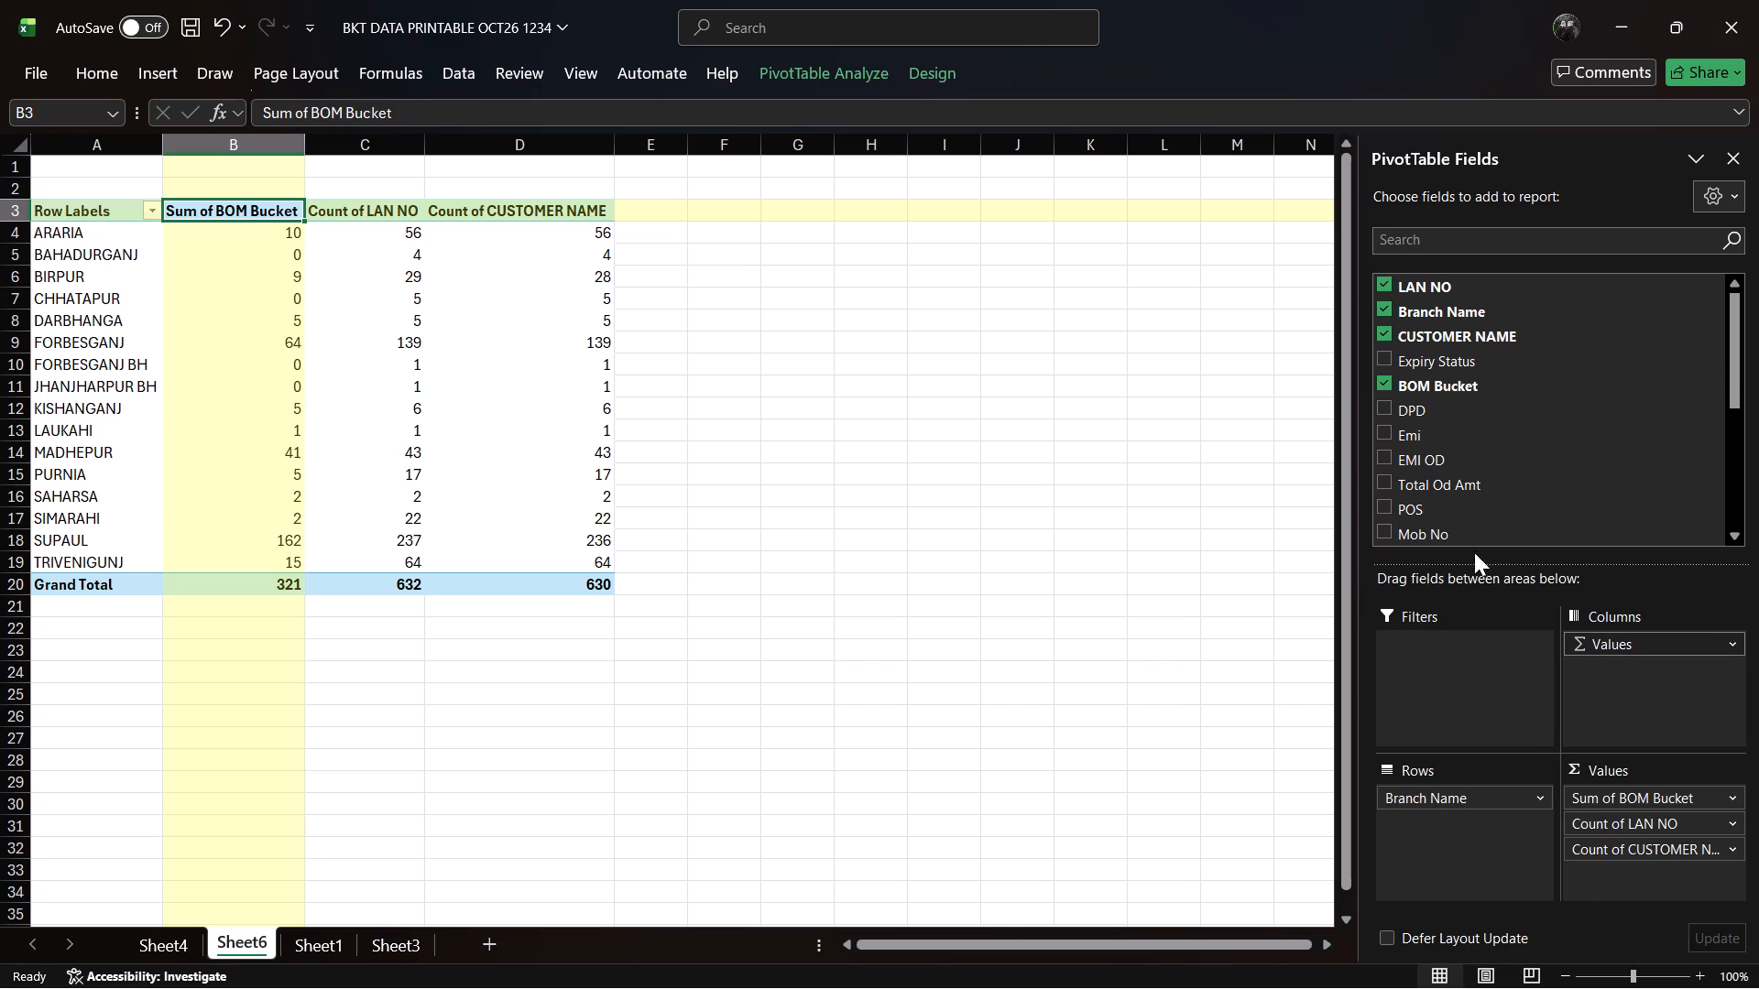
Permanently delete Sheet6, which holds the recommended PivotTable by Branch Name.
{"action": "left_click", "coordinate": [952, 618]}
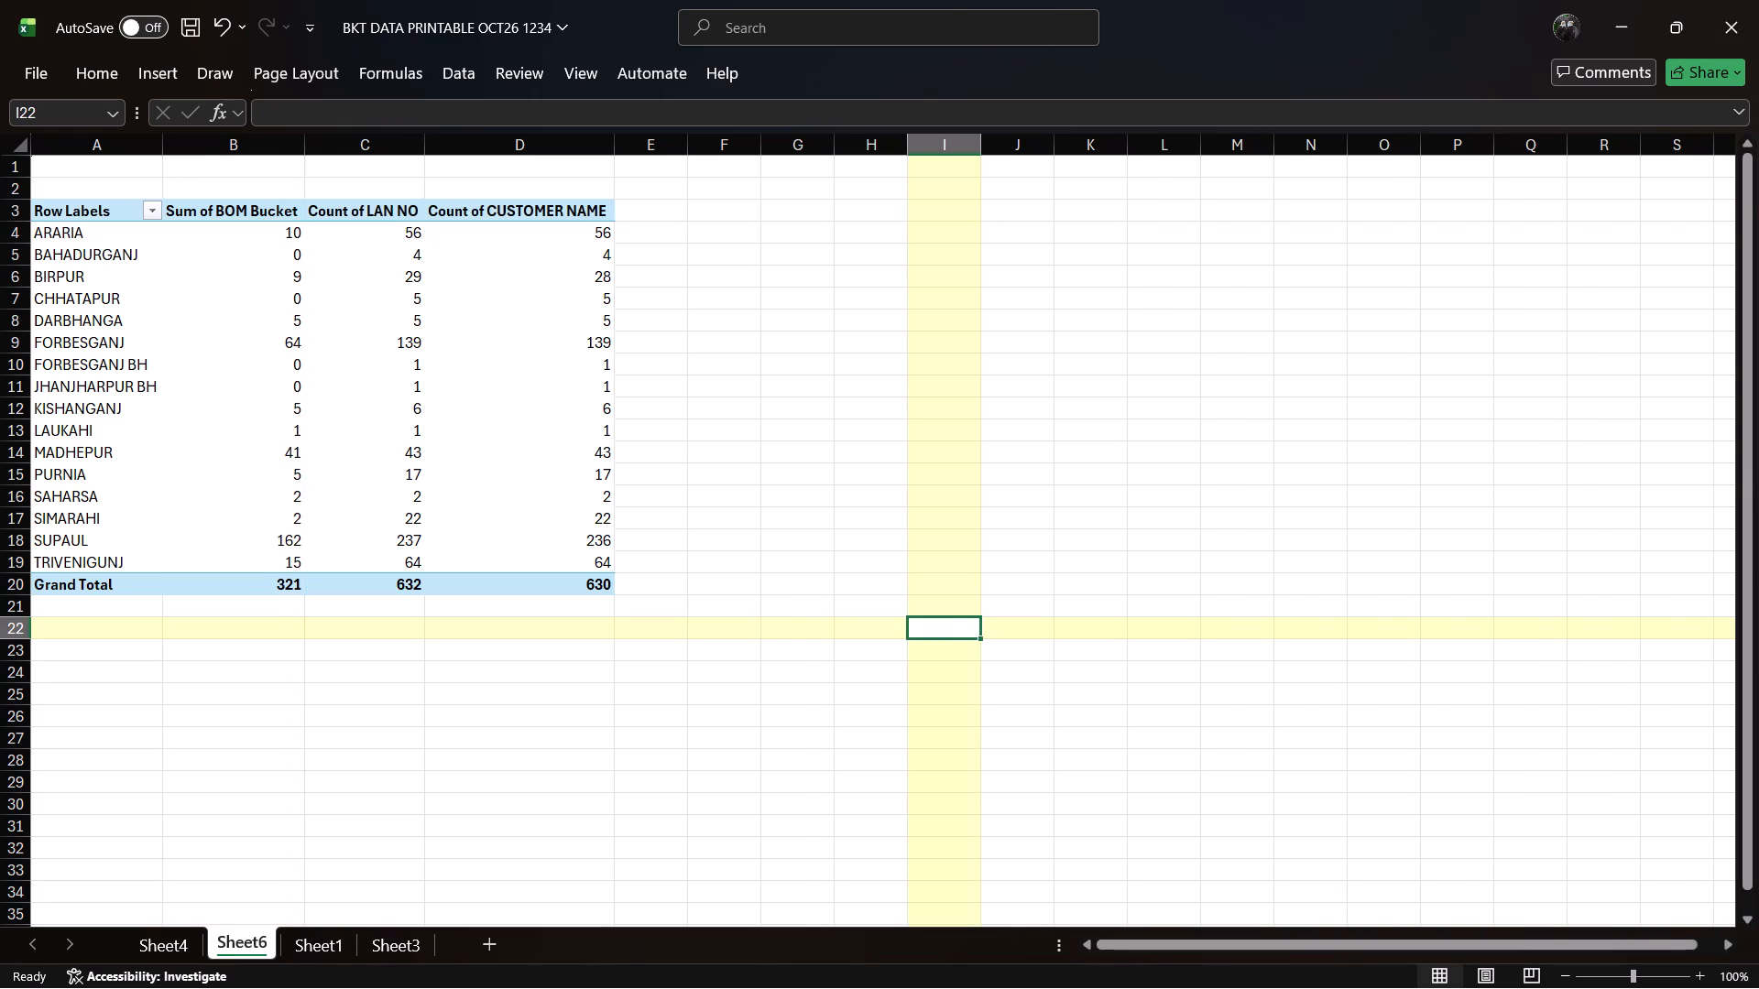
{"action": "key", "text": "alt+h"}
{"action": "type", "text": "DS"}
{"action": "left_click", "coordinate": [910, 565]}
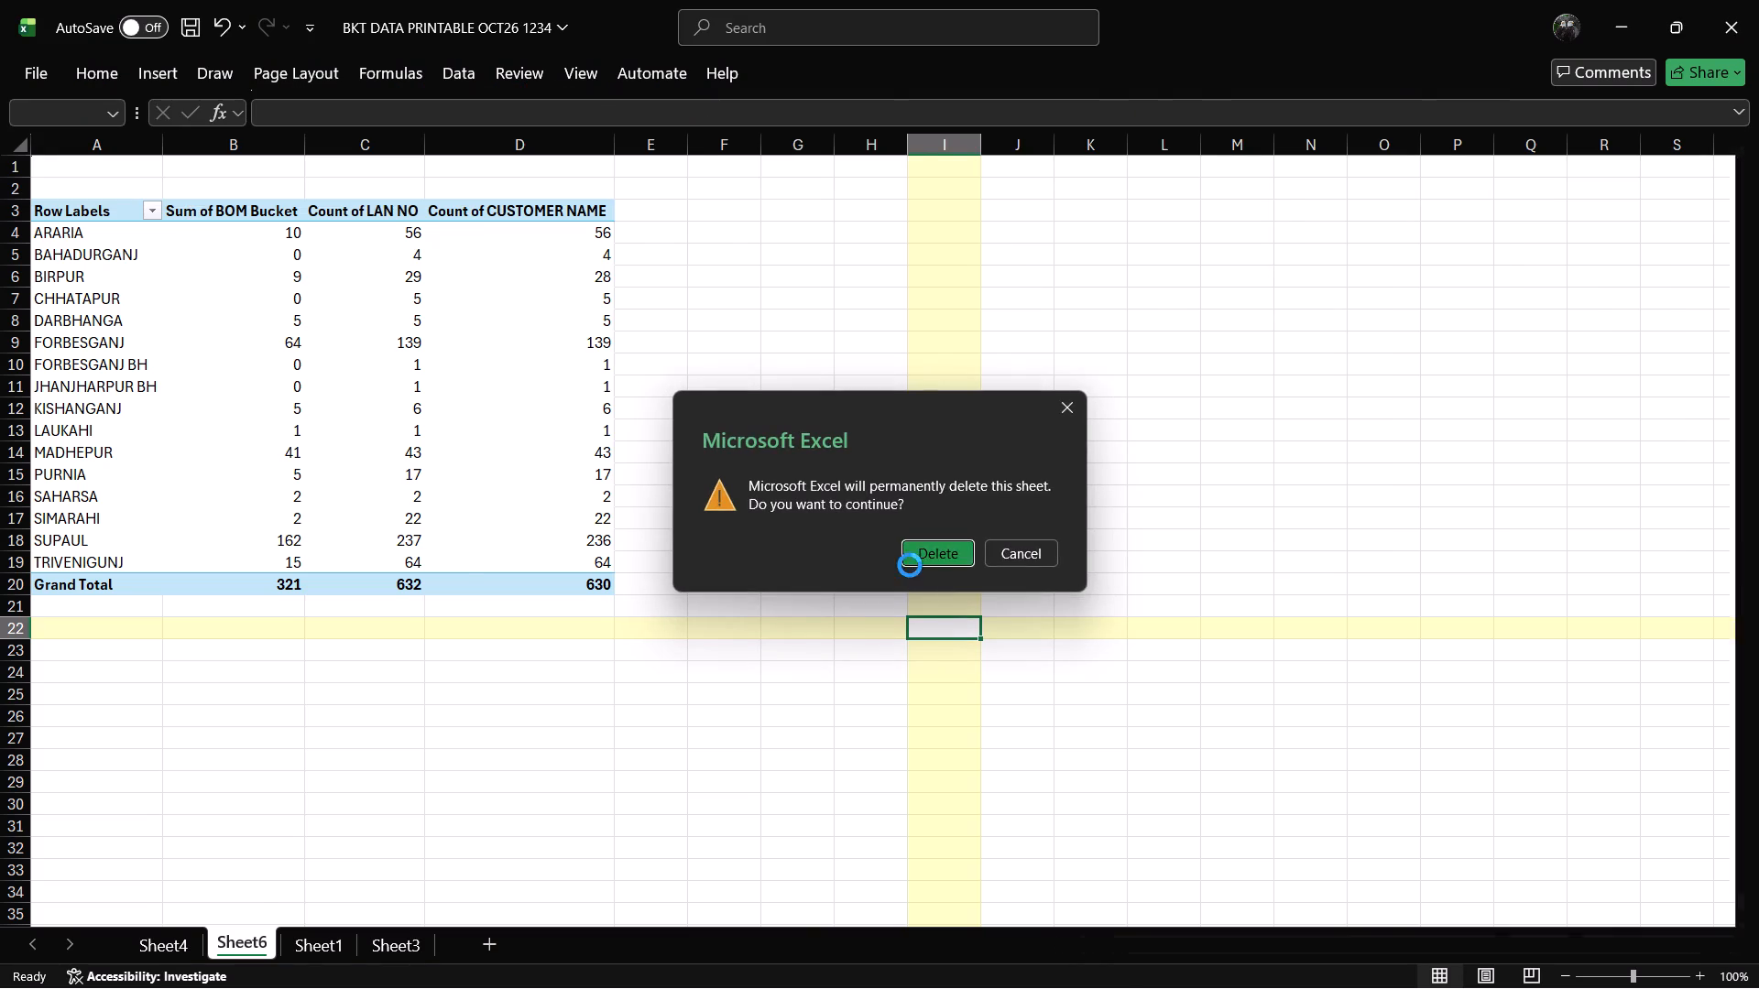
Review the remaining sheets Sheet1 and Sheet3, ending on Sheet4's PivotTable of Count of Branch Name by FOS NAME.
{"action": "left_click", "coordinate": [622, 547]}
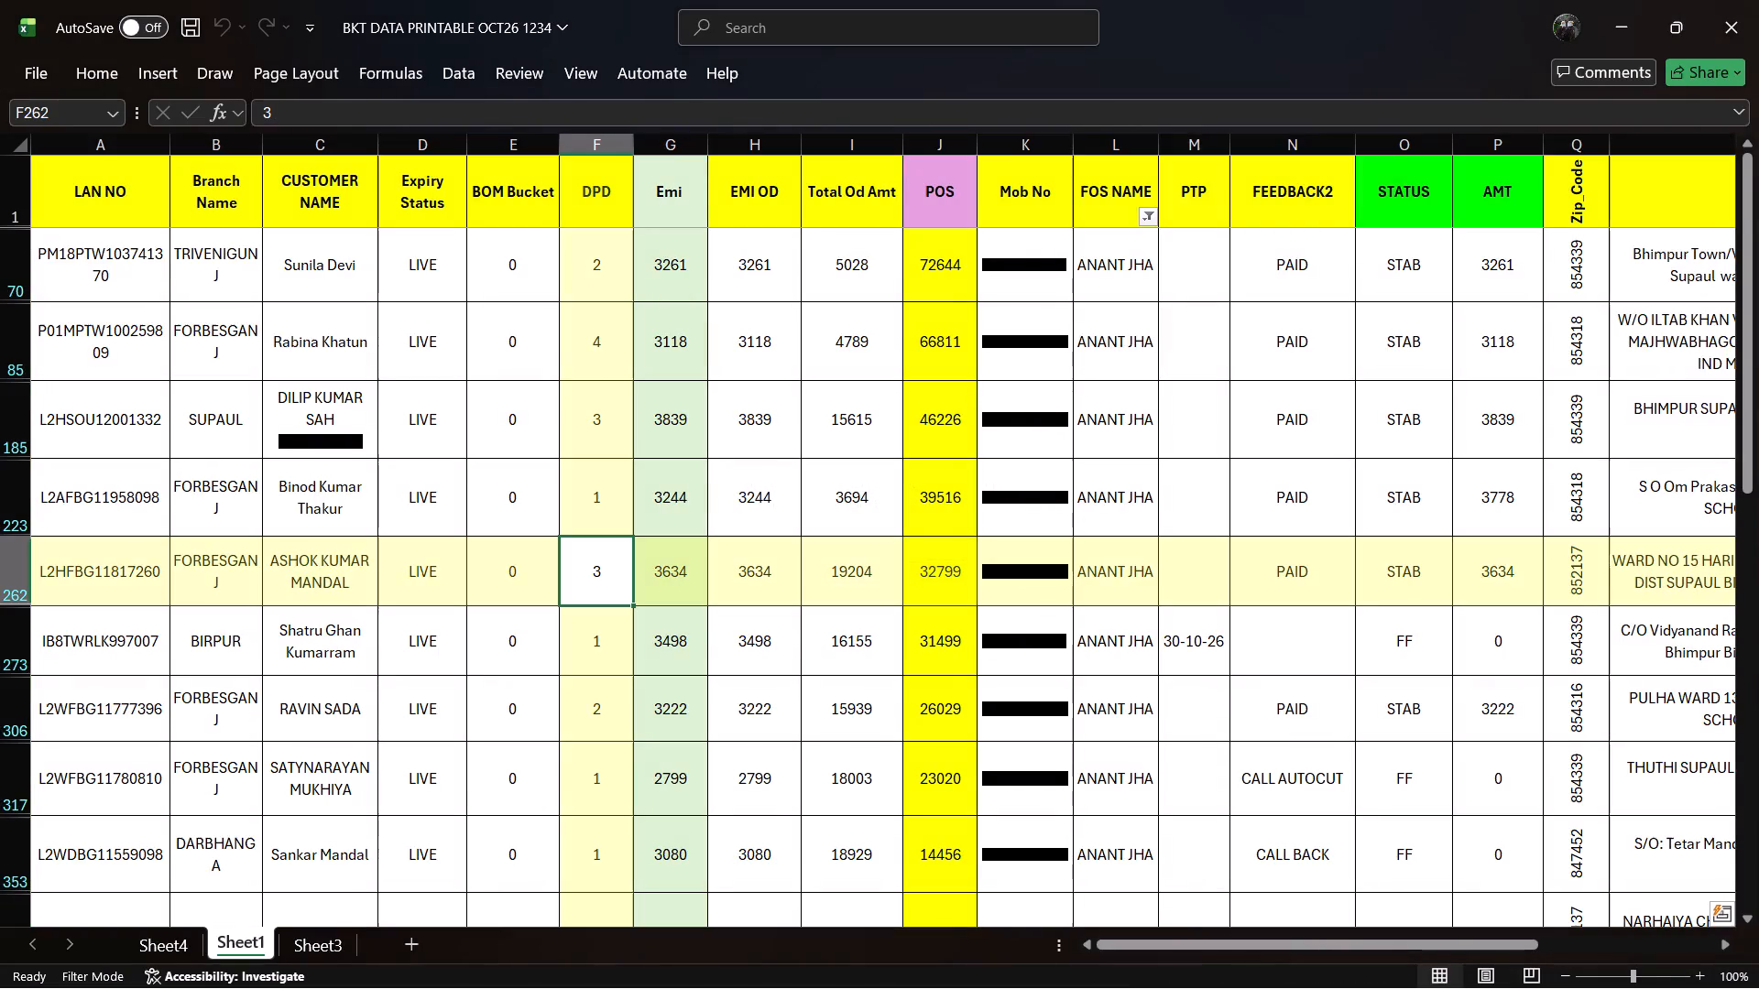
{"action": "left_click", "coordinate": [331, 934]}
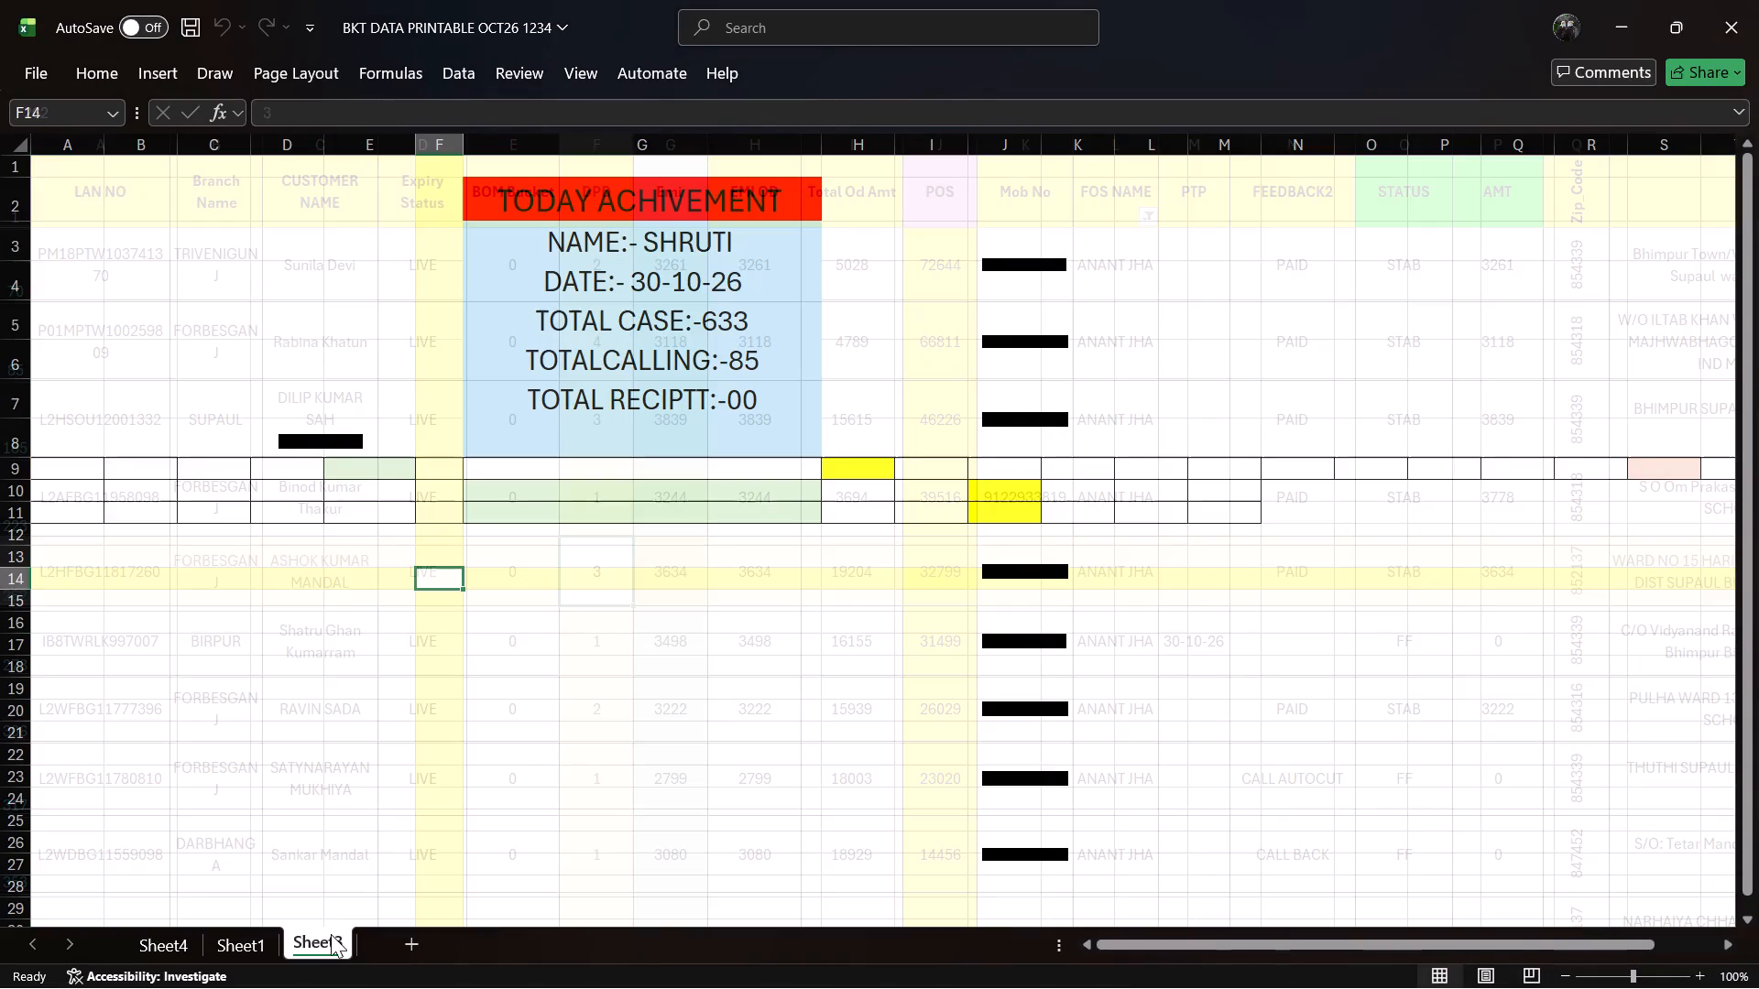
{"action": "left_click", "coordinate": [263, 926]}
{"action": "left_click", "coordinate": [246, 958]}
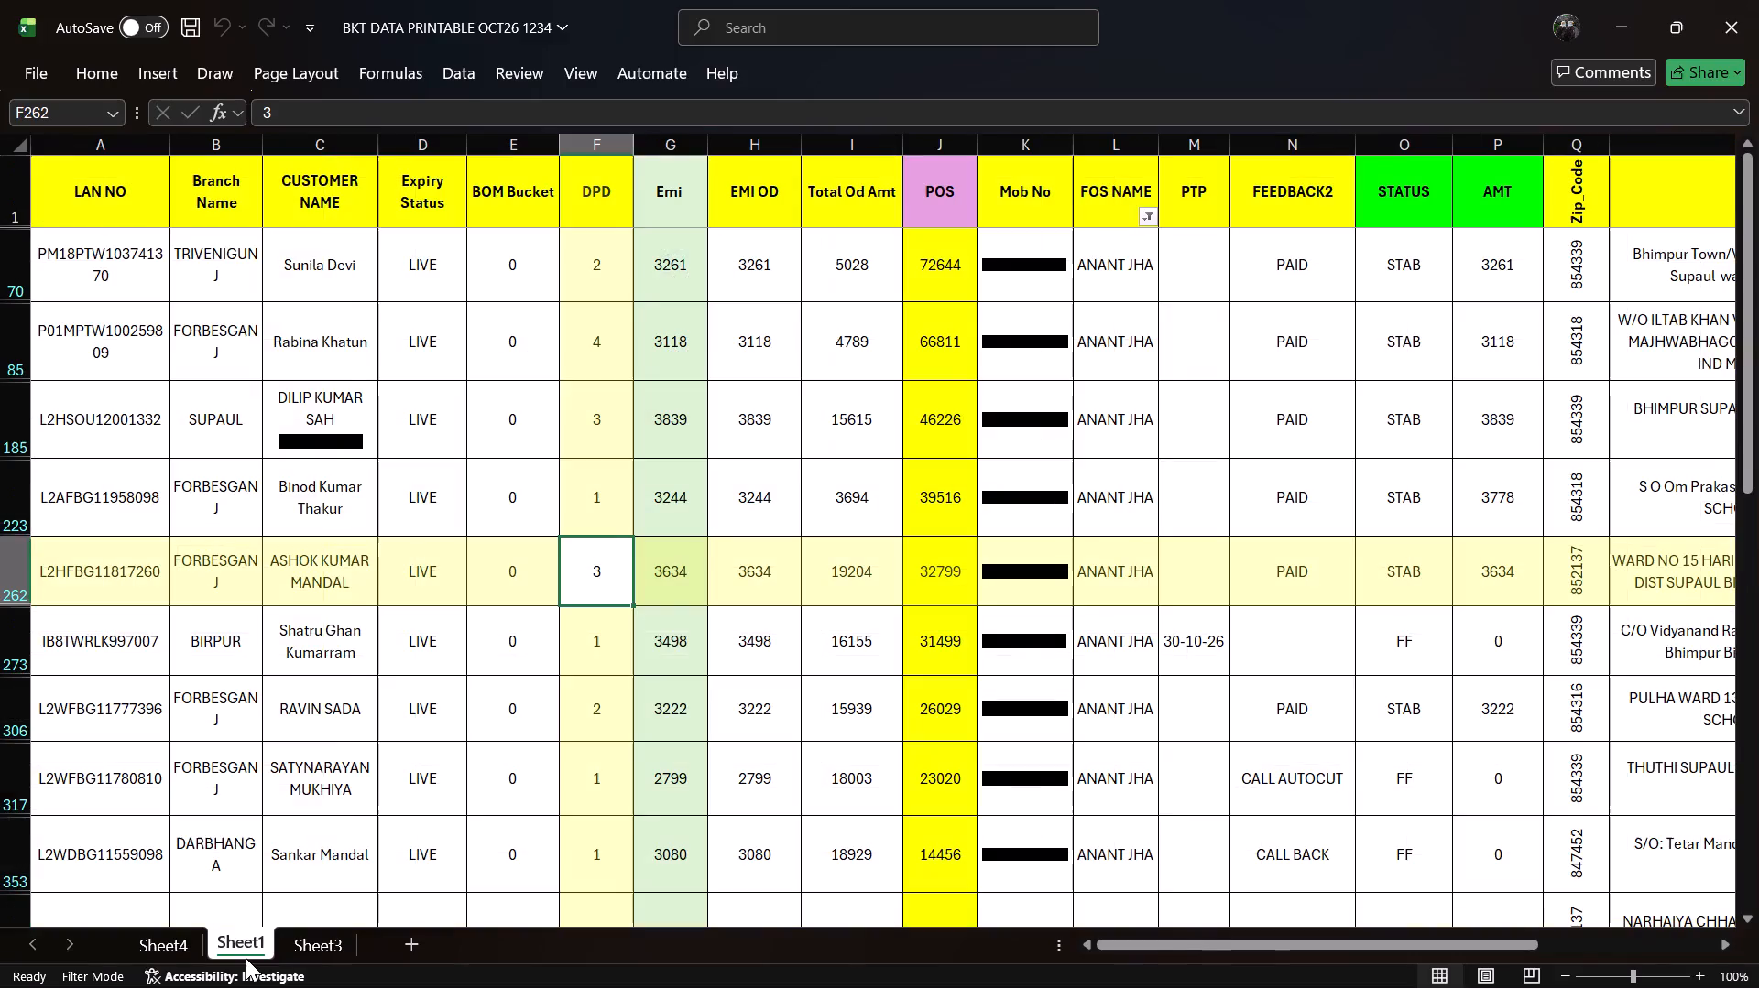
{"action": "left_click", "coordinate": [170, 933]}
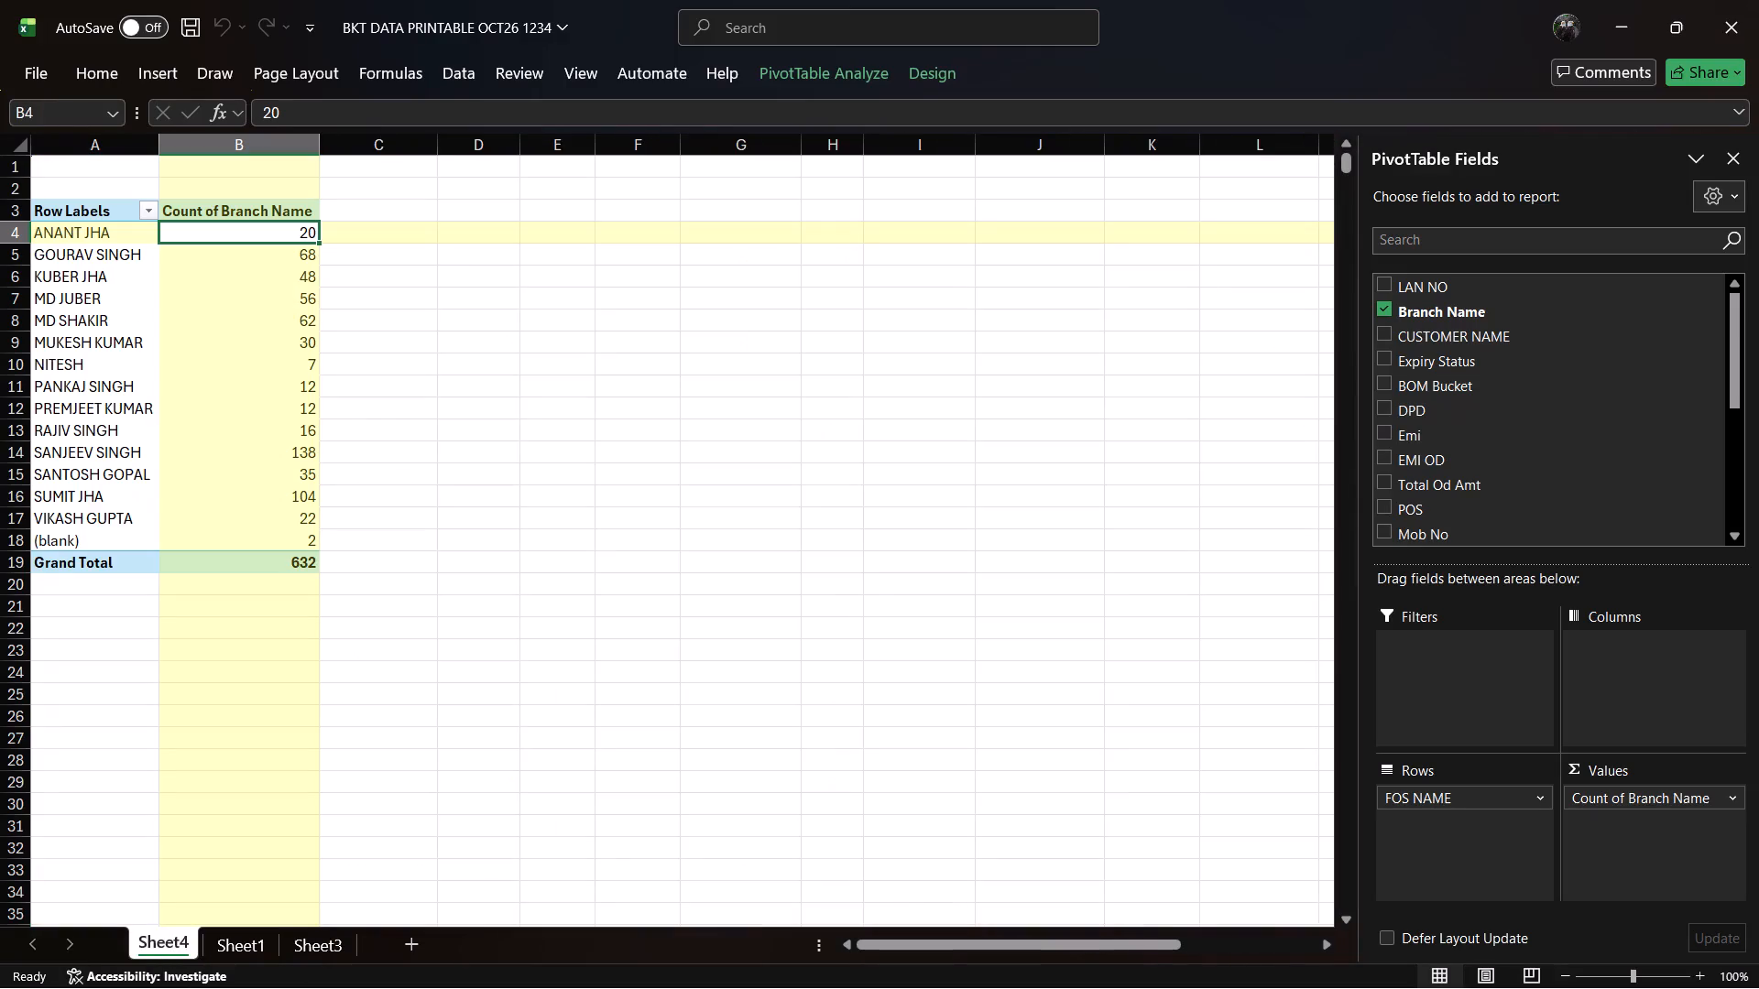
{"action": "left_click", "coordinate": [848, 527]}
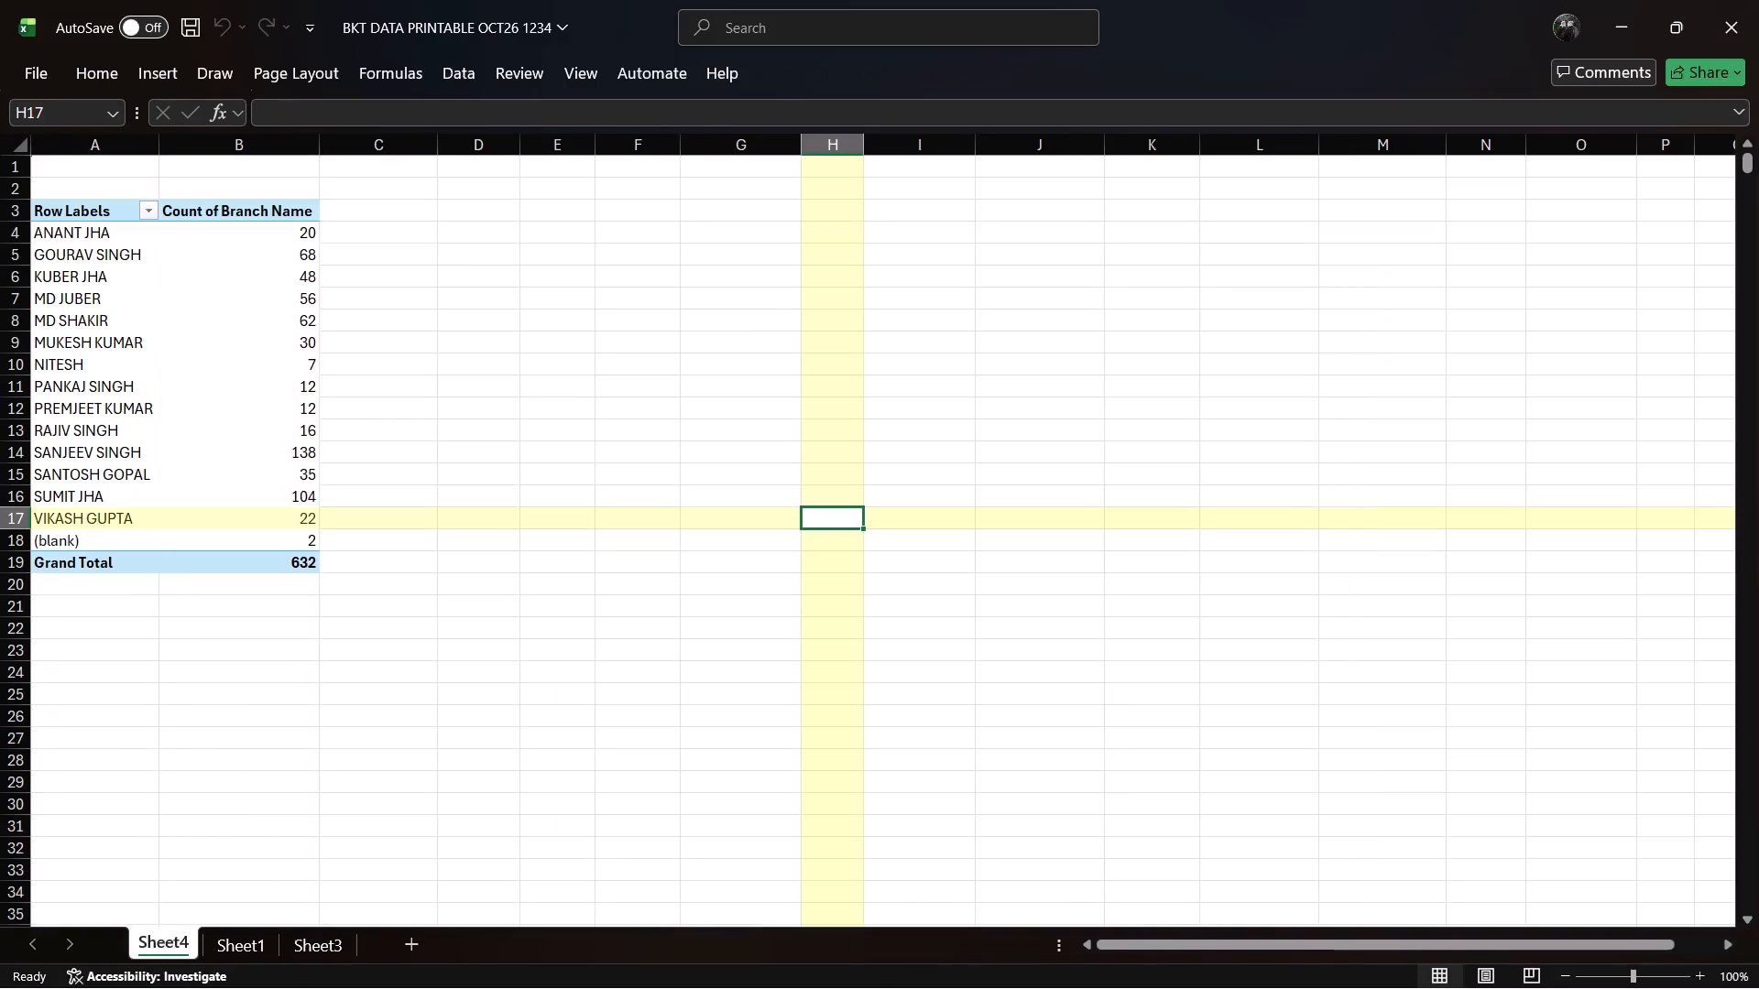